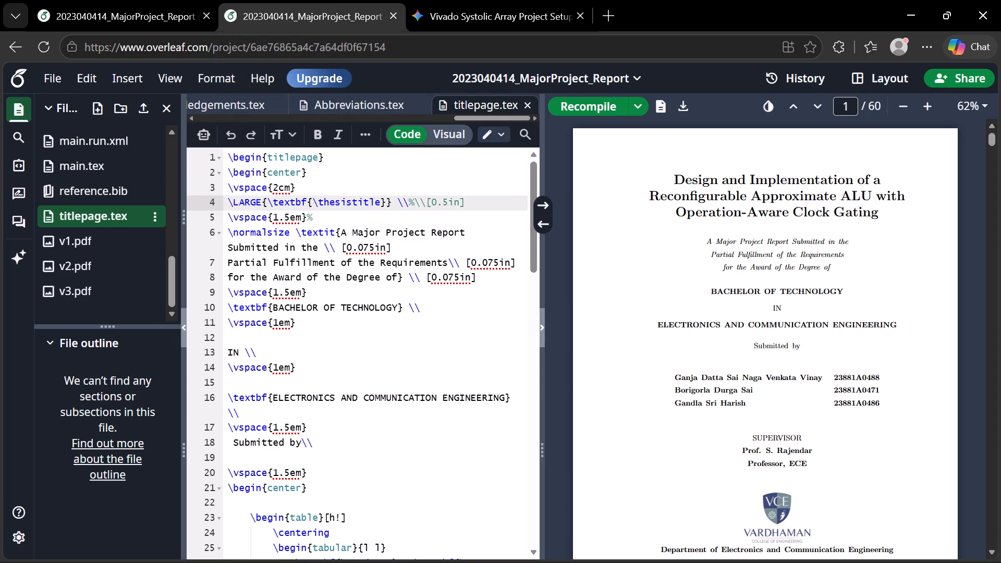
{"action": "scroll", "coordinate": [101, 229], "scroll_direction": "down", "scroll_amount": 1}
{"action": "scroll", "coordinate": [101, 229], "scroll_direction": "up", "scroll_amount": 1}
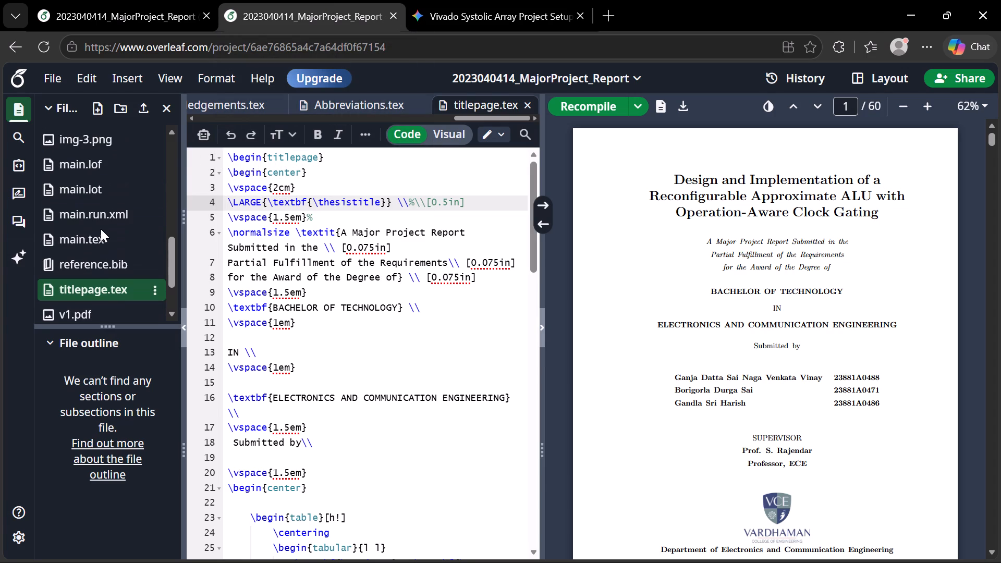
{"action": "left_click", "coordinate": [97, 186]}
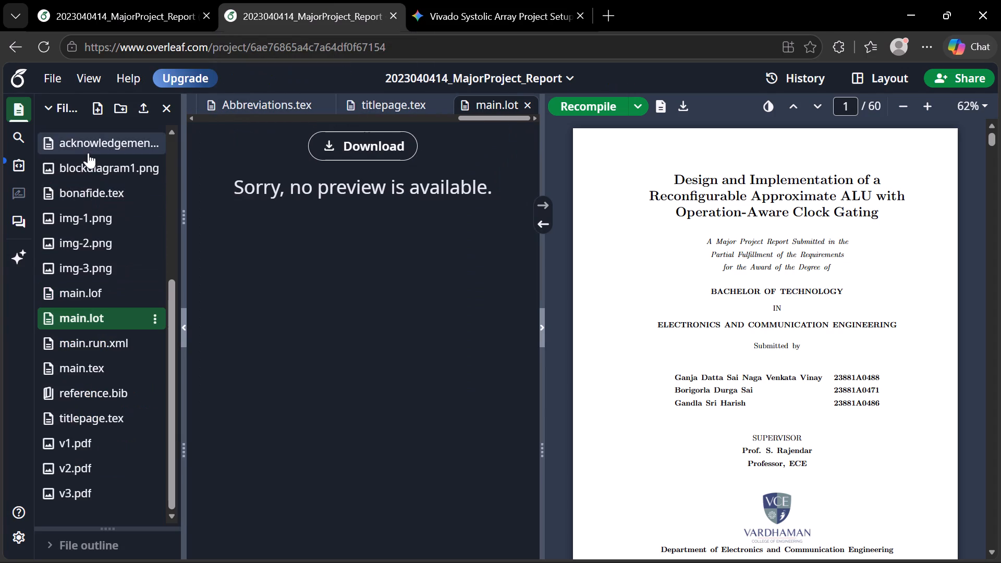
{"action": "left_click", "coordinate": [90, 167]}
{"action": "left_click", "coordinate": [81, 227]}
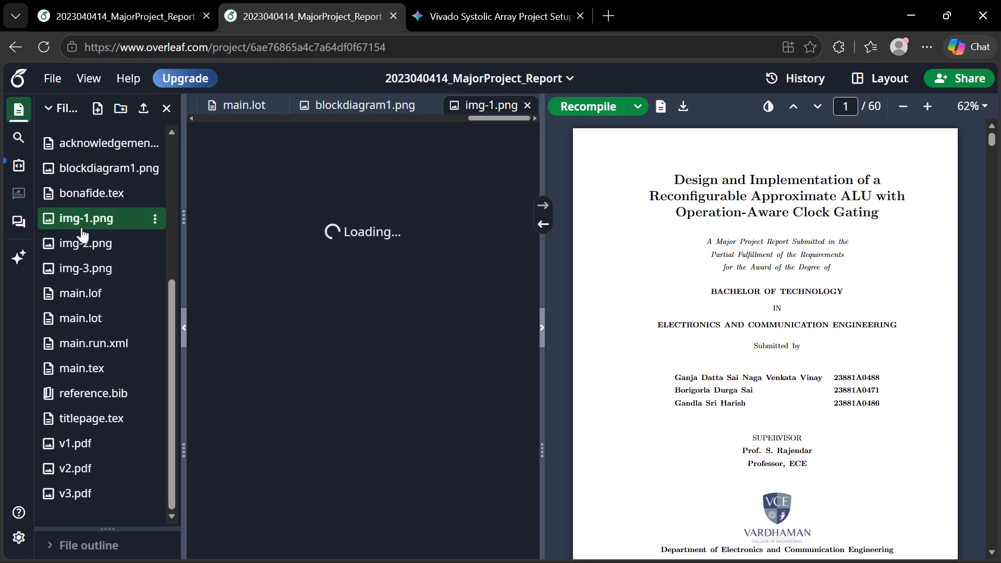
{"action": "left_click", "coordinate": [74, 286]}
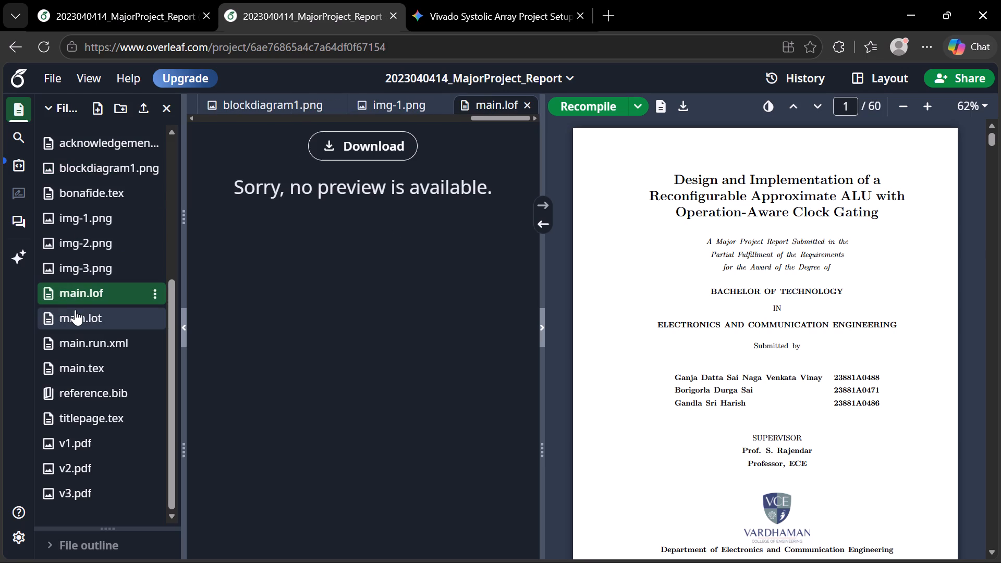
{"action": "left_click", "coordinate": [75, 310]}
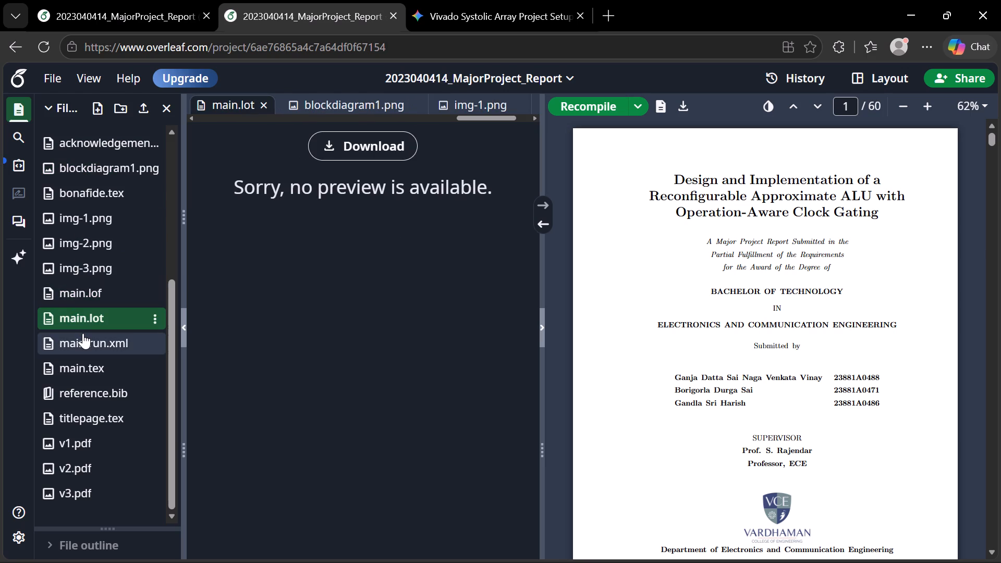
{"action": "left_click", "coordinate": [83, 333]}
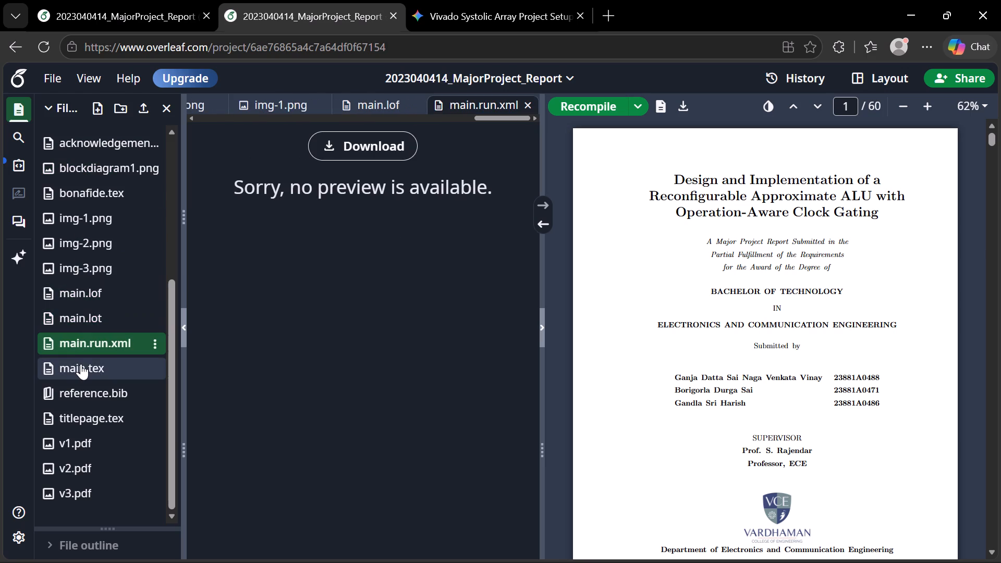
Open main.tex and examine its source from the package declarations to the \listoftables line, then back in the preamble.
{"action": "left_click", "coordinate": [81, 364]}
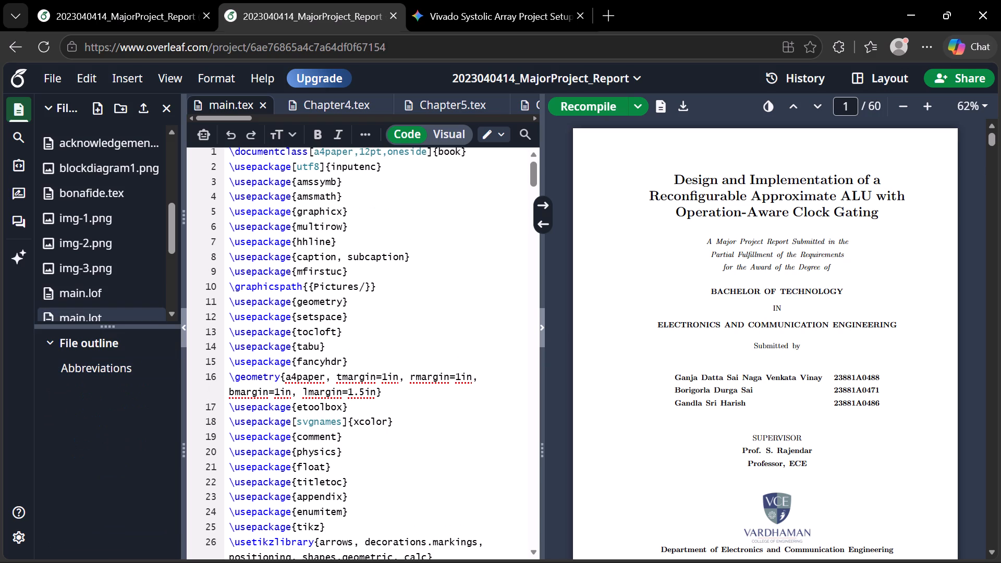
{"action": "scroll", "coordinate": [419, 246], "scroll_direction": "up", "scroll_amount": 3}
{"action": "scroll", "coordinate": [419, 246], "scroll_direction": "down", "scroll_amount": 1}
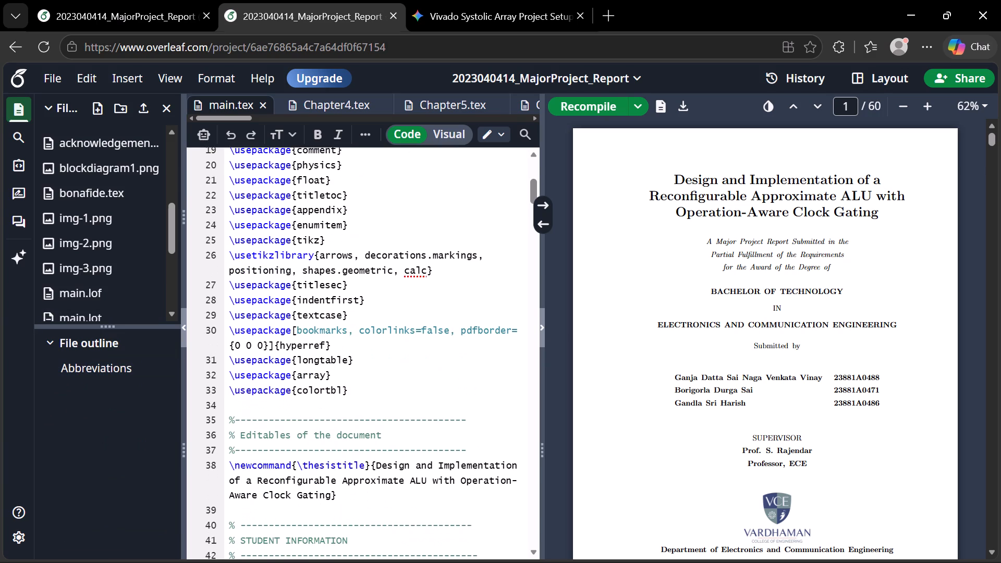
{"action": "scroll", "coordinate": [419, 246], "scroll_direction": "down", "scroll_amount": 3}
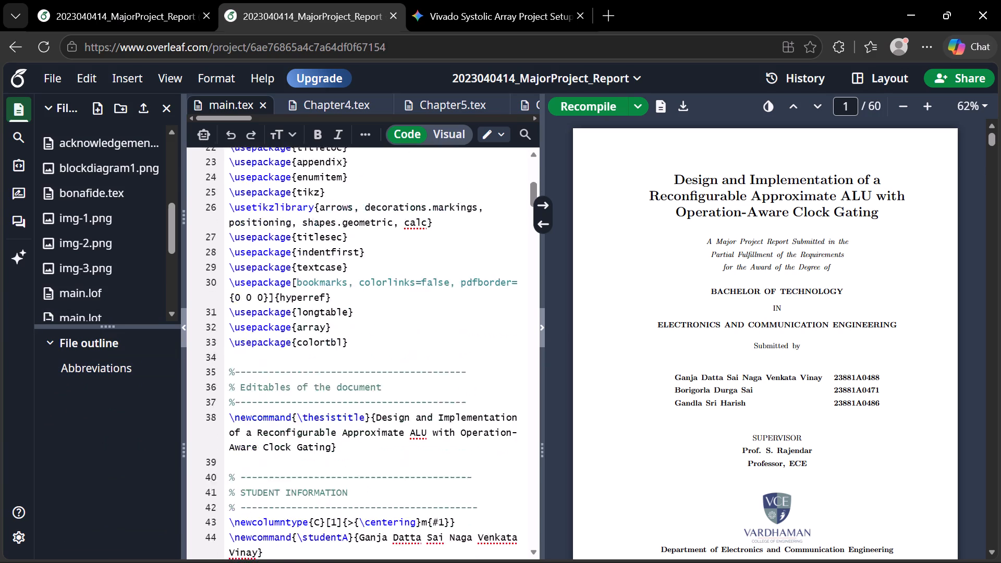
{"action": "scroll", "coordinate": [419, 246], "scroll_direction": "down", "scroll_amount": 1}
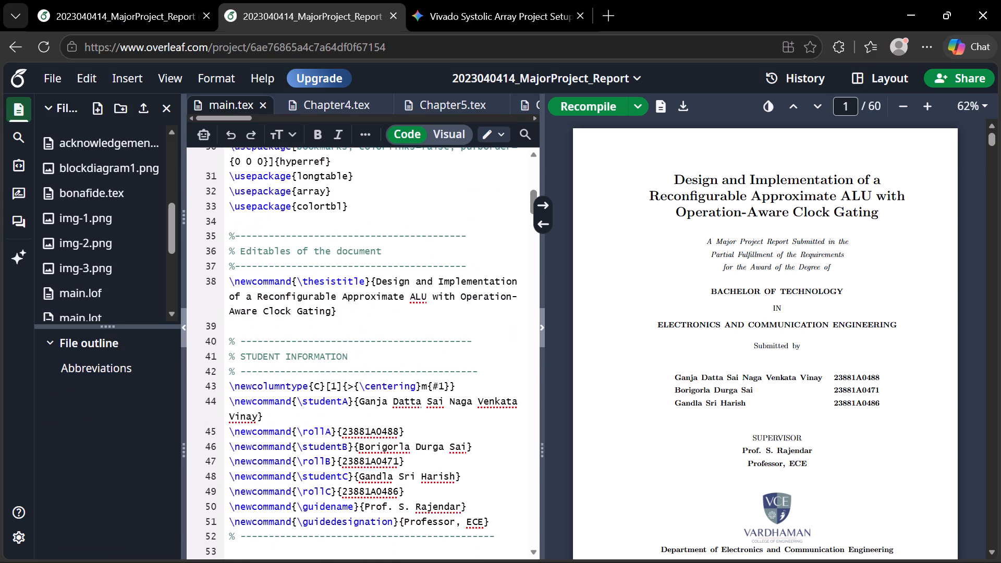
{"action": "scroll", "coordinate": [419, 246], "scroll_direction": "down", "scroll_amount": 5}
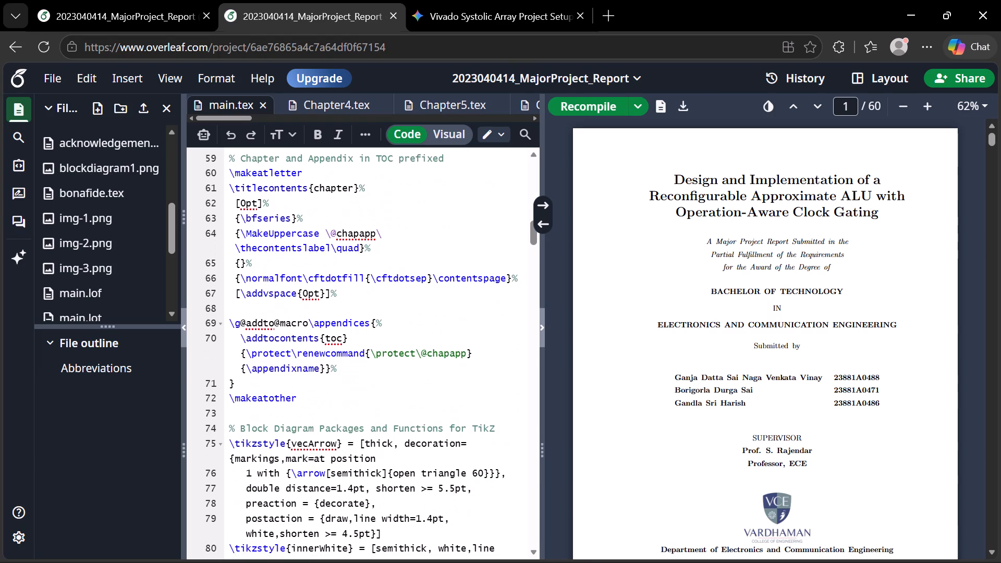
{"action": "scroll", "coordinate": [419, 246], "scroll_direction": "down", "scroll_amount": 5}
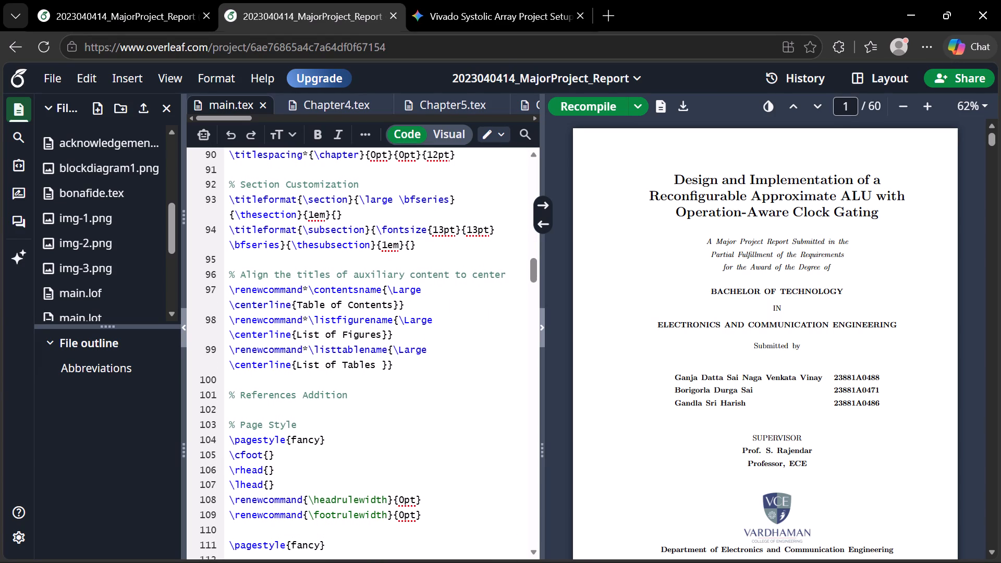
{"action": "scroll", "coordinate": [432, 401], "scroll_direction": "down", "scroll_amount": 4}
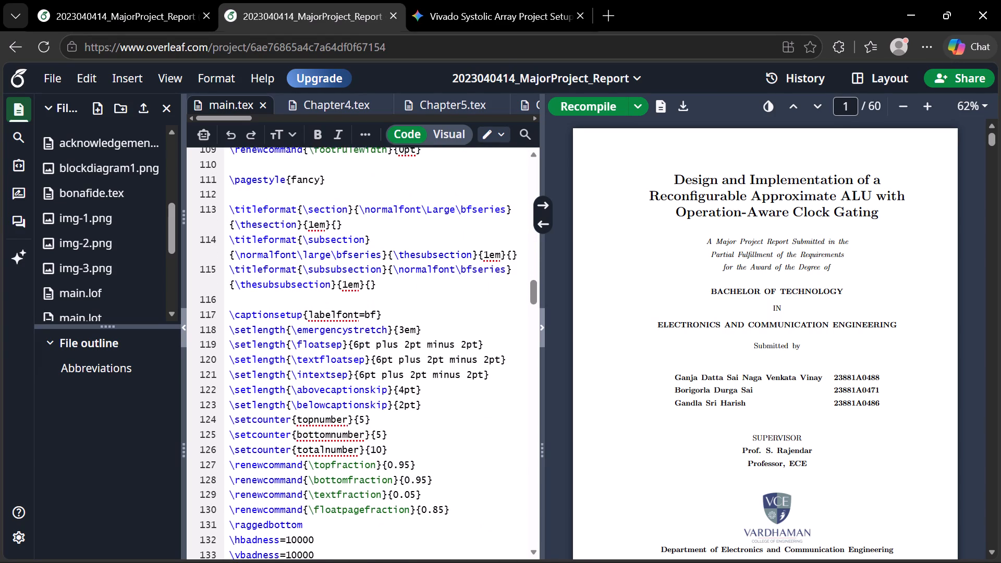
{"action": "scroll", "coordinate": [432, 401], "scroll_direction": "down", "scroll_amount": 6}
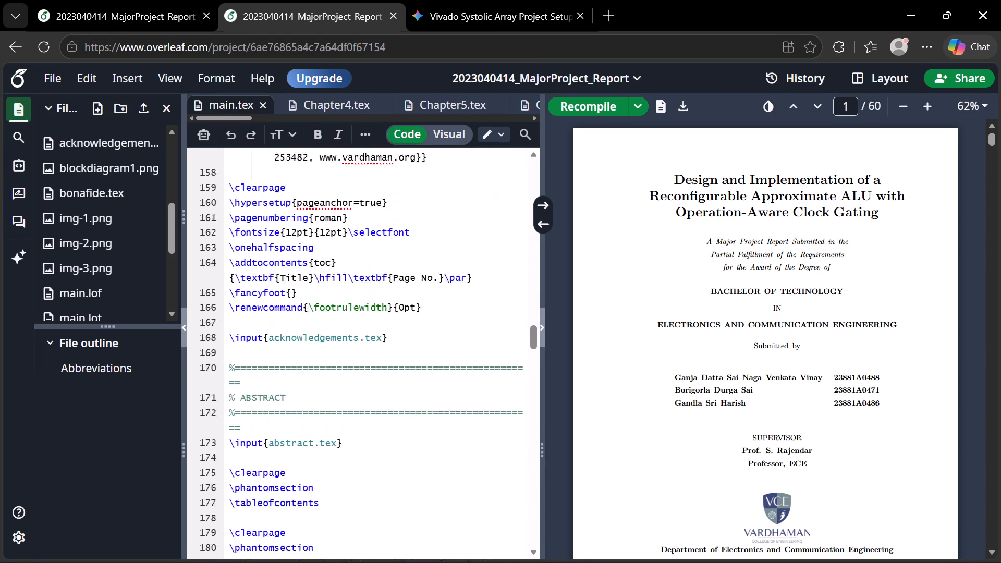
{"action": "scroll", "coordinate": [432, 401], "scroll_direction": "down", "scroll_amount": 1}
{"action": "scroll", "coordinate": [432, 401], "scroll_direction": "up", "scroll_amount": 6}
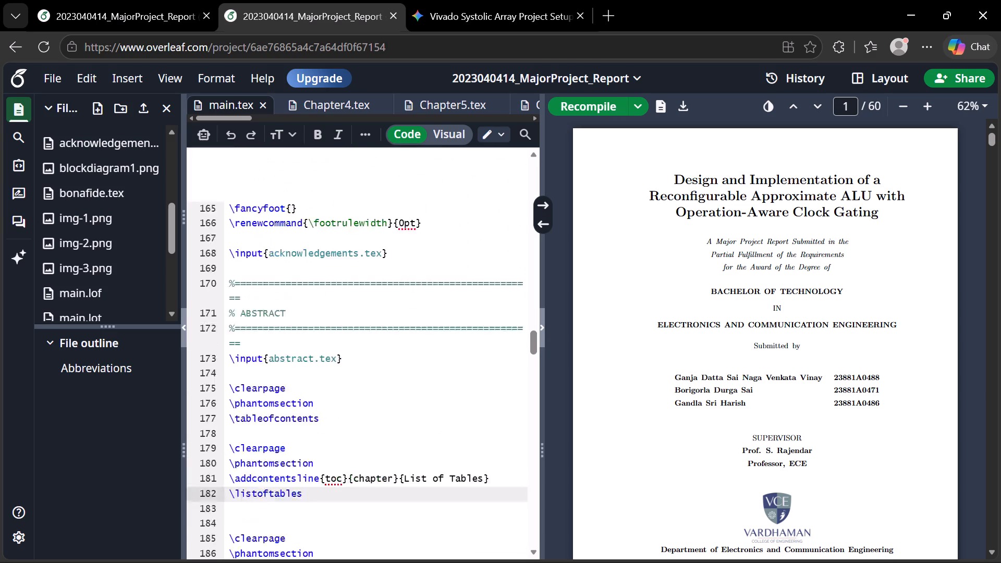
{"action": "scroll", "coordinate": [432, 401], "scroll_direction": "up", "scroll_amount": 19}
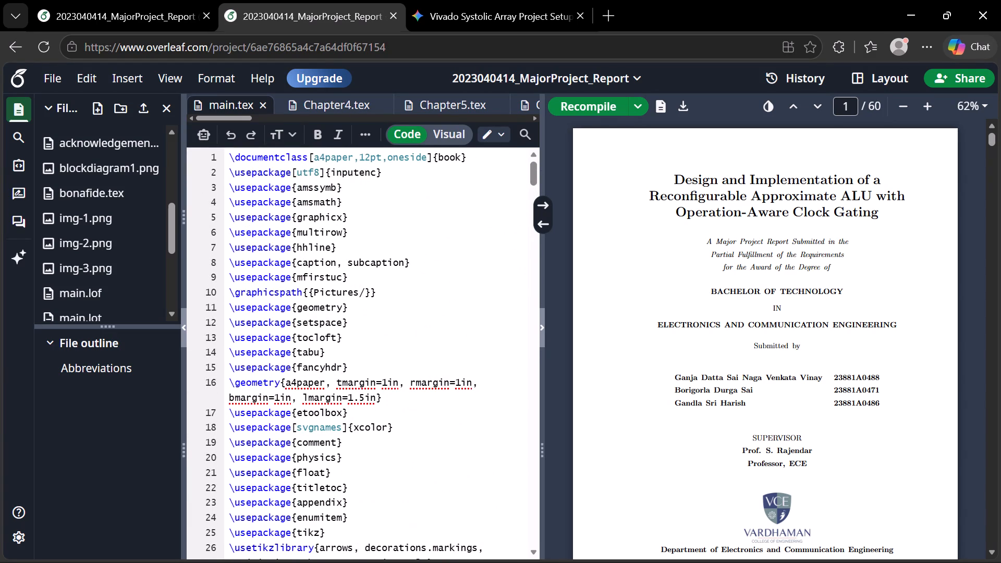
{"action": "scroll", "coordinate": [339, 321], "scroll_direction": "down", "scroll_amount": 1}
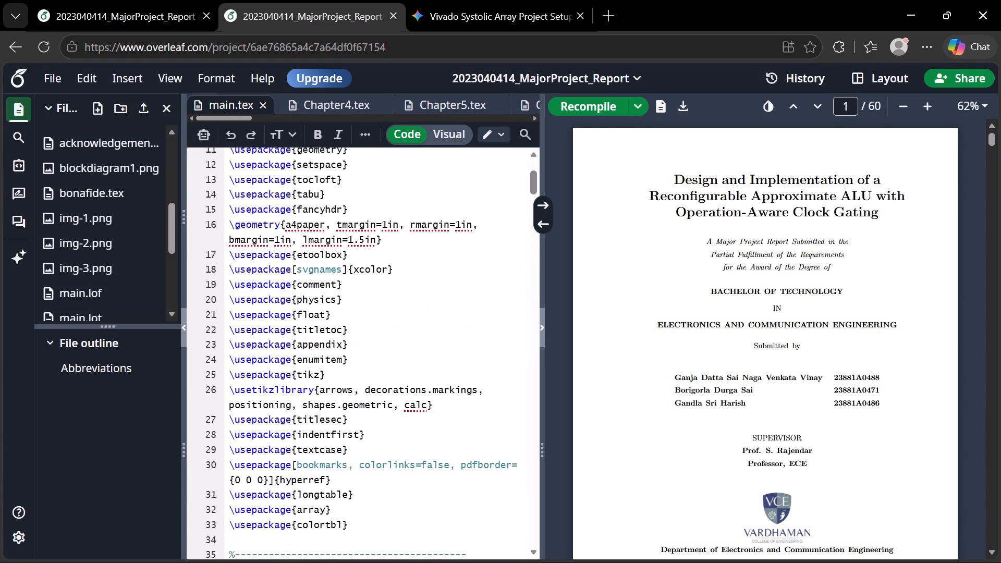
{"action": "scroll", "coordinate": [339, 321], "scroll_direction": "down", "scroll_amount": 2}
{"action": "scroll", "coordinate": [101, 268], "scroll_direction": "down", "scroll_amount": 1}
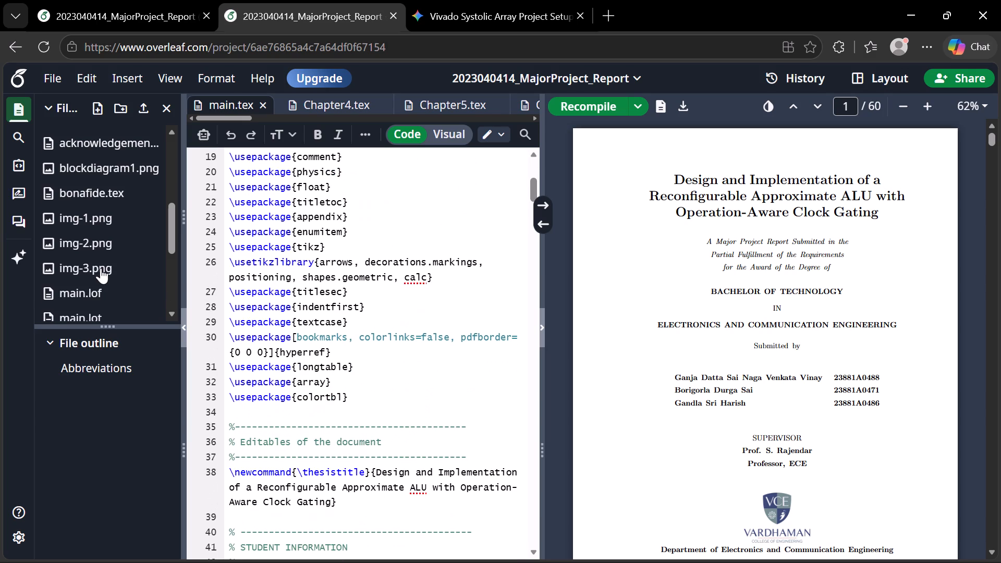
Reopen titlepage.tex from the project files to view the title page source.
{"action": "scroll", "coordinate": [101, 268], "scroll_direction": "down", "scroll_amount": 3}
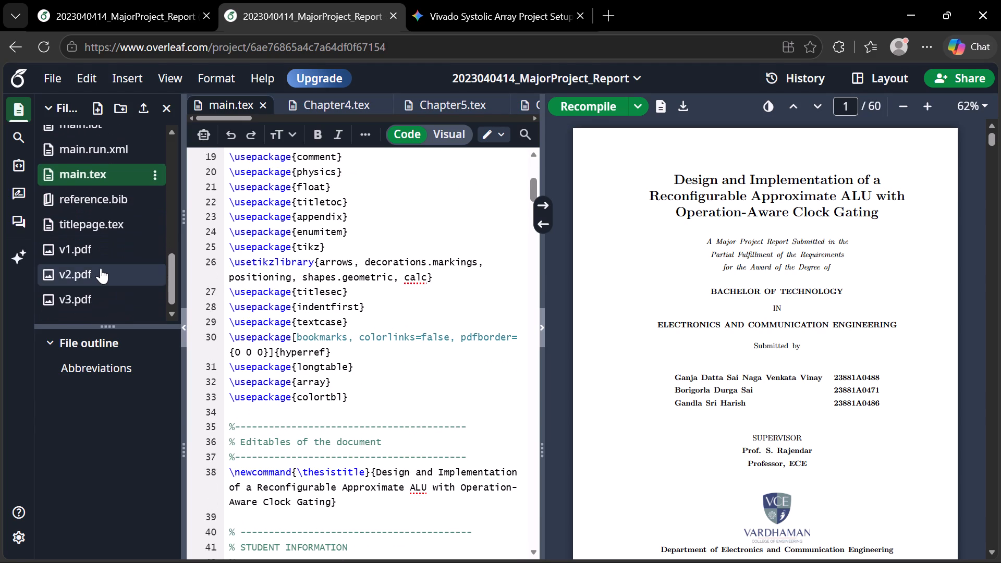
{"action": "scroll", "coordinate": [101, 268], "scroll_direction": "down", "scroll_amount": 1}
{"action": "left_click", "coordinate": [94, 214]}
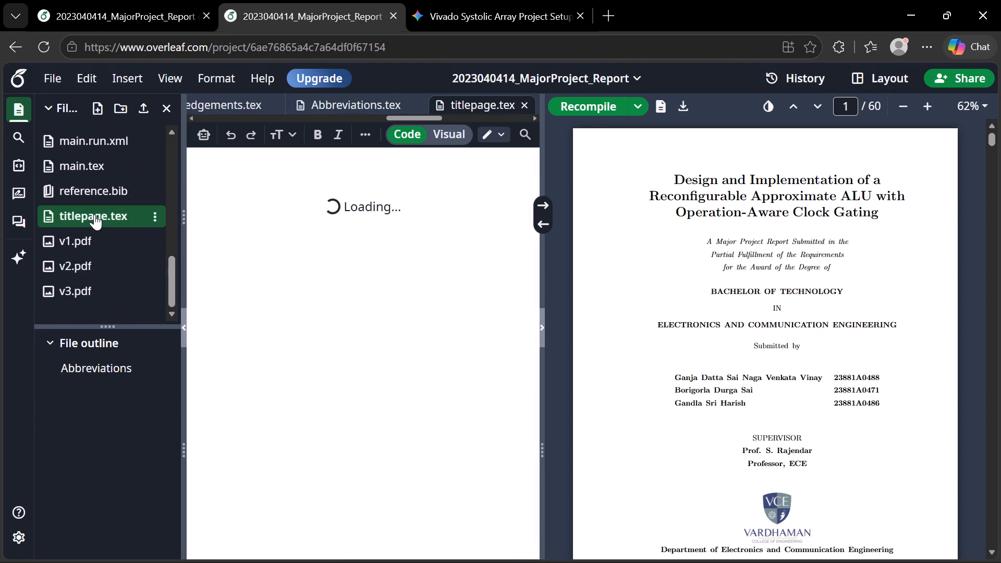
{"action": "scroll", "coordinate": [268, 266], "scroll_direction": "up", "scroll_amount": 2}
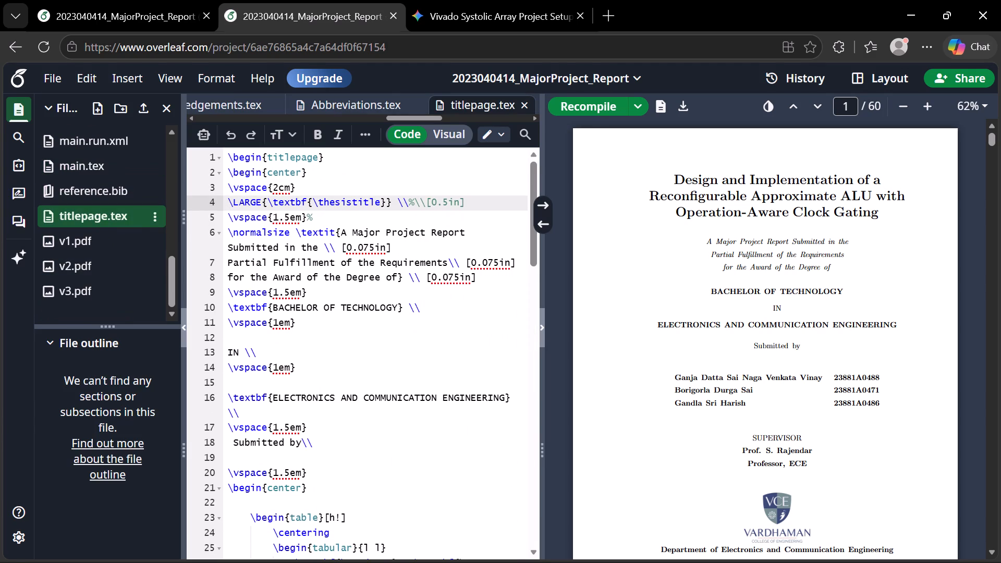
{"action": "scroll", "coordinate": [138, 243], "scroll_direction": "down", "scroll_amount": 2}
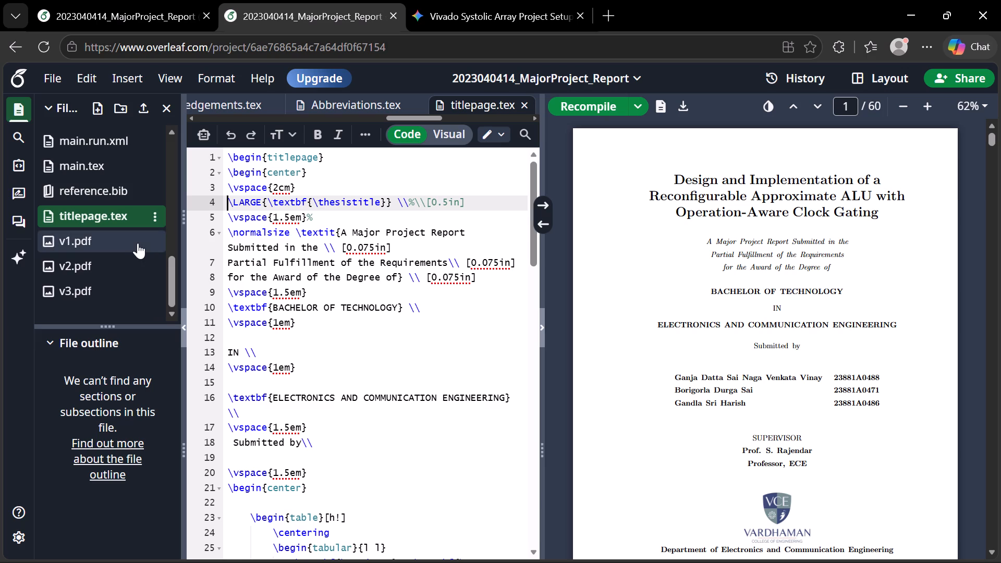
Open acknowledgements.tex, abstract.tex and bonafide.tex in turn to inspect the front-matter sources.
{"action": "scroll", "coordinate": [138, 243], "scroll_direction": "up", "scroll_amount": 4}
{"action": "left_click", "coordinate": [80, 165]}
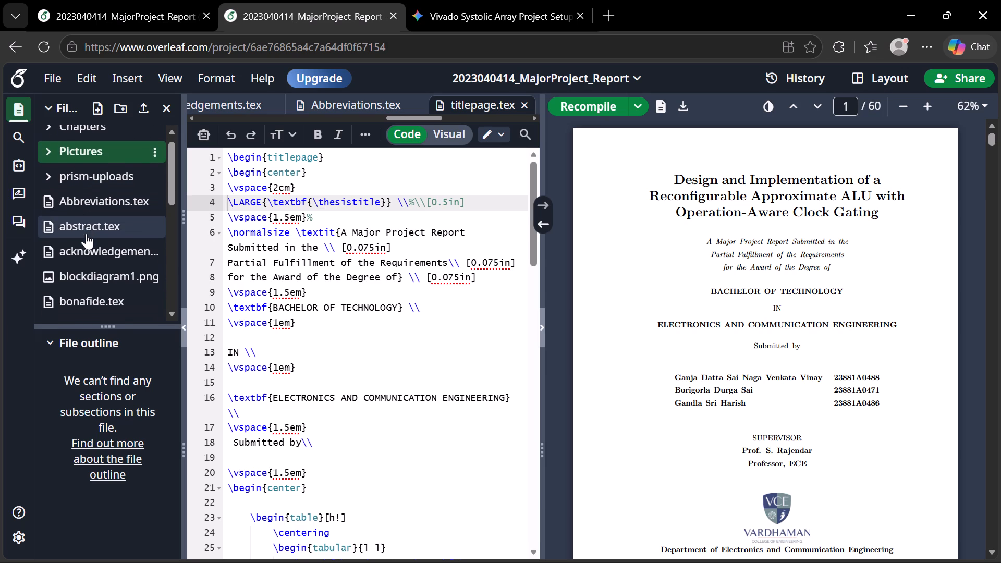
{"action": "left_click", "coordinate": [91, 260]}
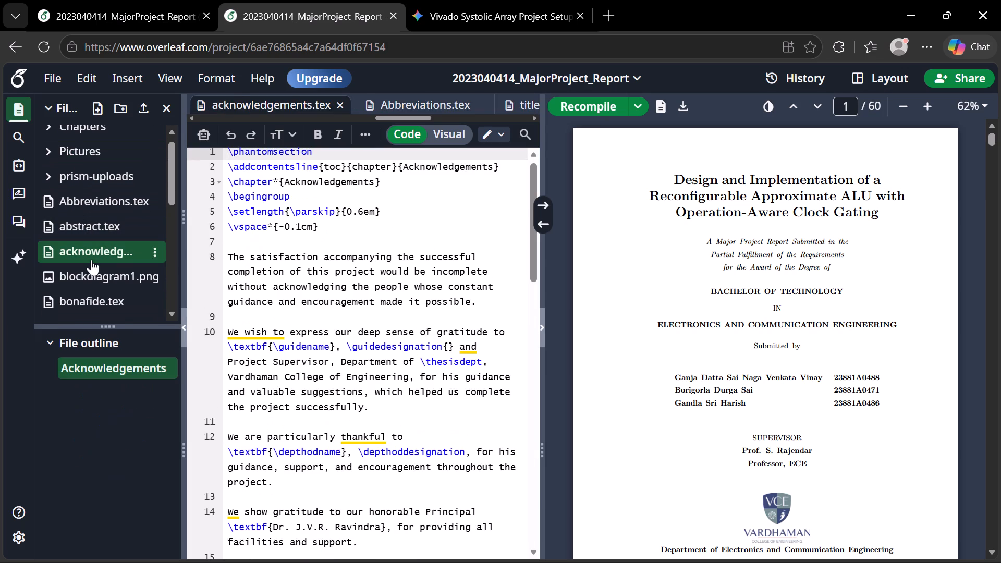
{"action": "left_click", "coordinate": [86, 229]}
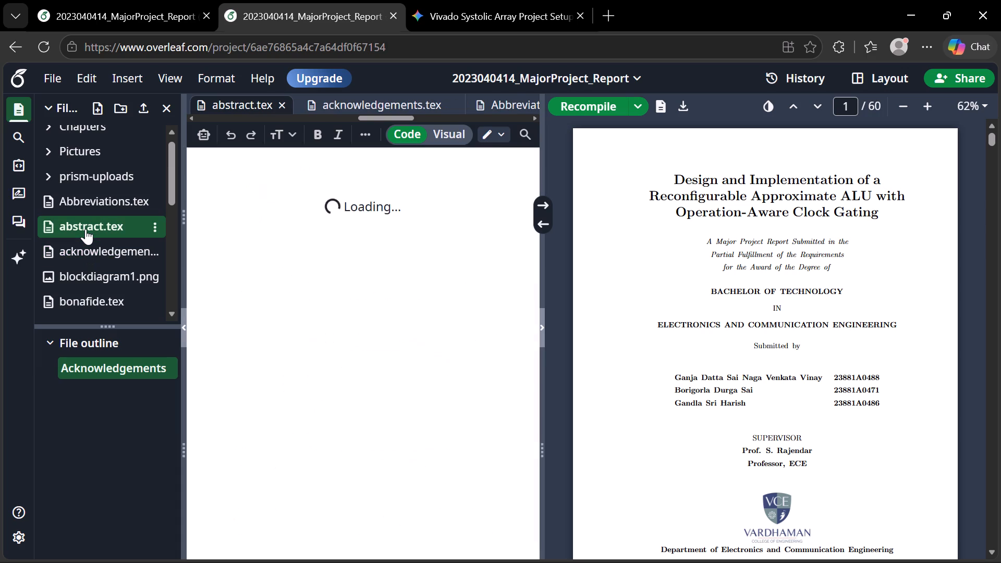
{"action": "scroll", "coordinate": [87, 276], "scroll_direction": "down", "scroll_amount": 1}
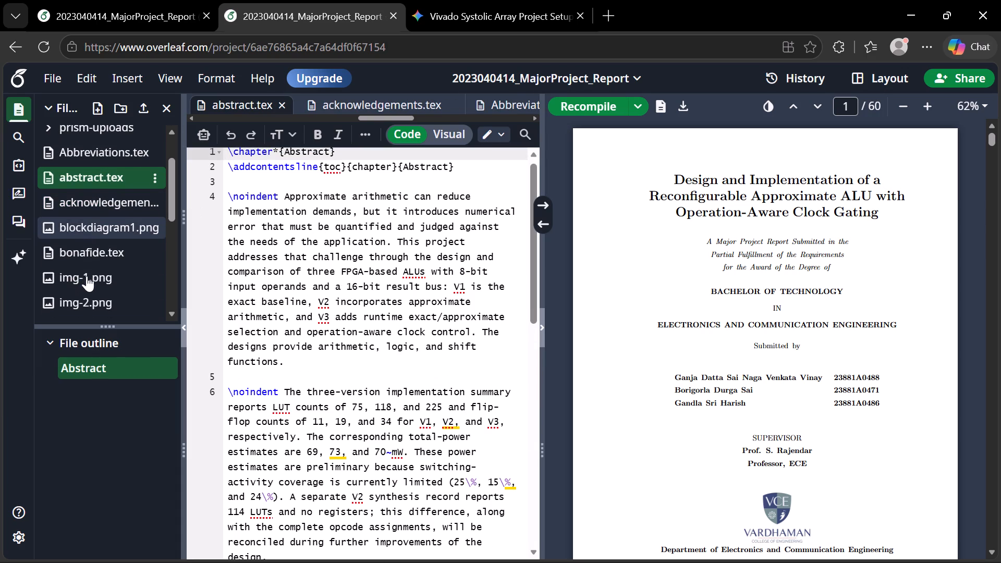
{"action": "scroll", "coordinate": [87, 276], "scroll_direction": "down", "scroll_amount": 1}
{"action": "left_click", "coordinate": [94, 221]}
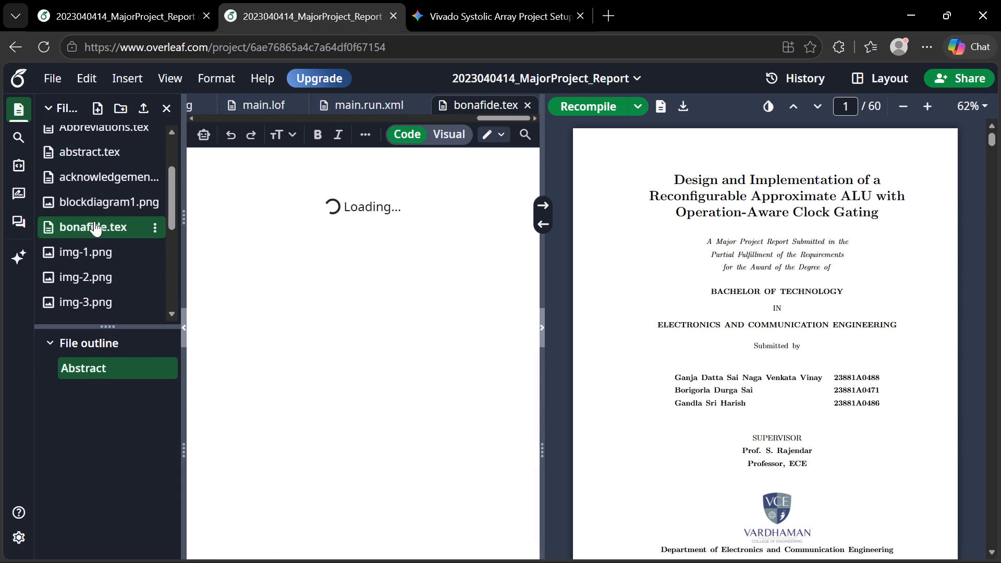
{"action": "scroll", "coordinate": [289, 210], "scroll_direction": "up", "scroll_amount": 4}
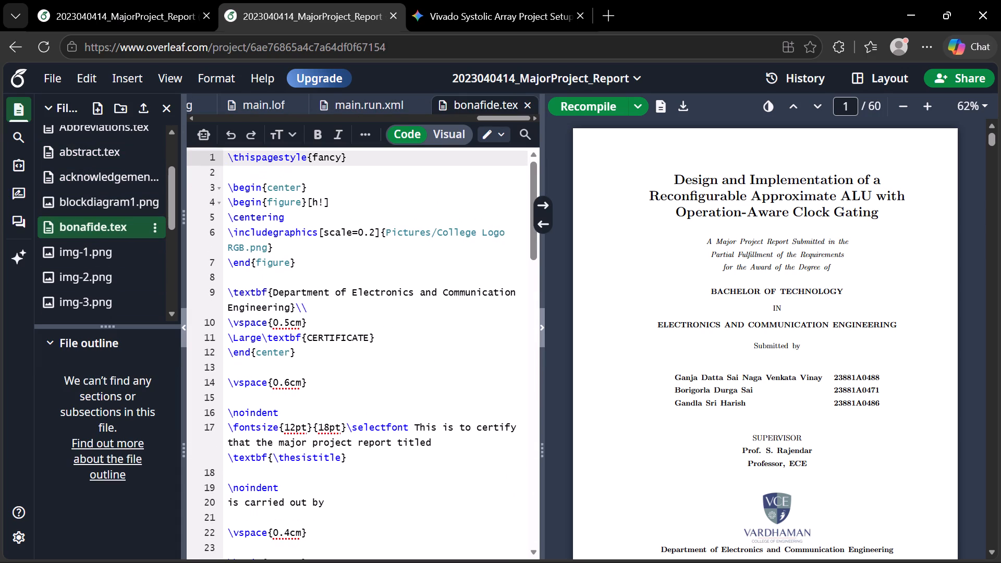
Locate titlepage.tex among the project files, reopen it, and examine its source against the title page in the compiled PDF.
{"action": "scroll", "coordinate": [121, 267], "scroll_direction": "down", "scroll_amount": 2}
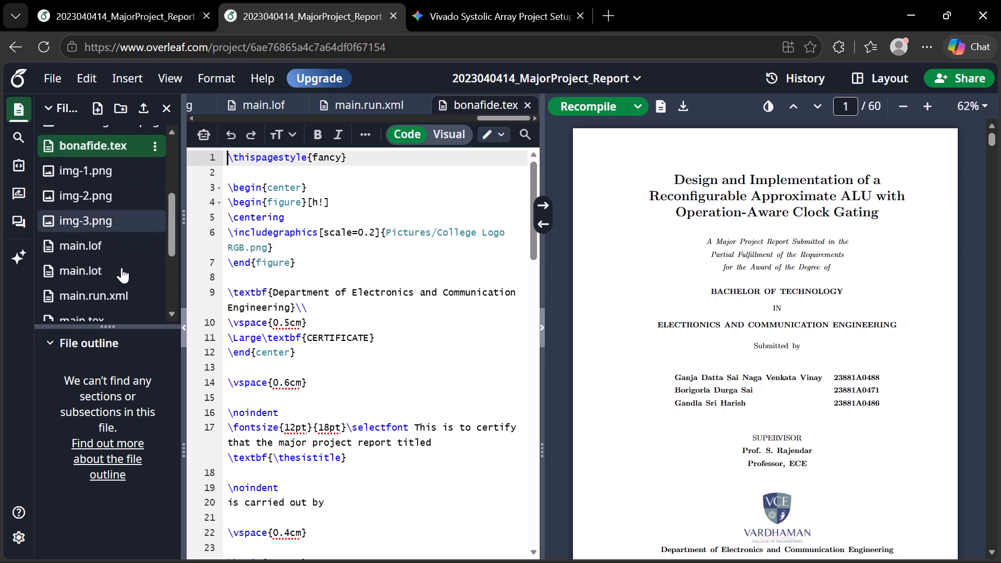
{"action": "scroll", "coordinate": [121, 267], "scroll_direction": "down", "scroll_amount": 4}
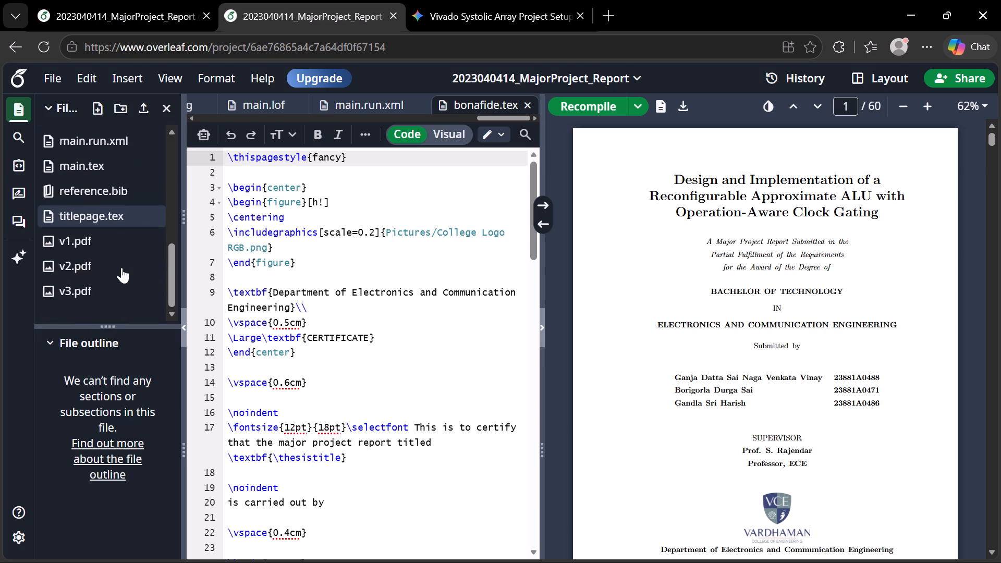
{"action": "scroll", "coordinate": [121, 267], "scroll_direction": "up", "scroll_amount": 6}
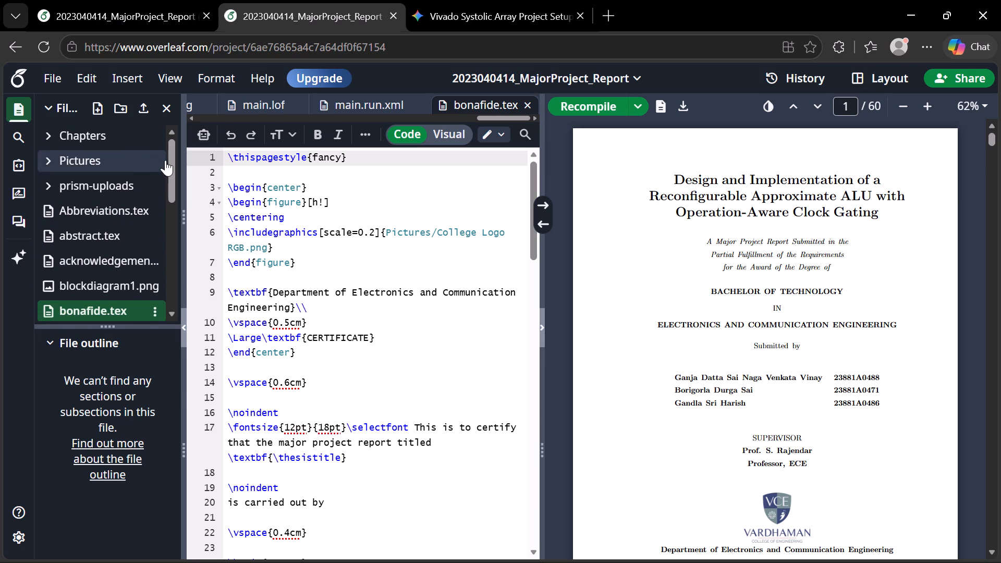
{"action": "left_click_drag", "start_coordinate": [173, 160], "coordinate": [142, 319]}
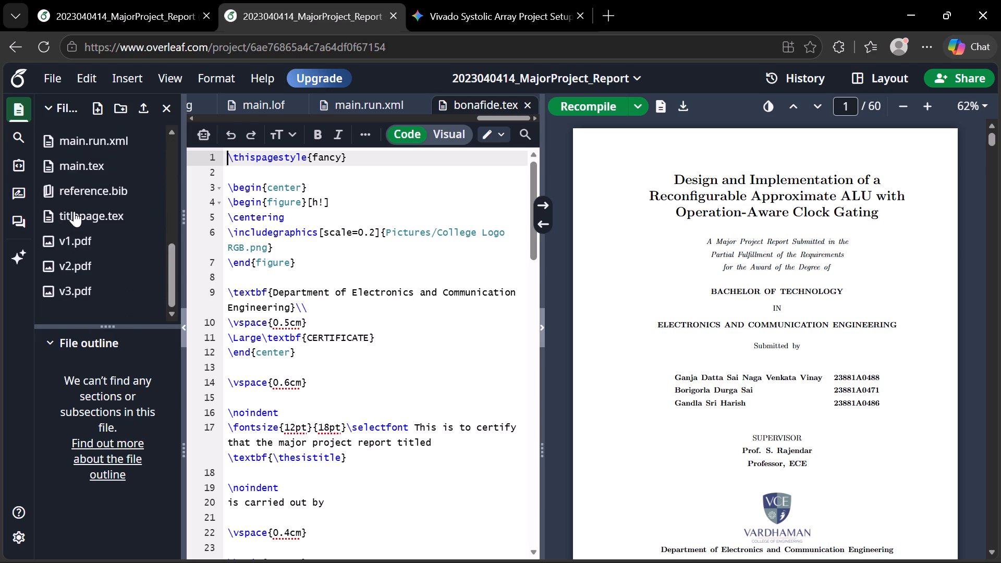
{"action": "left_click", "coordinate": [74, 211]}
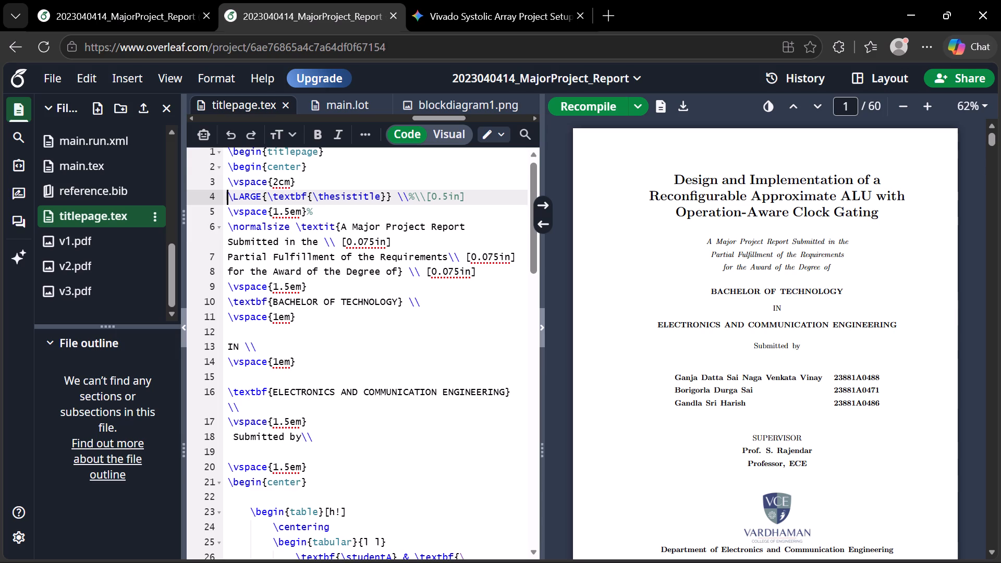
{"action": "scroll", "coordinate": [294, 239], "scroll_direction": "up", "scroll_amount": 5}
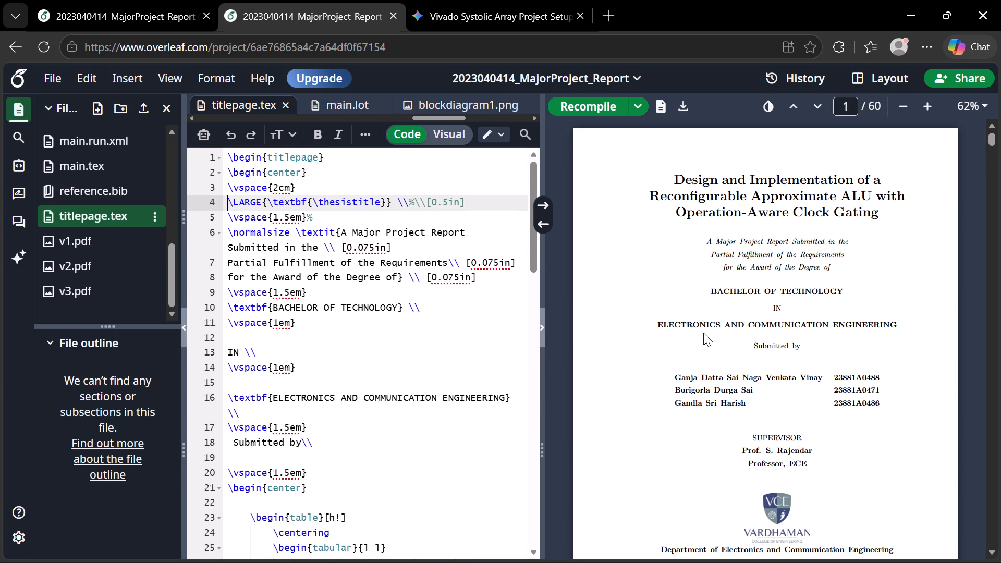
{"action": "scroll", "coordinate": [703, 333], "scroll_direction": "down", "scroll_amount": 3}
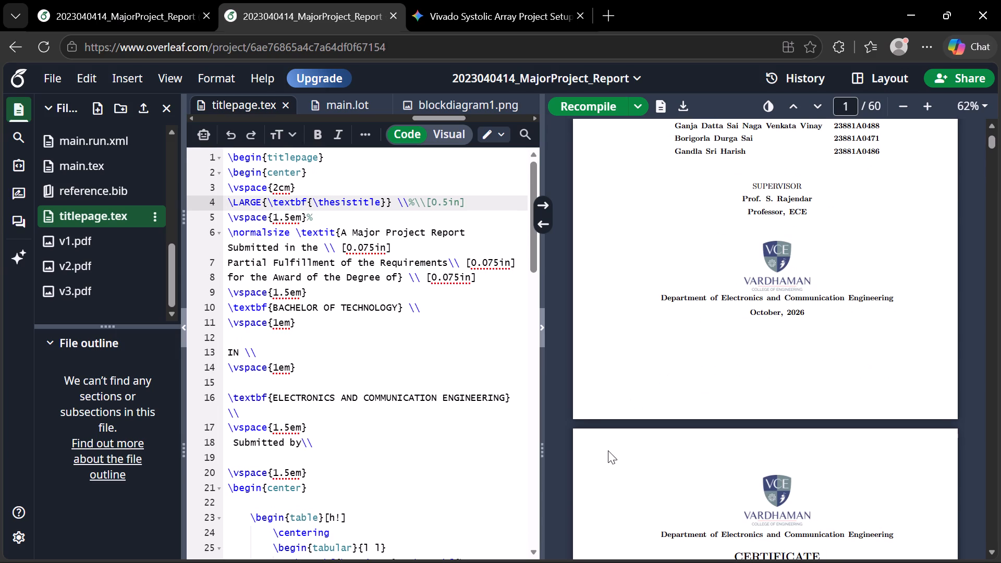
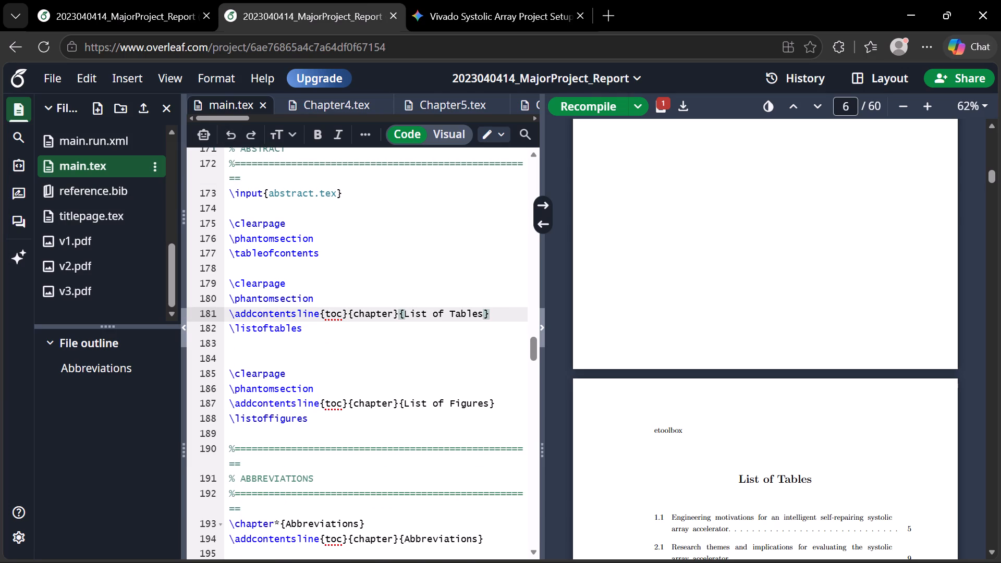
Insert the copied \begingroup snippet on a new line after the List of Tables \addcontentsline and recompile the report.
{"action": "key", "text": "Return"}
{"action": "key", "text": "ctrl+v"}
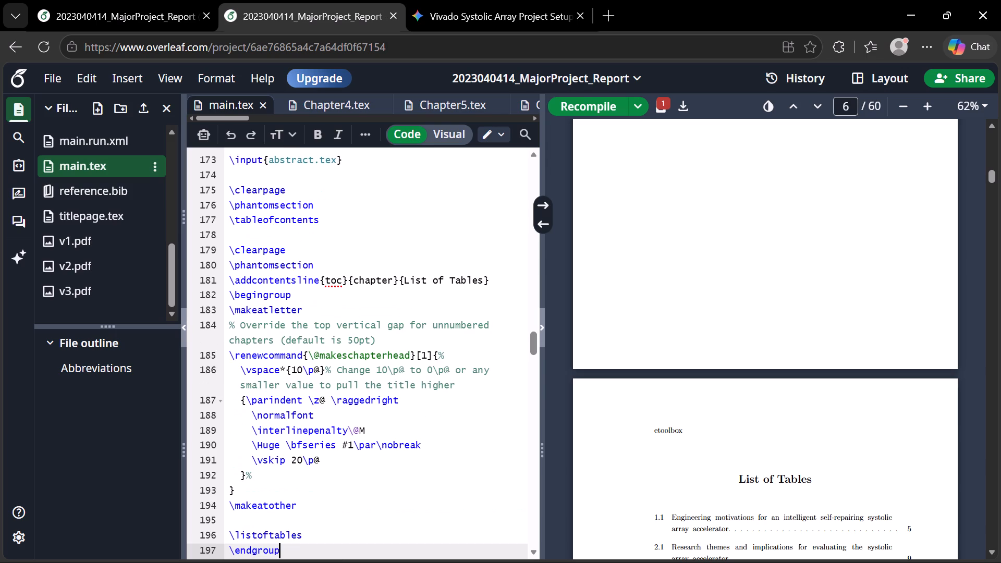
{"action": "key", "text": "ctrl+s"}
Examine the List of Tables and List of Figures pages in the recompiled PDF and check the code around the inserted snippet.
{"action": "scroll", "coordinate": [731, 289], "scroll_direction": "down", "scroll_amount": 3}
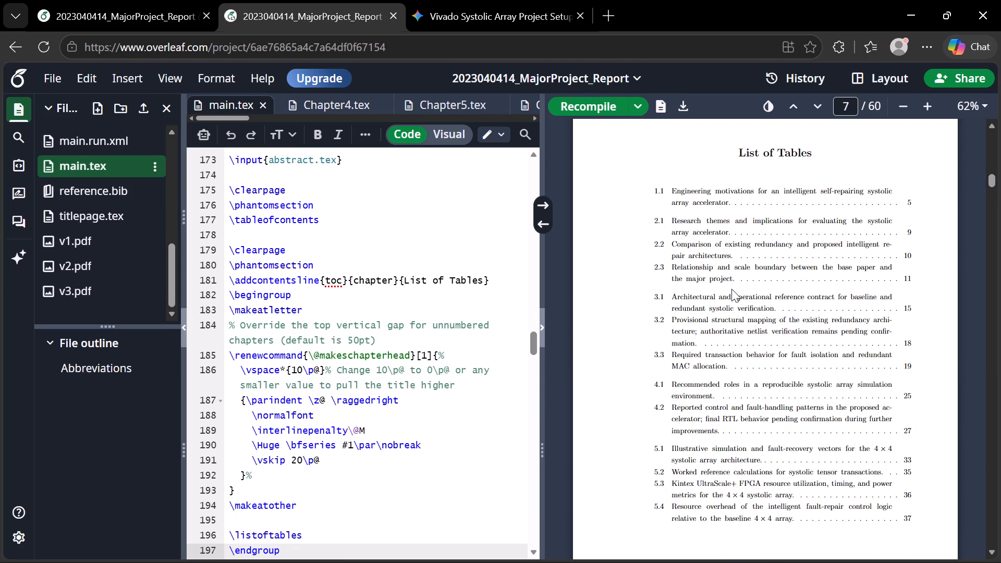
{"action": "scroll", "coordinate": [731, 289], "scroll_direction": "up", "scroll_amount": 1}
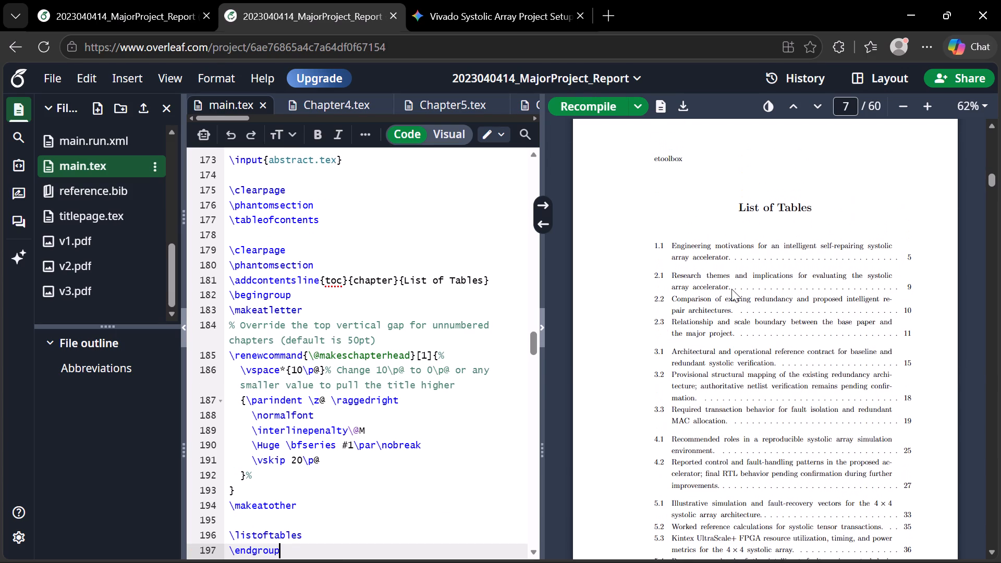
{"action": "scroll", "coordinate": [731, 289], "scroll_direction": "up", "scroll_amount": 2}
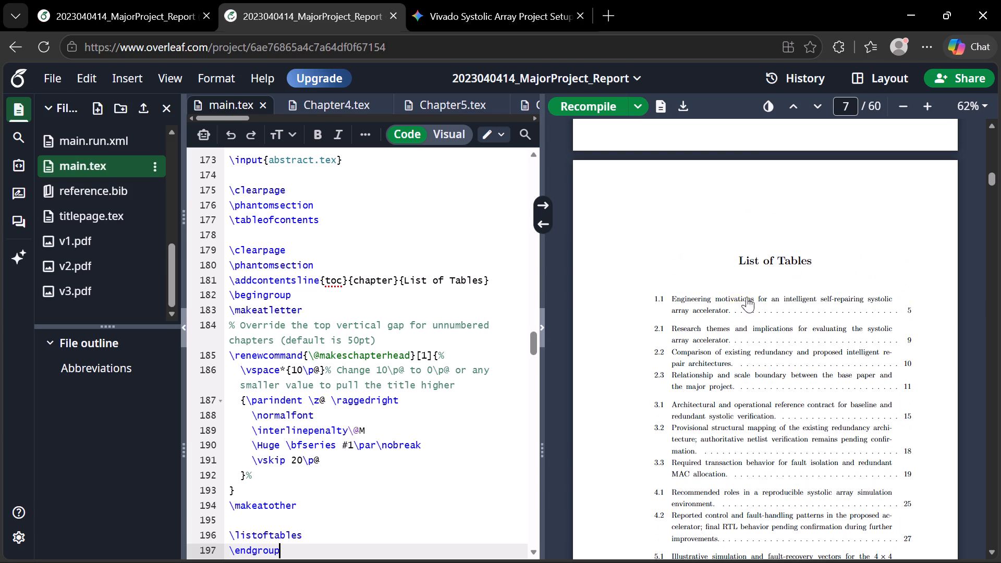
{"action": "scroll", "coordinate": [712, 226], "scroll_direction": "down", "scroll_amount": 6}
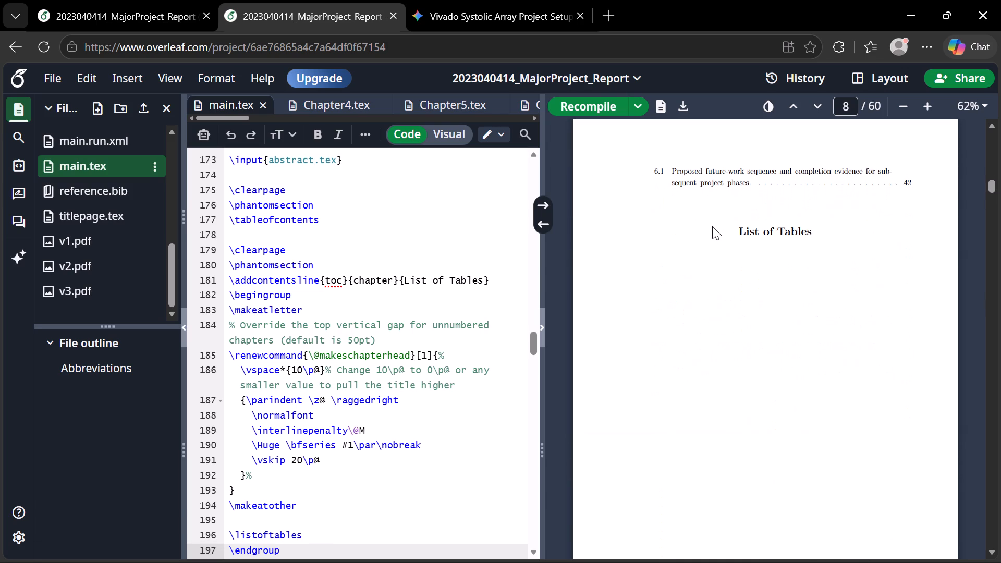
{"action": "scroll", "coordinate": [798, 491], "scroll_direction": "up", "scroll_amount": 4}
{"action": "scroll", "coordinate": [798, 491], "scroll_direction": "down", "scroll_amount": 9}
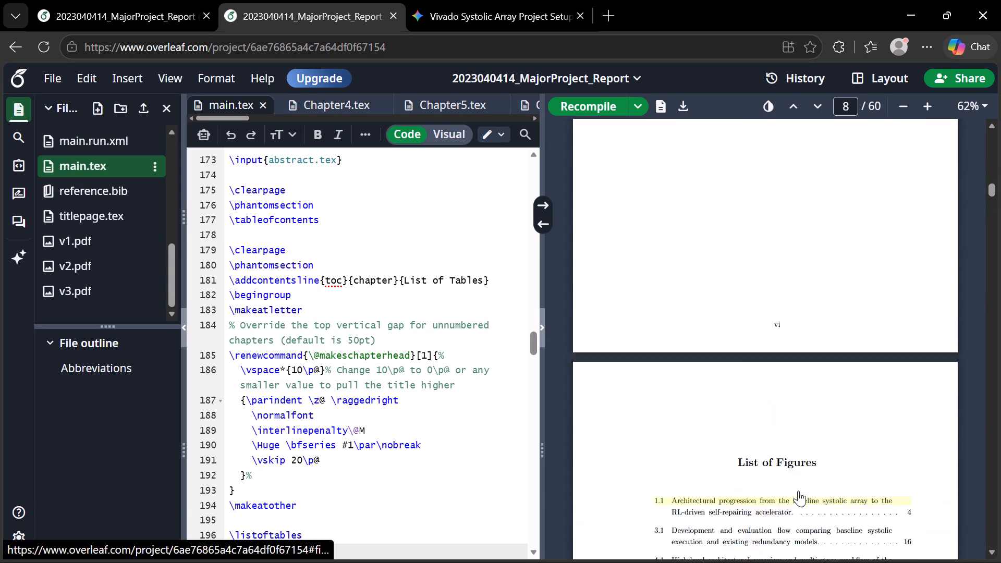
{"action": "scroll", "coordinate": [798, 491], "scroll_direction": "down", "scroll_amount": 1}
{"action": "scroll", "coordinate": [798, 491], "scroll_direction": "up", "scroll_amount": 4}
{"action": "scroll", "coordinate": [798, 491], "scroll_direction": "down", "scroll_amount": 2}
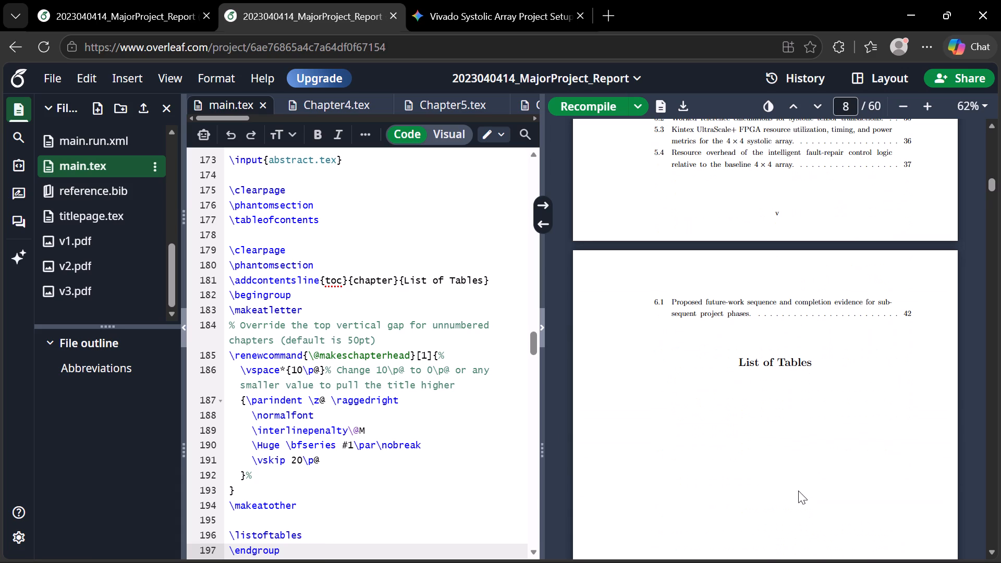
{"action": "scroll", "coordinate": [373, 447], "scroll_direction": "down", "scroll_amount": 1}
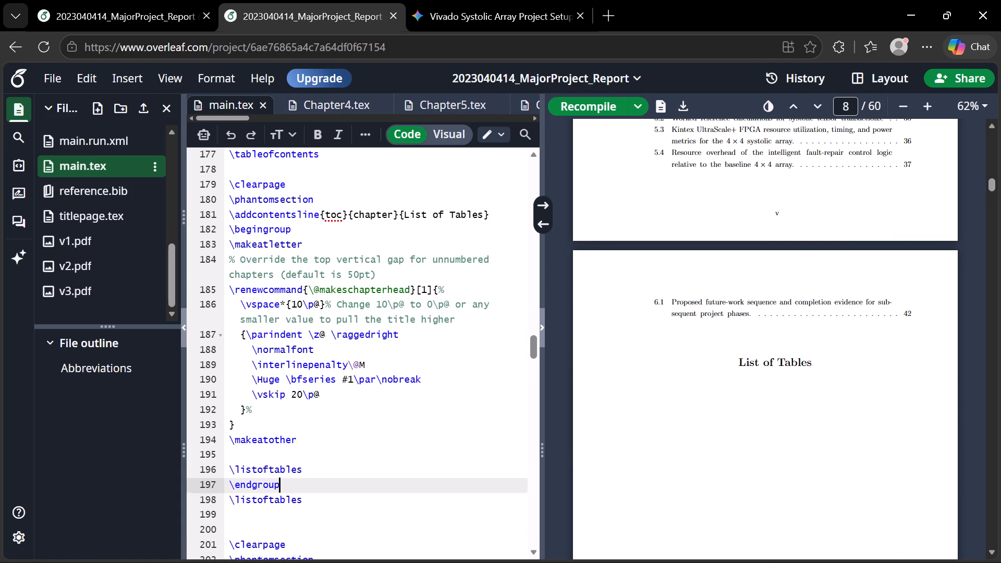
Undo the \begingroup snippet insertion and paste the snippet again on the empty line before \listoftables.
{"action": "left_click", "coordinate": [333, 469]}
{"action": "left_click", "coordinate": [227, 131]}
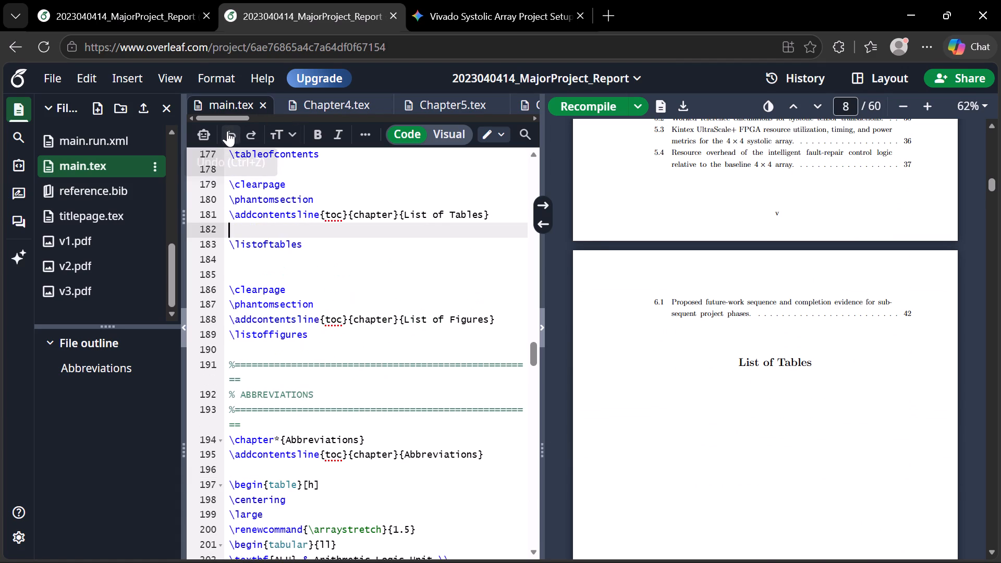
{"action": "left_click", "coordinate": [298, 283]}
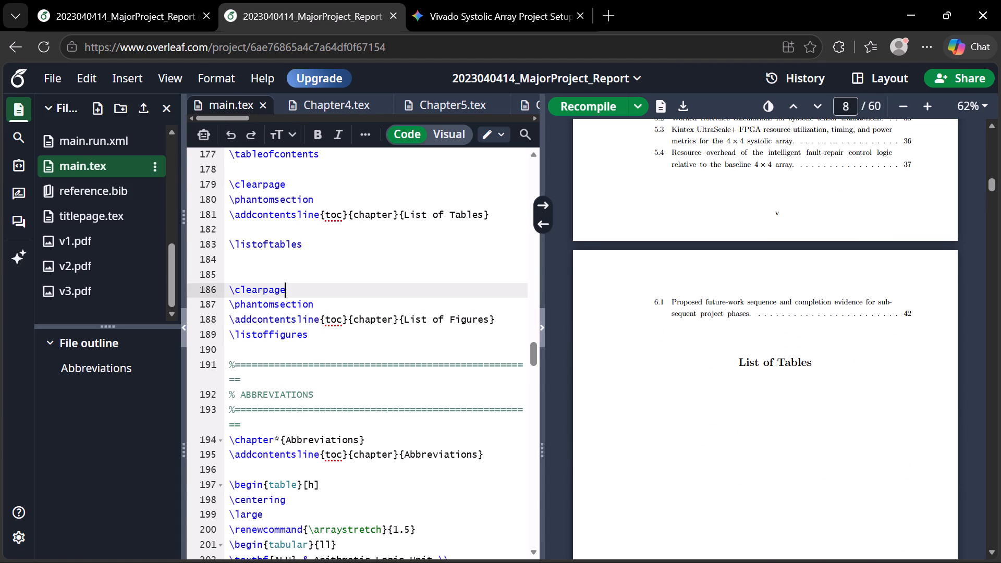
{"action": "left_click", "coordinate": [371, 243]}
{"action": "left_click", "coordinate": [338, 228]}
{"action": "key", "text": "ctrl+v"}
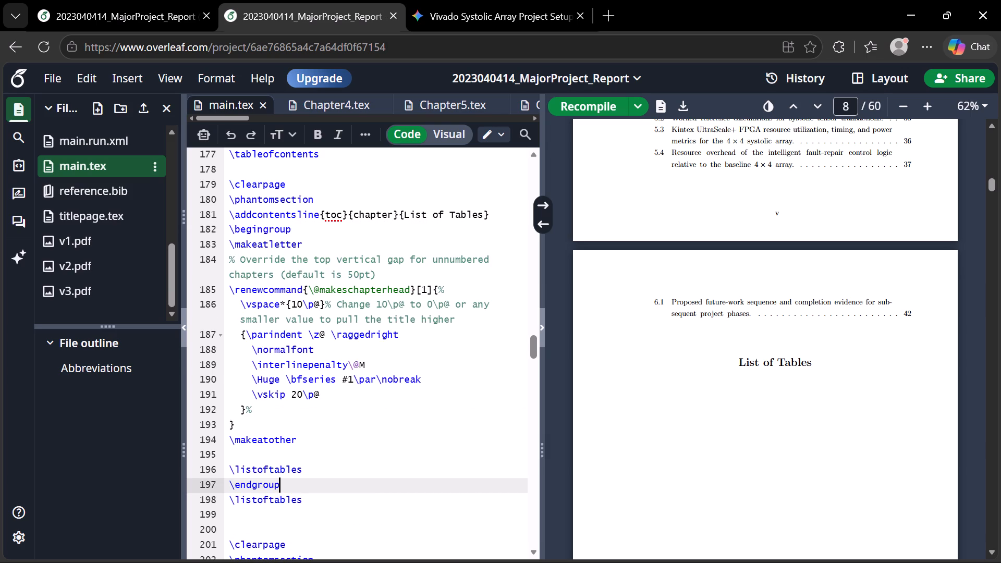
Delete the duplicate \listoftables line after \endgroup in main.tex and recompile the report.
{"action": "left_click", "coordinate": [311, 500]}
{"action": "left_click", "coordinate": [474, 0]}
{"action": "left_click", "coordinate": [214, 0]}
{"action": "left_click", "coordinate": [298, 1]}
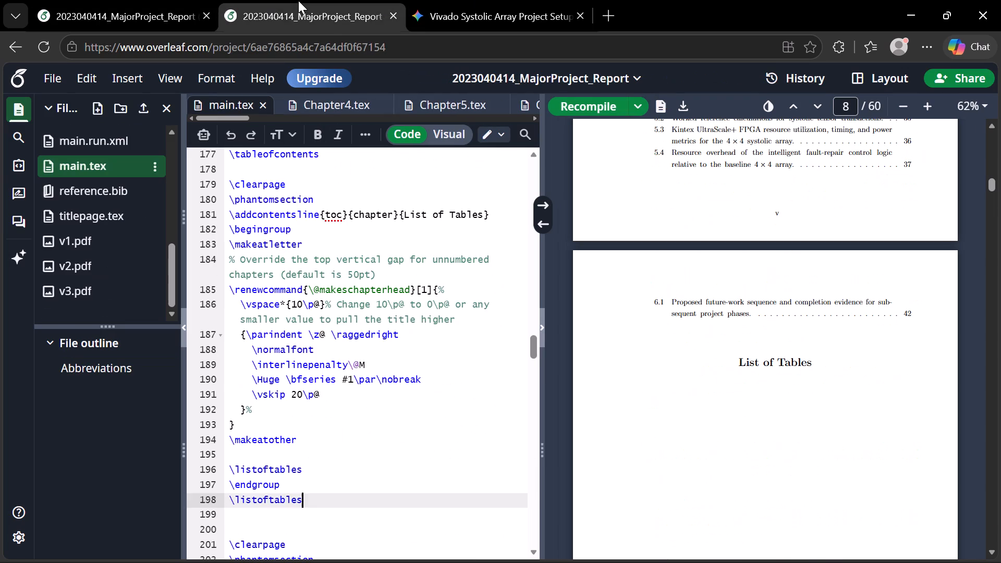
{"action": "key", "text": "BackSpace"}
{"action": "key", "text": "BackSpace"}
{"action": "key", "text": "BackSpace"}
{"action": "key", "text": "BackSpace"}
{"action": "key", "text": "BackSpace"}
{"action": "key", "text": "BackSpace"}
{"action": "key", "text": "BackSpace"}
{"action": "key", "text": "BackSpace"}
{"action": "key", "text": "BackSpace"}
{"action": "key", "text": "BackSpace"}
{"action": "key", "text": "BackSpace"}
{"action": "key", "text": "BackSpace"}
{"action": "key", "text": "BackSpace"}
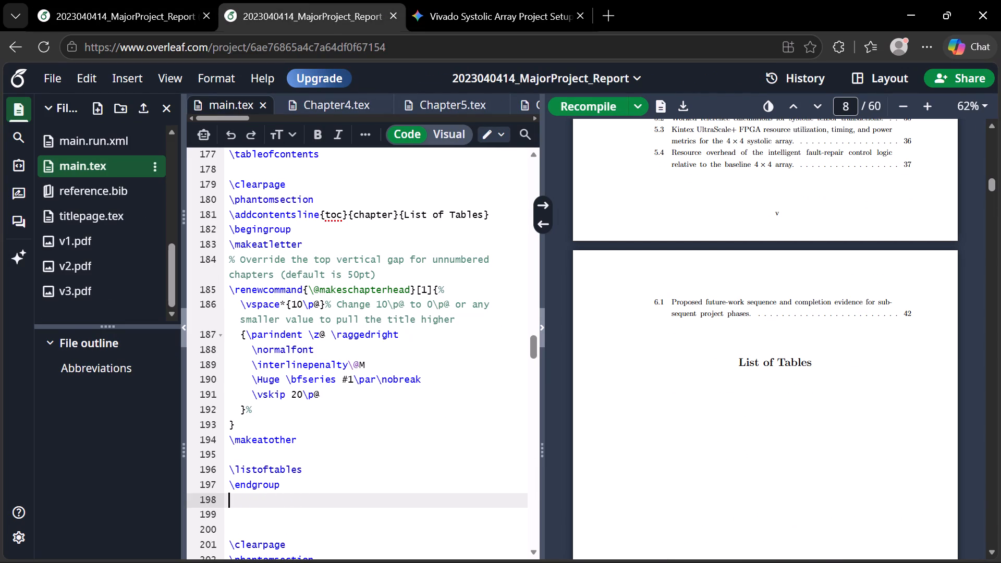
{"action": "key", "text": "ctrl+s"}
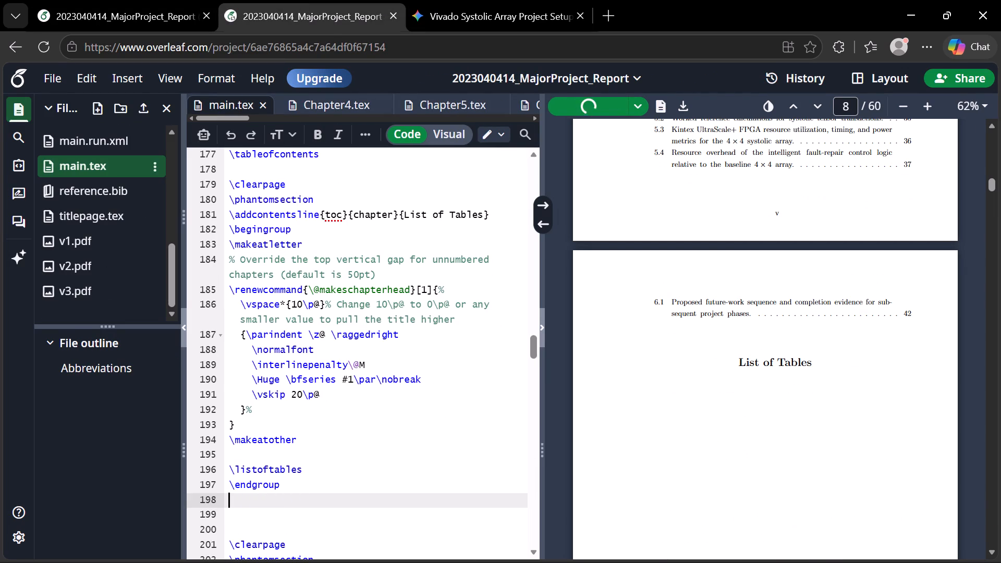
Examine the title spacing and page layout of the List of Tables in the recompiled PDF.
{"action": "scroll", "coordinate": [717, 317], "scroll_direction": "up", "scroll_amount": 4}
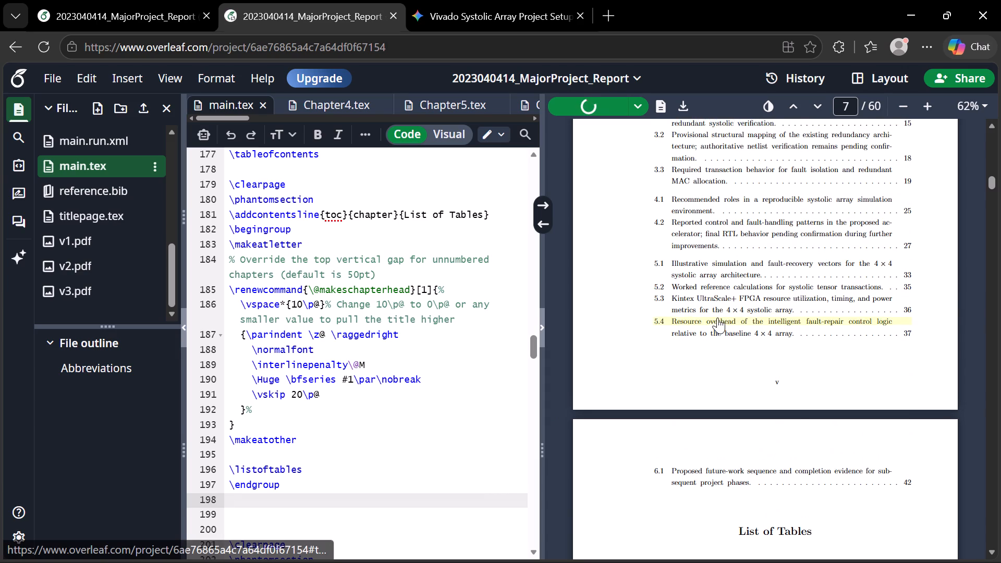
{"action": "scroll", "coordinate": [717, 317], "scroll_direction": "up", "scroll_amount": 1}
{"action": "scroll", "coordinate": [585, 247], "scroll_direction": "up", "scroll_amount": 1}
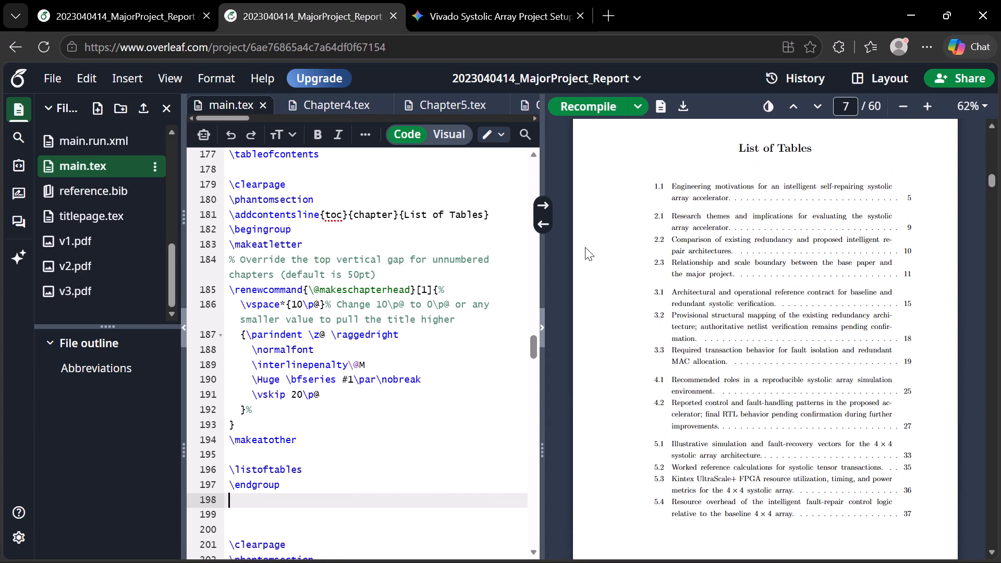
{"action": "scroll", "coordinate": [585, 247], "scroll_direction": "up", "scroll_amount": 2}
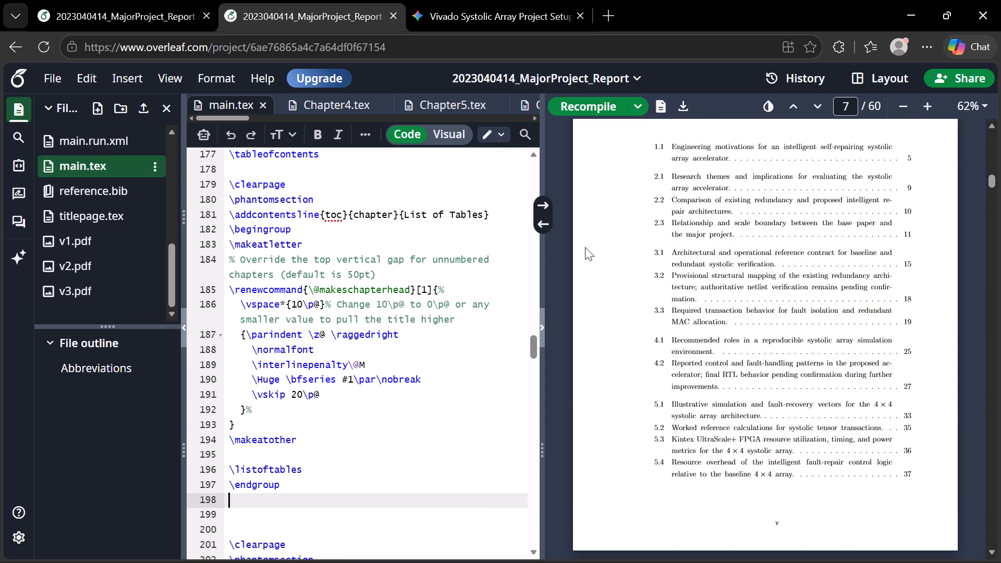
{"action": "scroll", "coordinate": [585, 247], "scroll_direction": "up", "scroll_amount": 3}
{"action": "scroll", "coordinate": [585, 247], "scroll_direction": "down", "scroll_amount": 5}
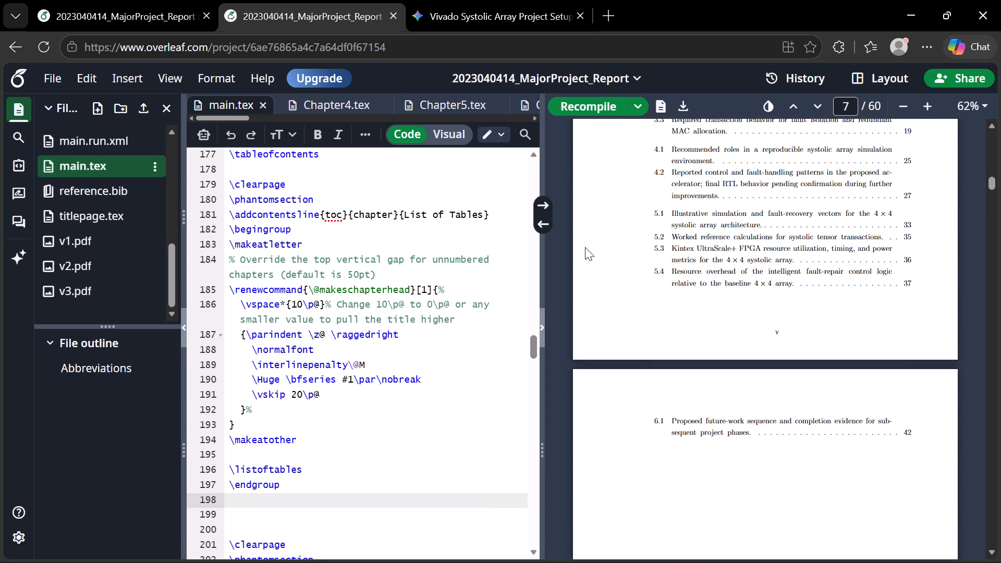
{"action": "scroll", "coordinate": [585, 247], "scroll_direction": "up", "scroll_amount": 2}
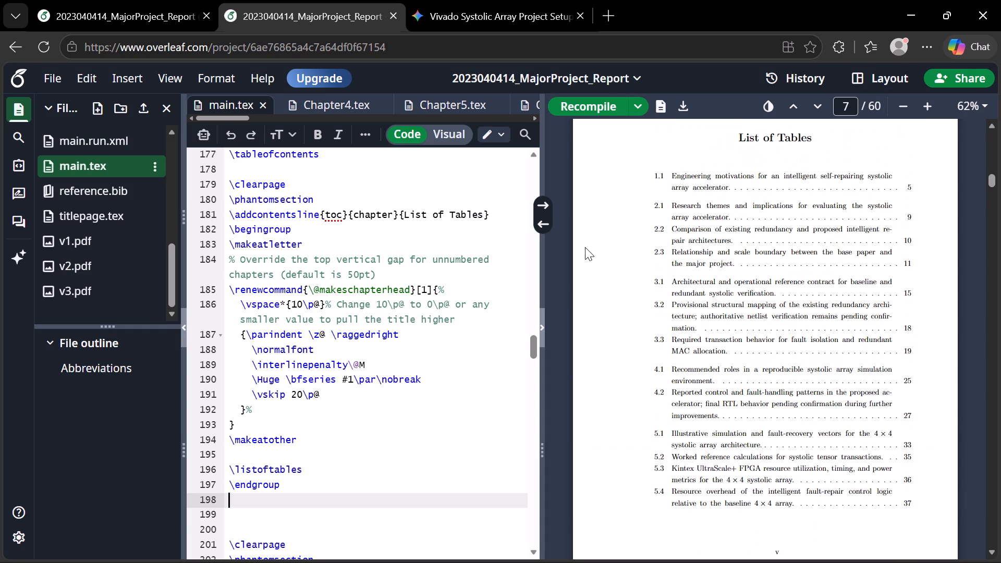
{"action": "scroll", "coordinate": [585, 247], "scroll_direction": "up", "scroll_amount": 1}
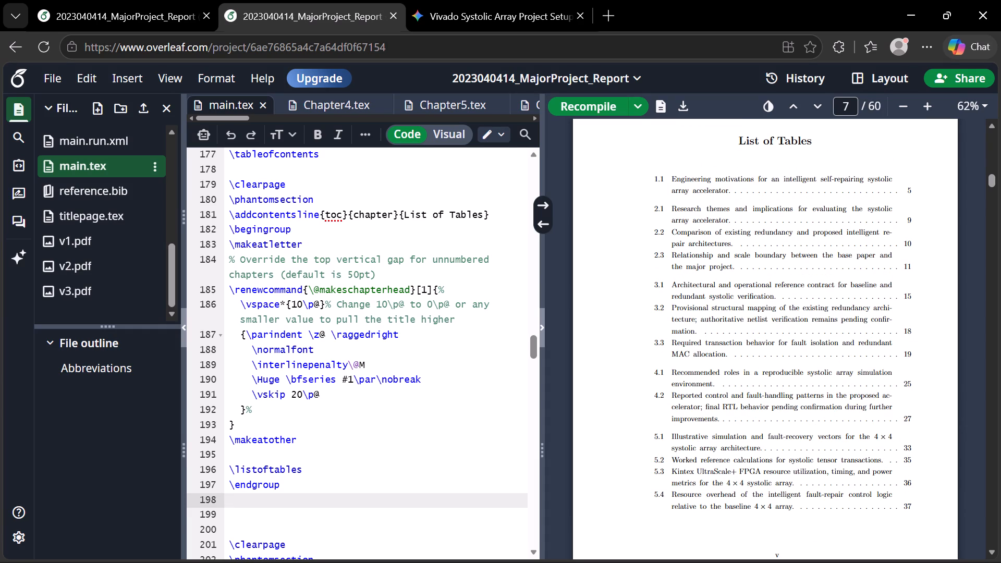
{"action": "left_click", "coordinate": [301, 304]}
{"action": "key", "text": "BackSpace"}
{"action": "key", "text": "BackSpace"}
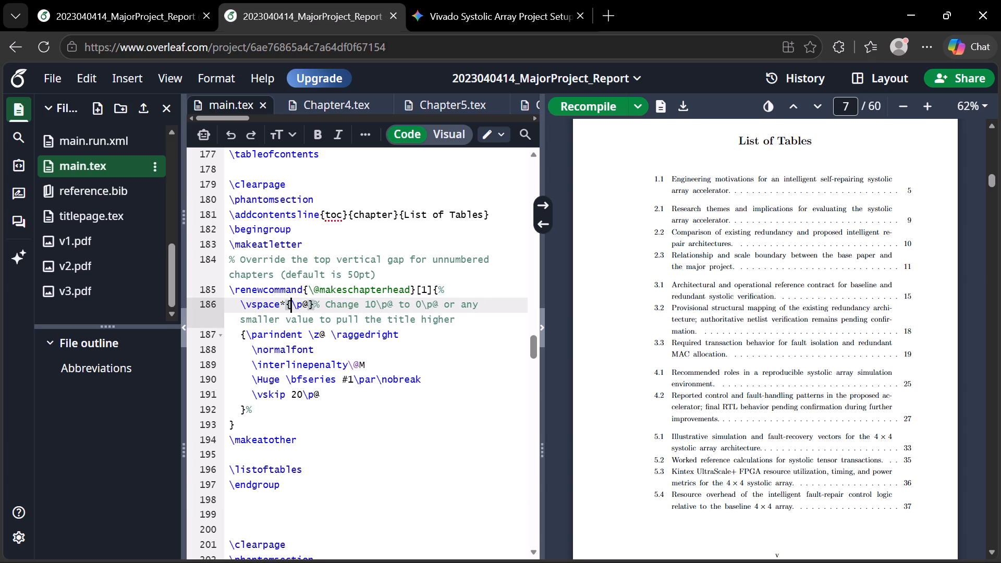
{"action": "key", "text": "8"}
{"action": "key", "text": "ctrl+s"}
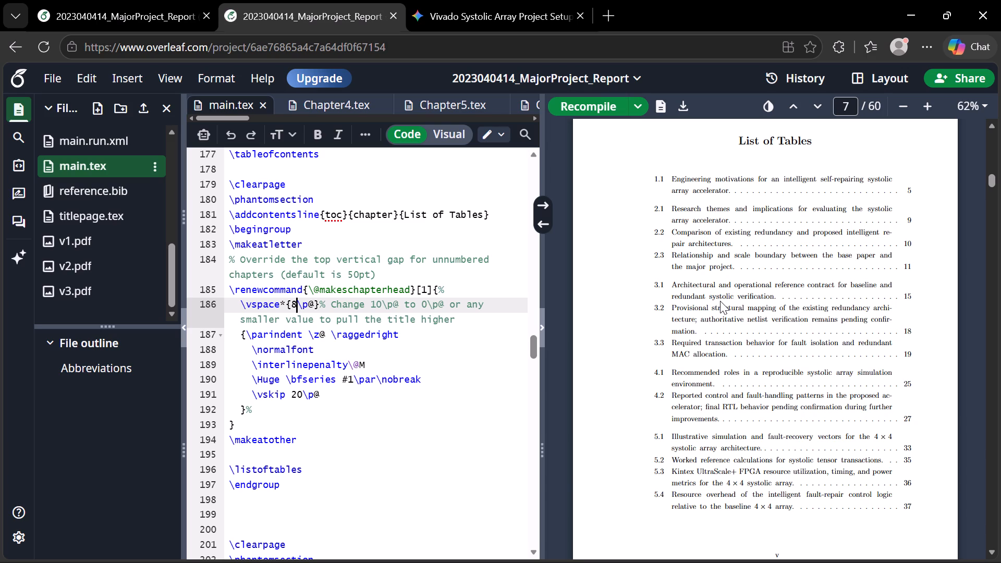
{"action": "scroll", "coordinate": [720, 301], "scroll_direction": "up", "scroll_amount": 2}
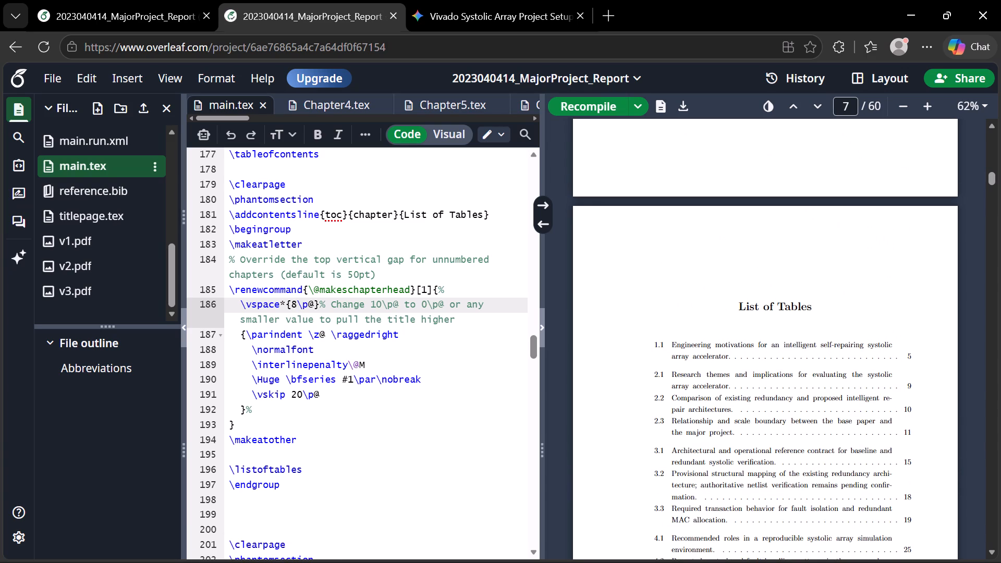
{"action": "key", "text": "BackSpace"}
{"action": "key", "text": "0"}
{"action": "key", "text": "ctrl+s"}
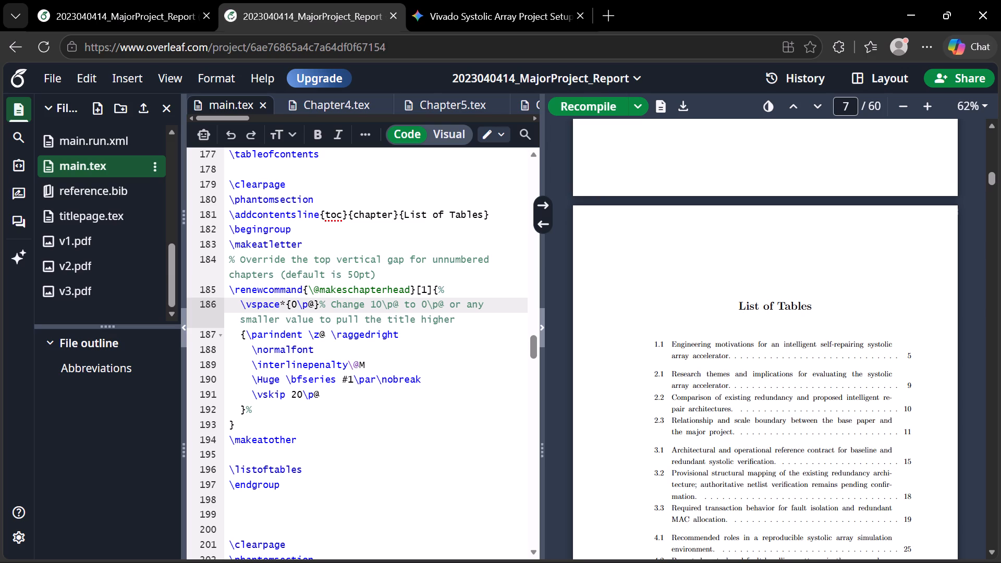
Examine the title spacing and page break of the List of Tables in the recompiled PDF.
{"action": "scroll", "coordinate": [709, 381], "scroll_direction": "down", "scroll_amount": 4}
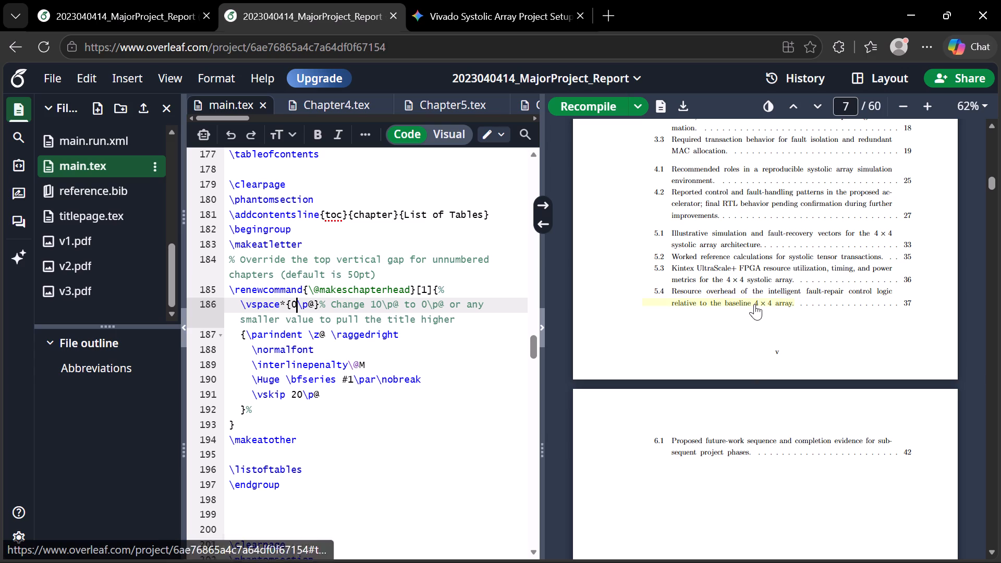
{"action": "scroll", "coordinate": [749, 258], "scroll_direction": "up", "scroll_amount": 3}
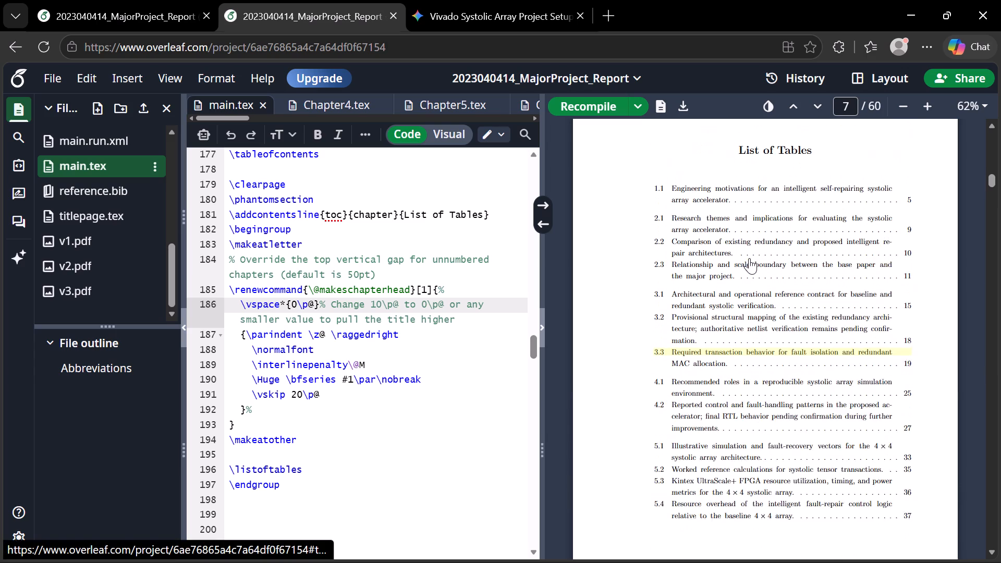
{"action": "scroll", "coordinate": [749, 258], "scroll_direction": "up", "scroll_amount": 2}
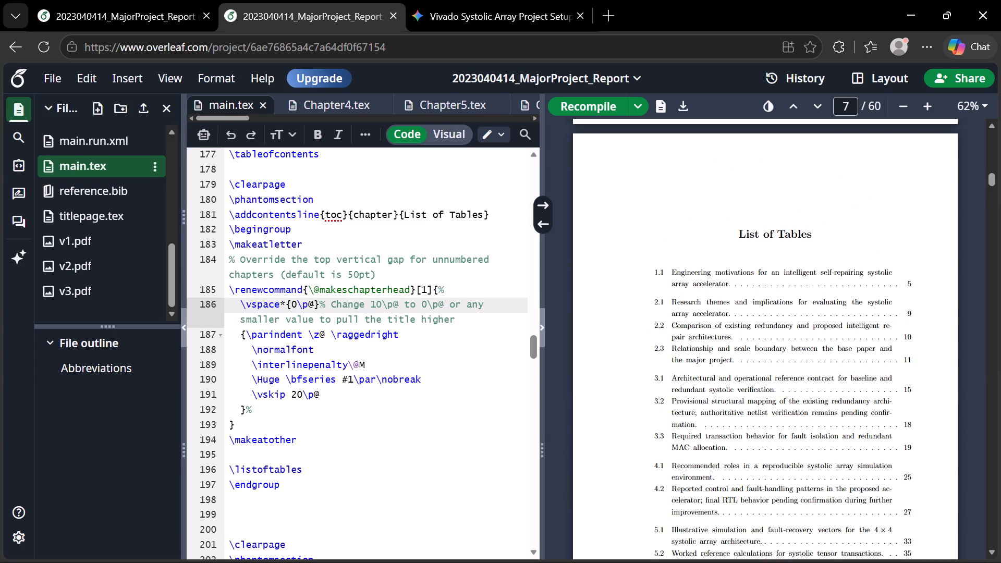
{"action": "scroll", "coordinate": [766, 231], "scroll_direction": "up", "scroll_amount": 1}
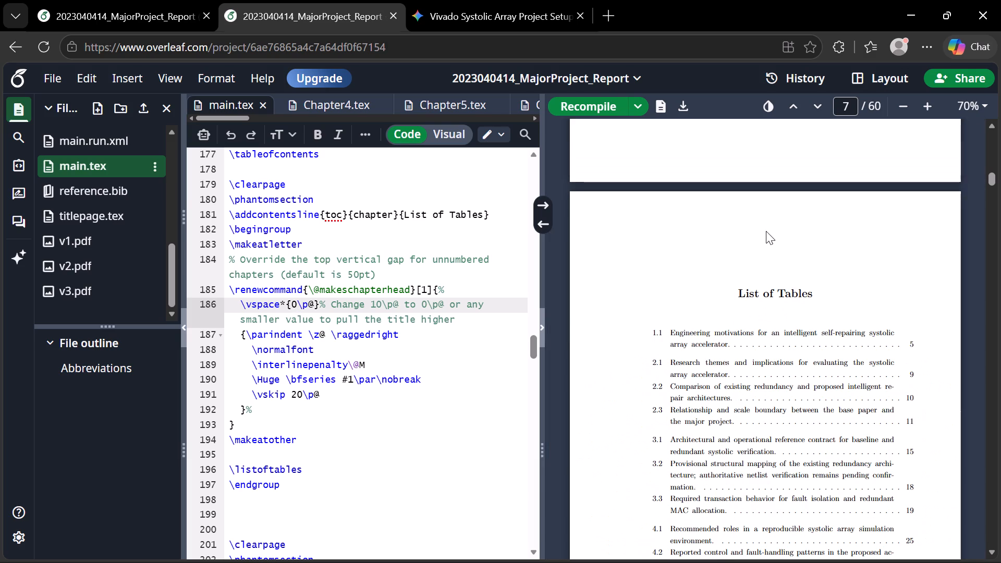
{"action": "scroll", "coordinate": [766, 231], "scroll_direction": "down", "scroll_amount": 3}
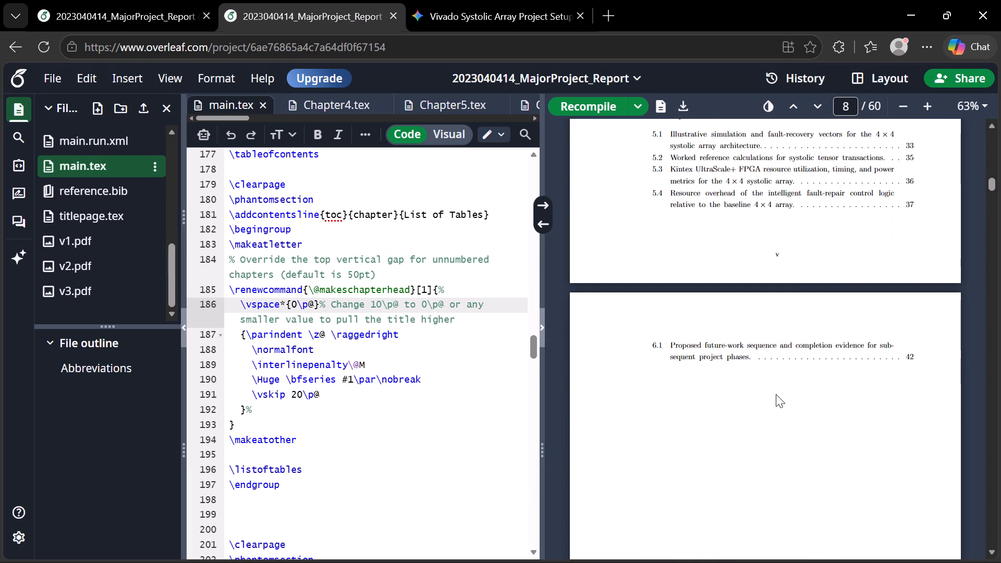
Examine the layout of the List of Figures, the Abbreviations and the first pages of Chapter 1 in the PDF.
{"action": "scroll", "coordinate": [776, 394], "scroll_direction": "down", "scroll_amount": 10}
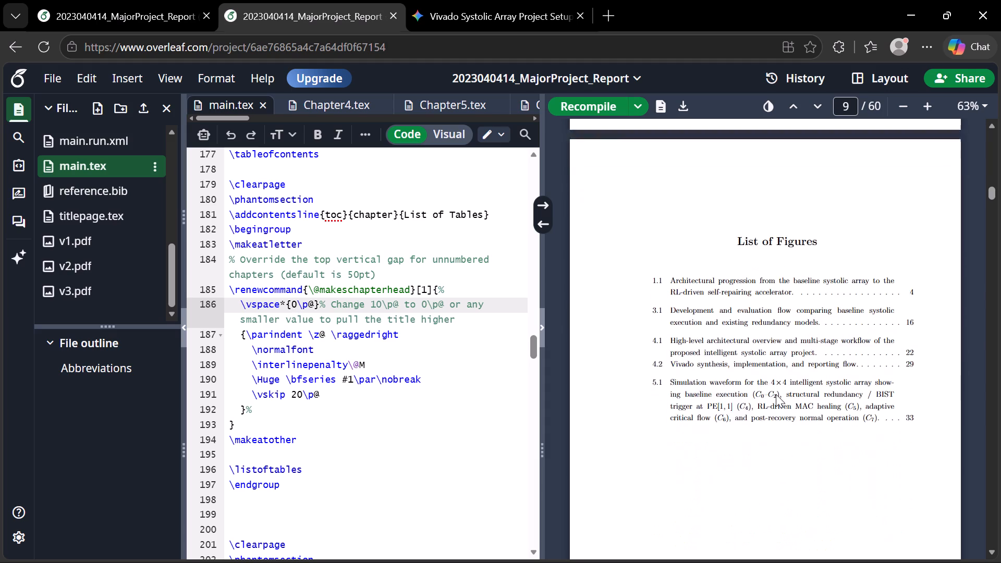
{"action": "scroll", "coordinate": [776, 394], "scroll_direction": "down", "scroll_amount": 6}
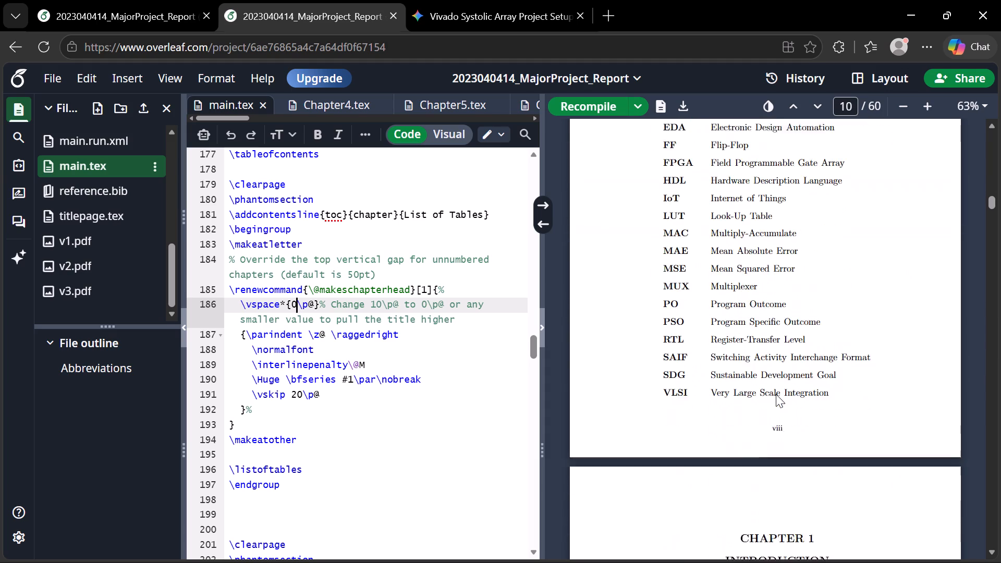
{"action": "scroll", "coordinate": [776, 394], "scroll_direction": "up", "scroll_amount": 2}
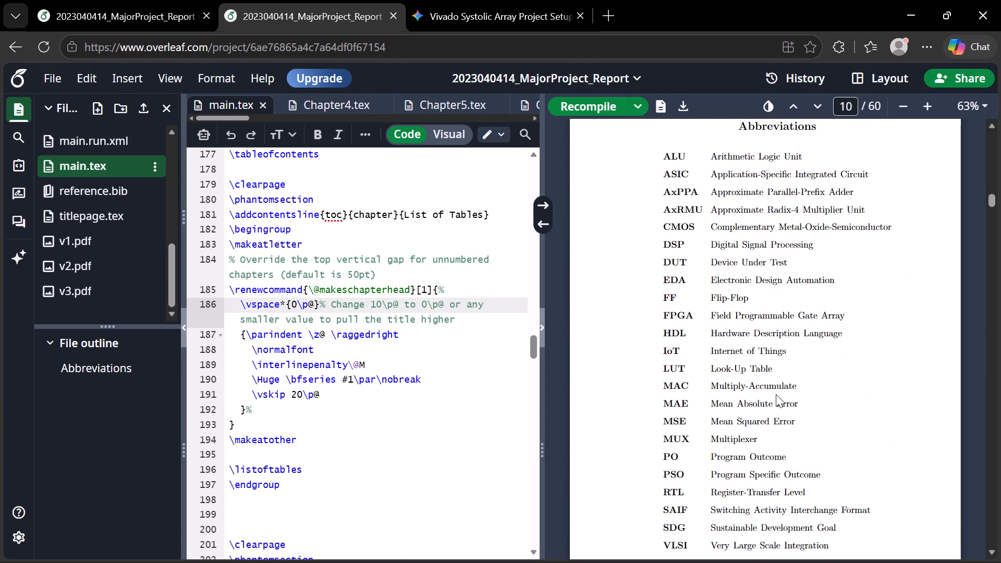
{"action": "scroll", "coordinate": [776, 394], "scroll_direction": "down", "scroll_amount": 6}
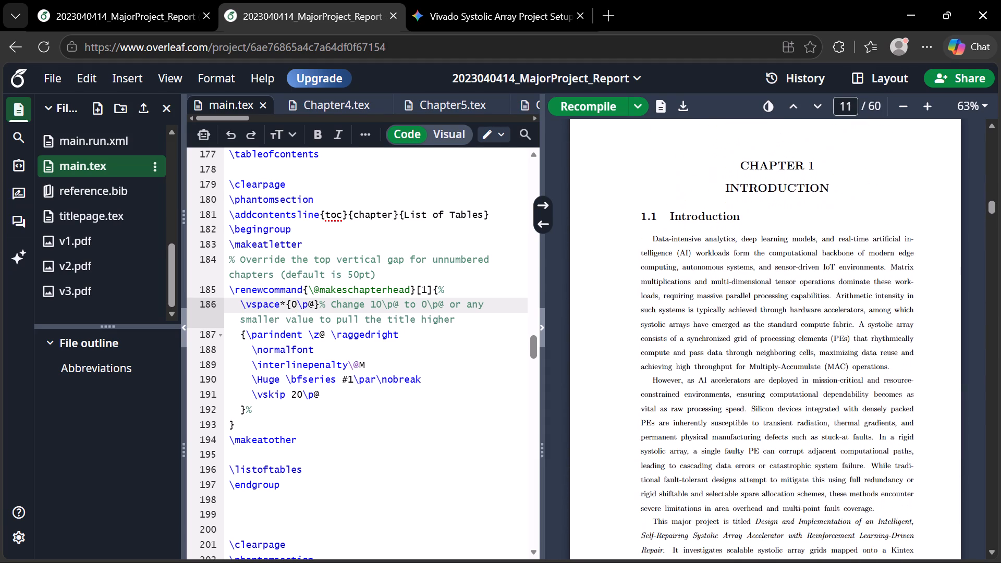
{"action": "scroll", "coordinate": [776, 394], "scroll_direction": "down", "scroll_amount": 3}
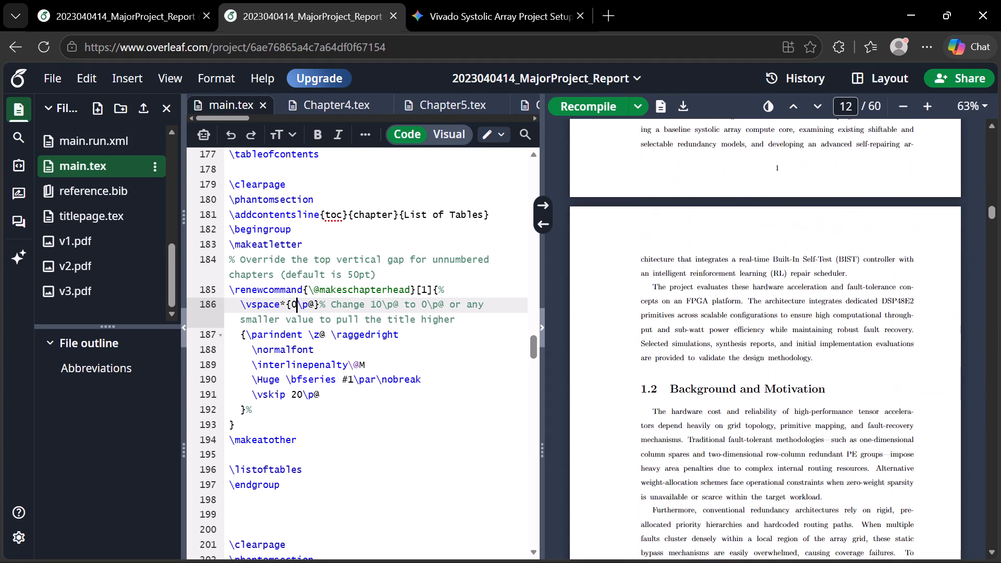
In Chapter1.tex, join the paragraph starting "The project evaluates these hardware acceleration" to the preceding Introduction paragraph and recompile.
{"action": "scroll", "coordinate": [776, 394], "scroll_direction": "up", "scroll_amount": 3}
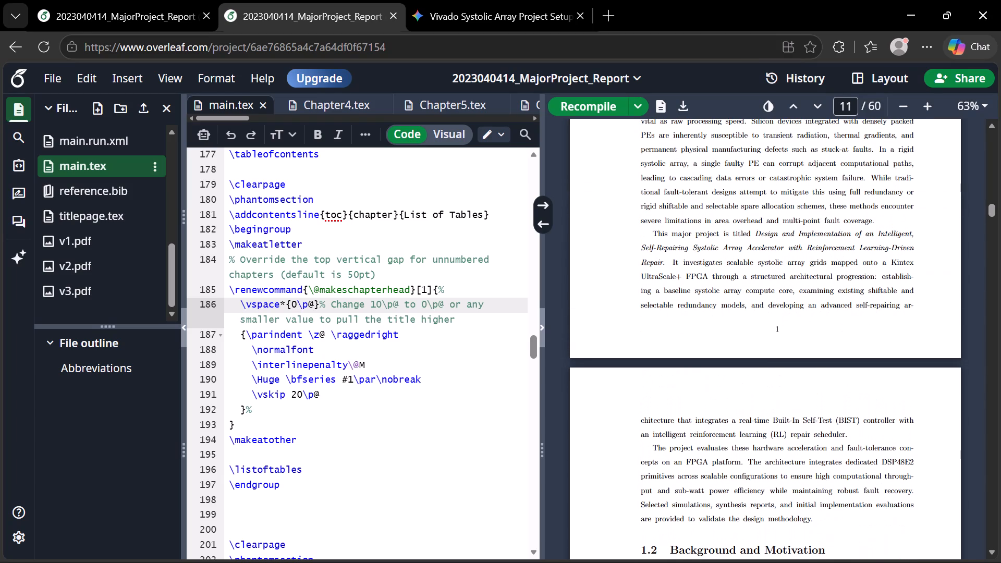
{"action": "double_click", "coordinate": [661, 450]}
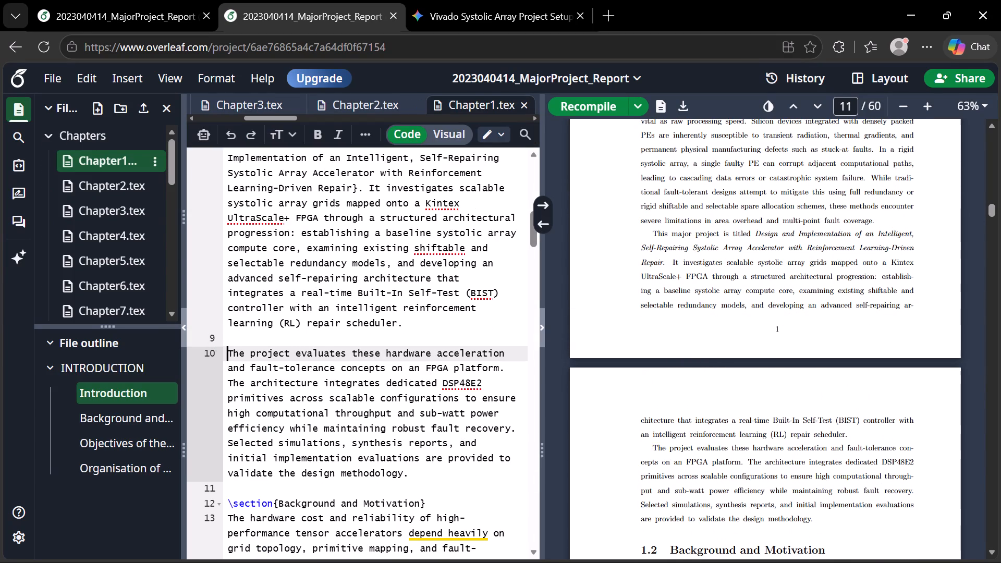
{"action": "key", "text": "BackSpace"}
{"action": "key", "text": "BackSpace"}
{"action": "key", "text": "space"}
{"action": "key", "text": "ctrl+s"}
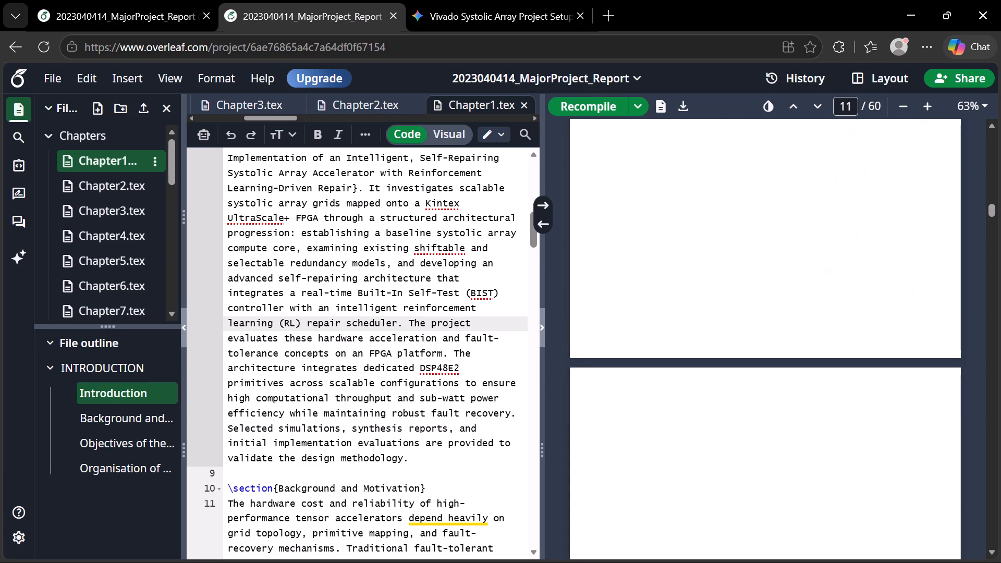
Examine the Introduction text flow and the page break before section 1.2 Background and Motivation in the recompiled PDF.
{"action": "scroll", "coordinate": [754, 265], "scroll_direction": "up", "scroll_amount": 2}
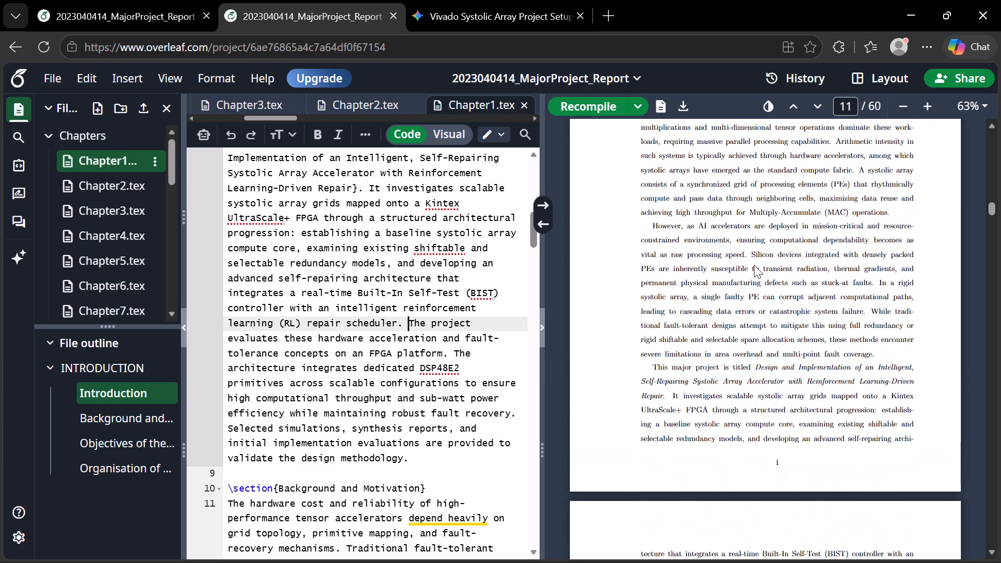
{"action": "scroll", "coordinate": [729, 349], "scroll_direction": "up", "scroll_amount": 1}
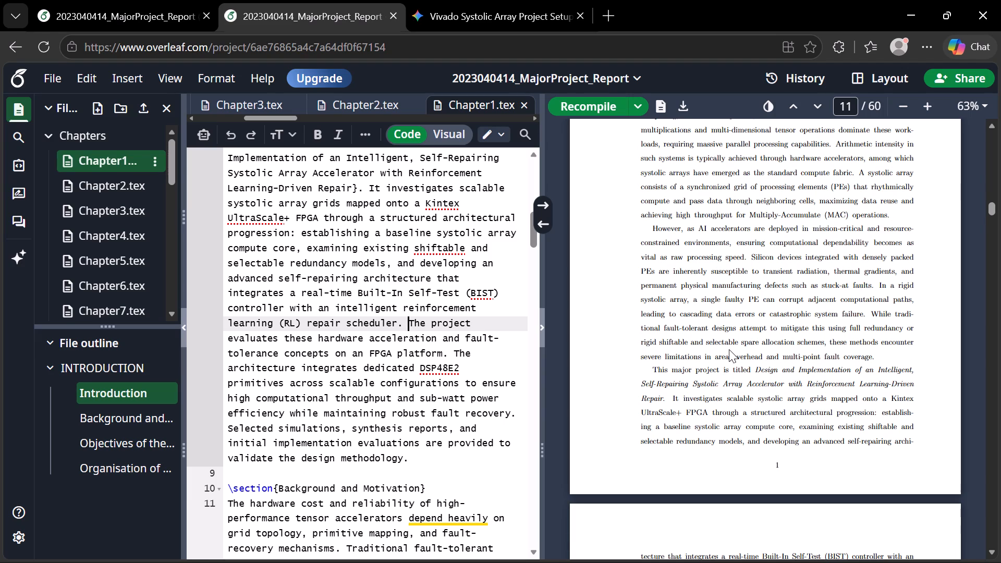
{"action": "scroll", "coordinate": [729, 349], "scroll_direction": "up", "scroll_amount": 1}
{"action": "scroll", "coordinate": [729, 349], "scroll_direction": "down", "scroll_amount": 5}
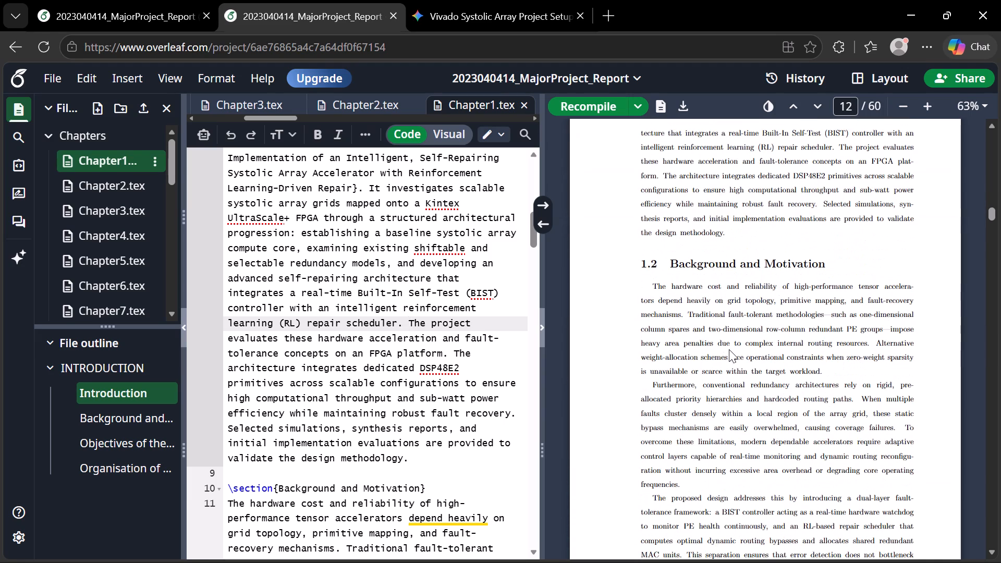
{"action": "scroll", "coordinate": [729, 349], "scroll_direction": "down", "scroll_amount": 2}
{"action": "scroll", "coordinate": [729, 349], "scroll_direction": "up", "scroll_amount": 1}
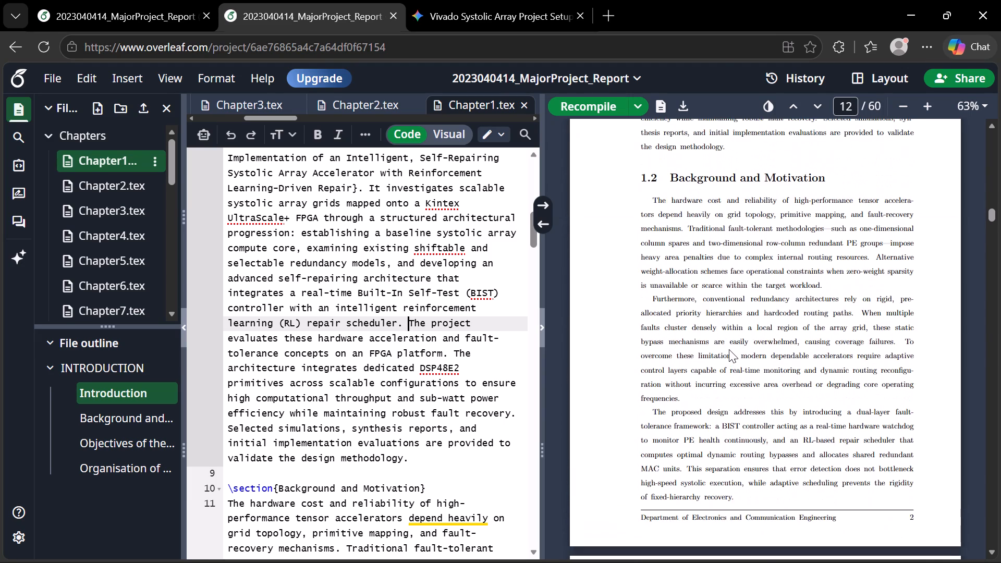
{"action": "scroll", "coordinate": [729, 349], "scroll_direction": "up", "scroll_amount": 4}
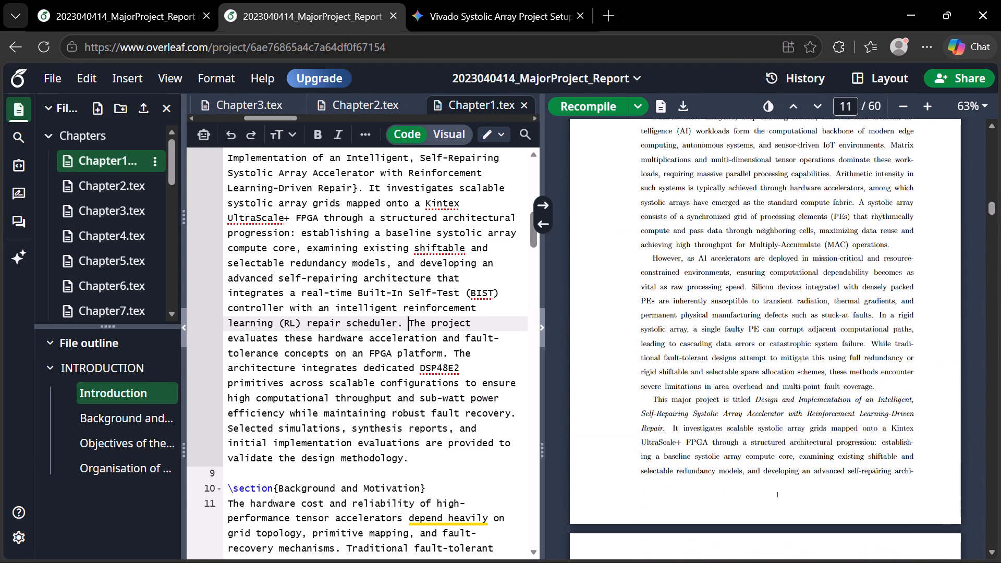
{"action": "scroll", "coordinate": [729, 349], "scroll_direction": "up", "scroll_amount": 7}
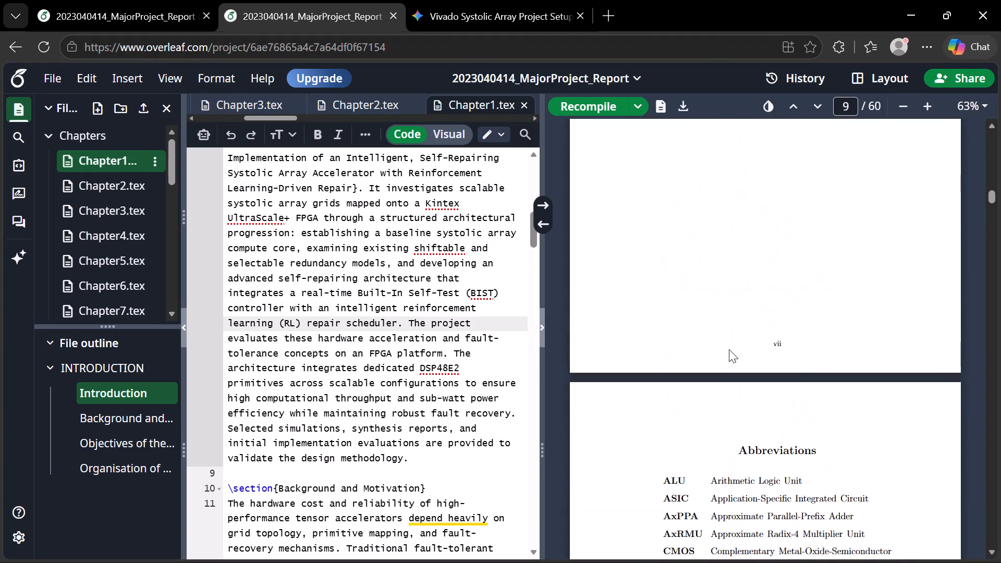
{"action": "scroll", "coordinate": [729, 349], "scroll_direction": "up", "scroll_amount": 6}
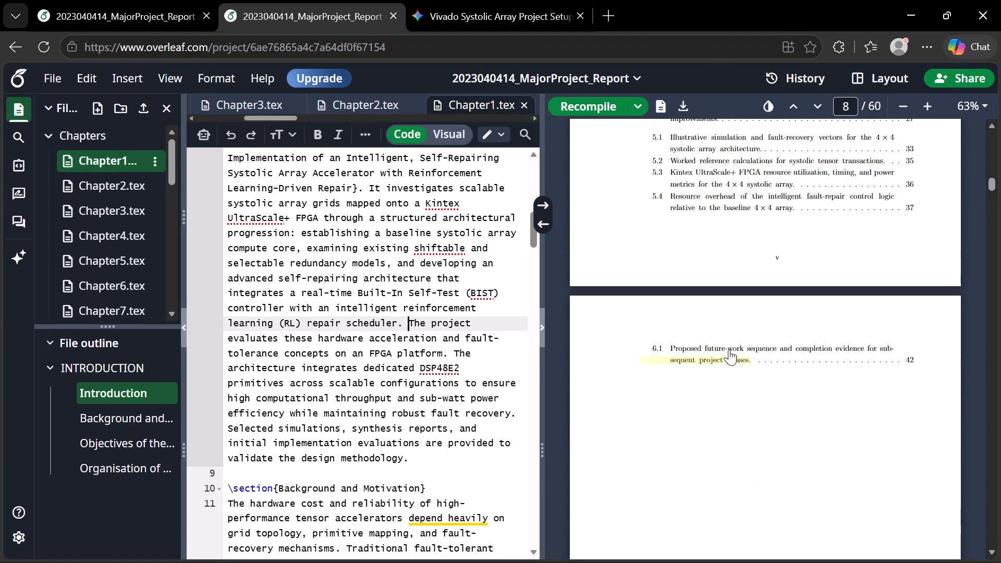
{"action": "scroll", "coordinate": [733, 418], "scroll_direction": "up", "scroll_amount": 5}
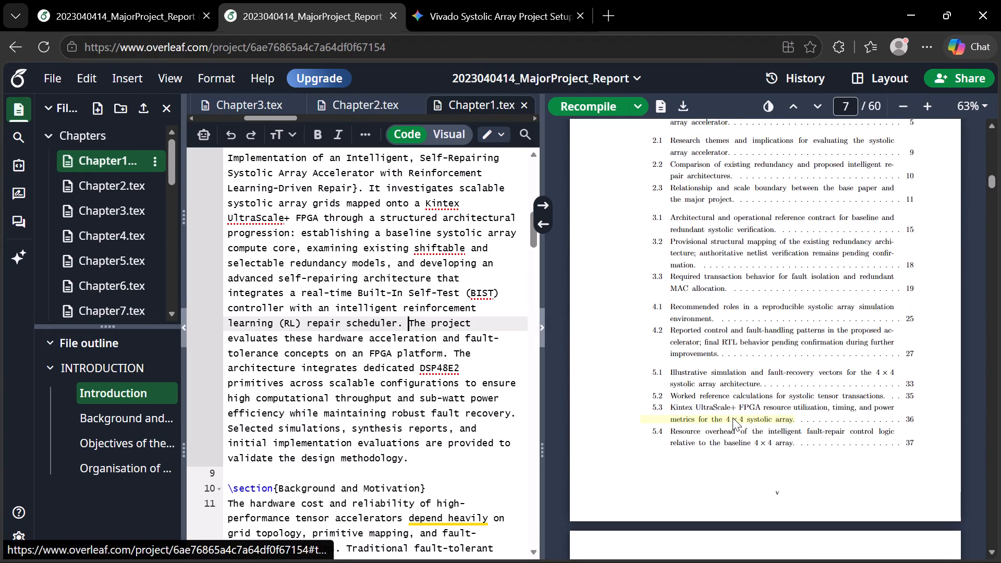
{"action": "scroll", "coordinate": [733, 418], "scroll_direction": "up", "scroll_amount": 1}
{"action": "double_click", "coordinate": [758, 373]}
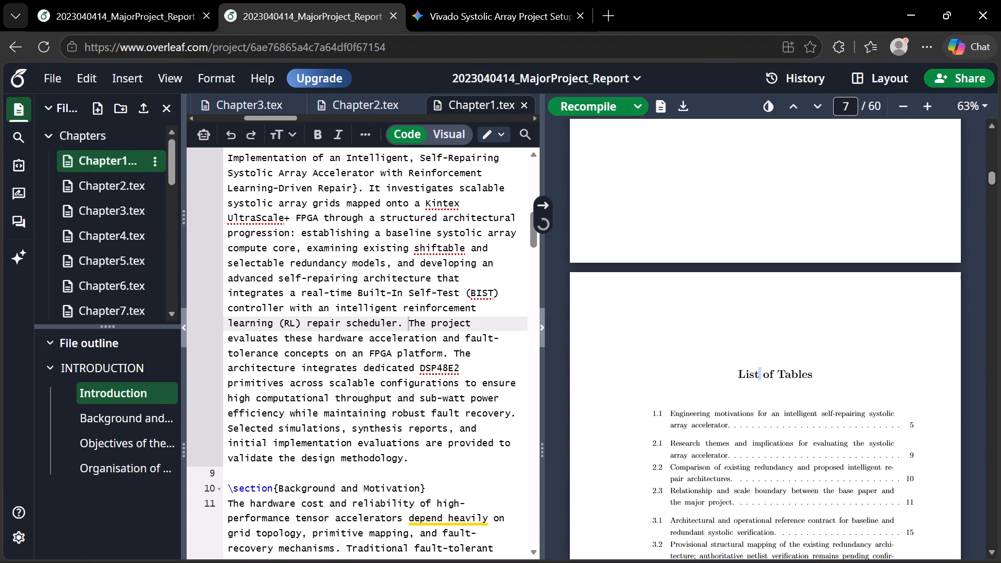
{"action": "scroll", "coordinate": [337, 280], "scroll_direction": "up", "scroll_amount": 1}
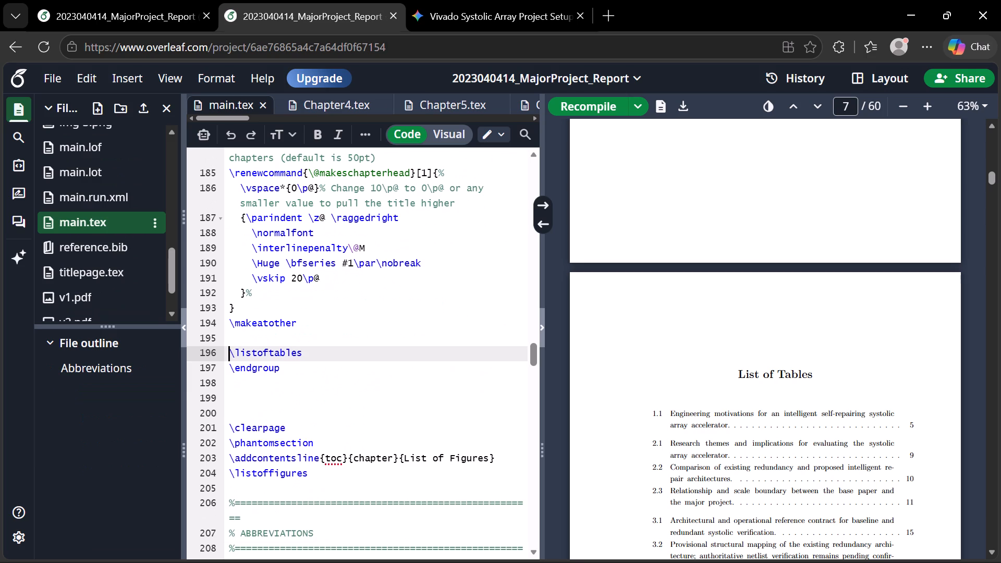
{"action": "scroll", "coordinate": [337, 280], "scroll_direction": "up", "scroll_amount": 1}
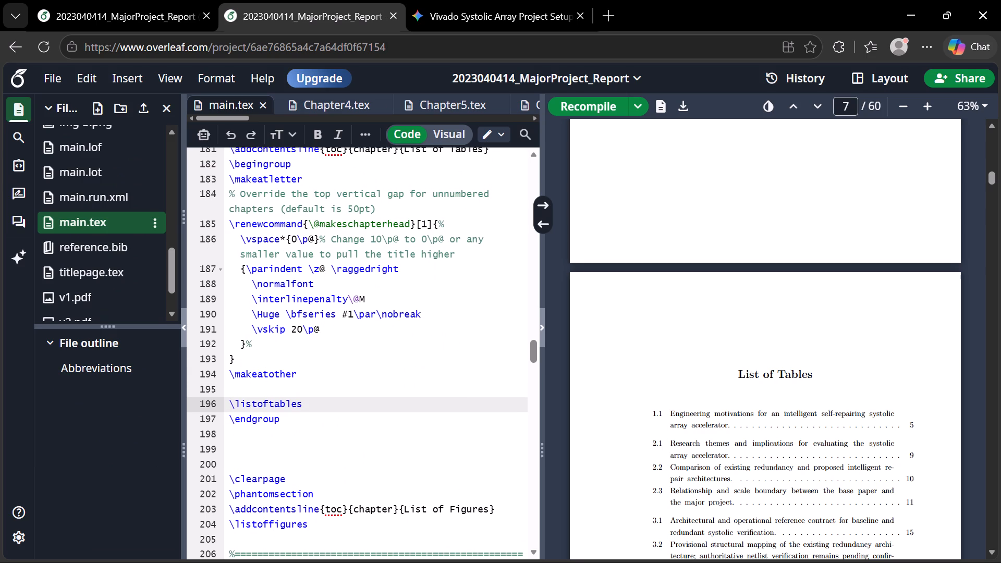
{"action": "scroll", "coordinate": [363, 412], "scroll_direction": "up", "scroll_amount": 1}
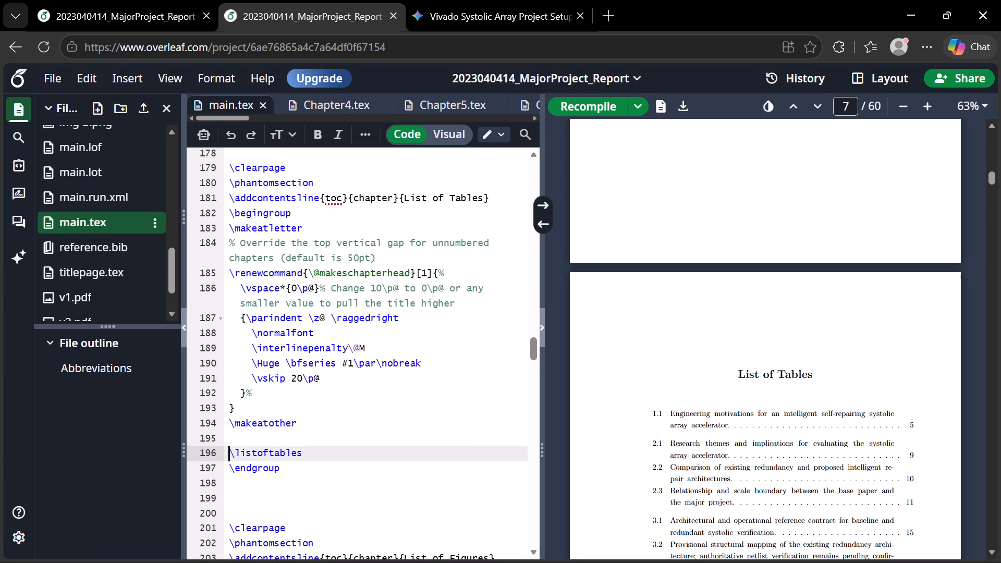
{"action": "left_click", "coordinate": [297, 288]}
{"action": "key", "text": "BackSpace"}
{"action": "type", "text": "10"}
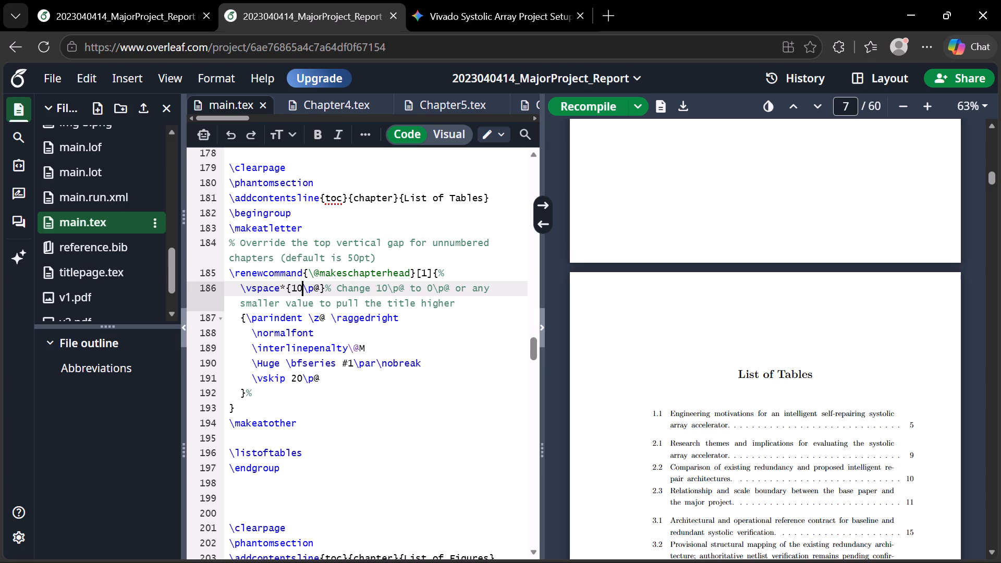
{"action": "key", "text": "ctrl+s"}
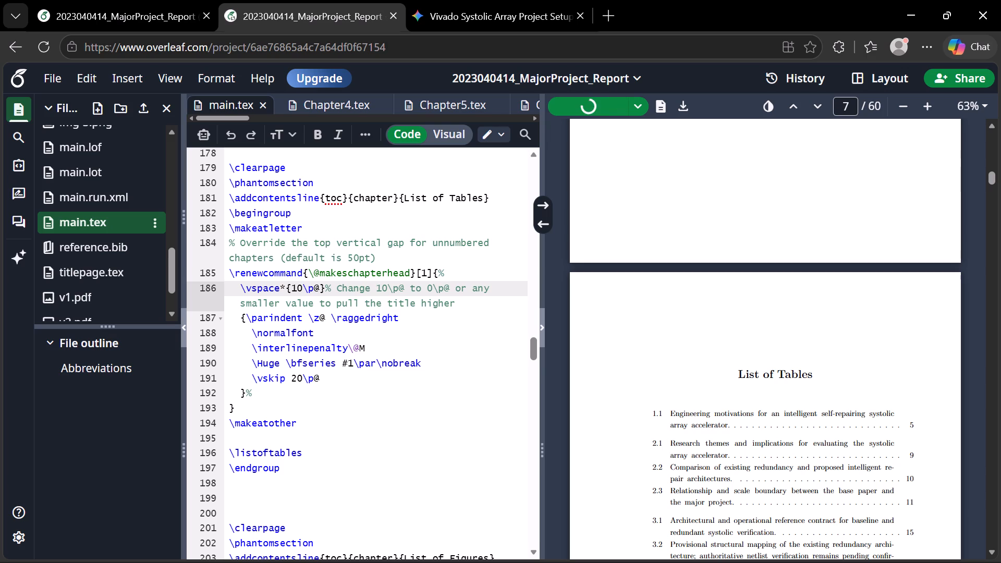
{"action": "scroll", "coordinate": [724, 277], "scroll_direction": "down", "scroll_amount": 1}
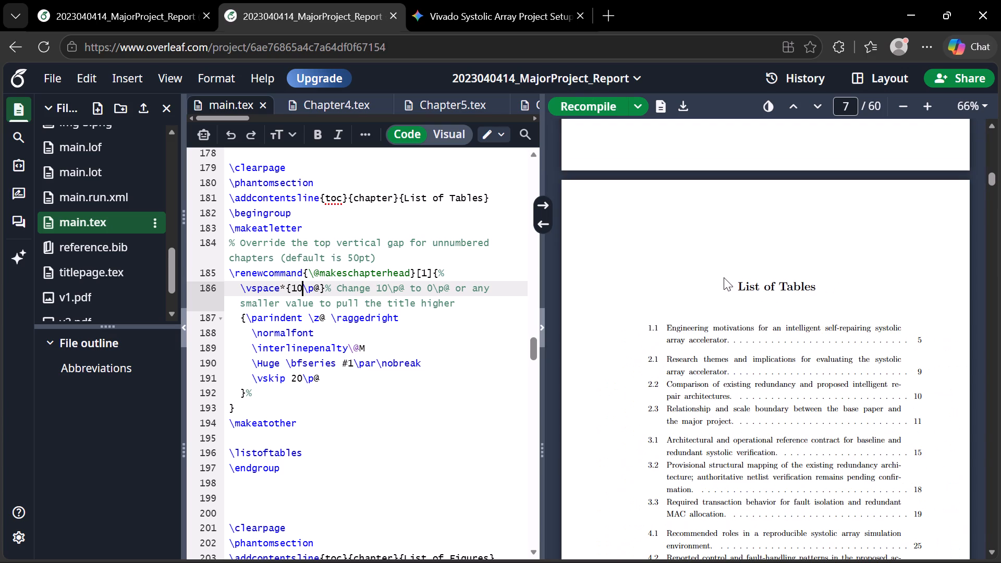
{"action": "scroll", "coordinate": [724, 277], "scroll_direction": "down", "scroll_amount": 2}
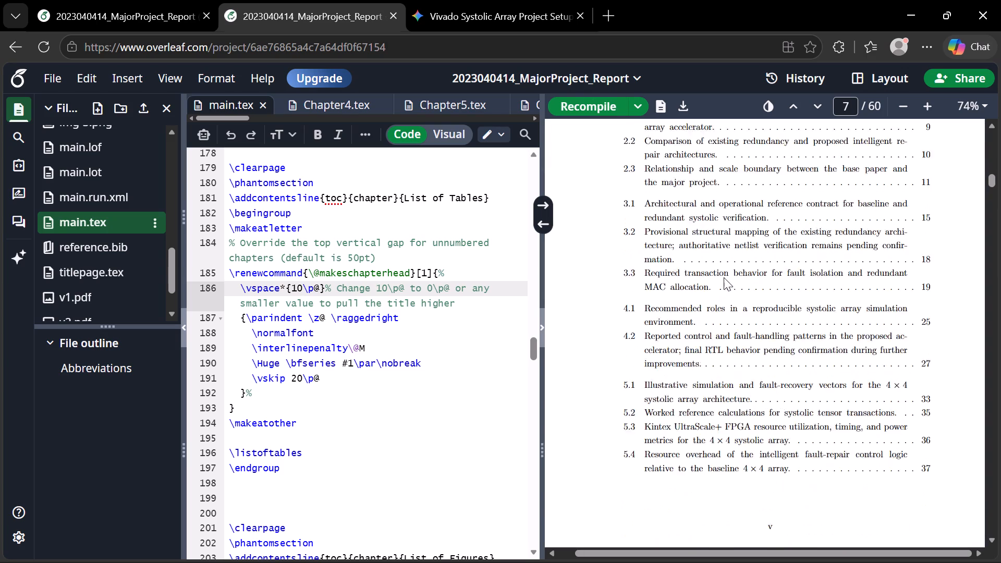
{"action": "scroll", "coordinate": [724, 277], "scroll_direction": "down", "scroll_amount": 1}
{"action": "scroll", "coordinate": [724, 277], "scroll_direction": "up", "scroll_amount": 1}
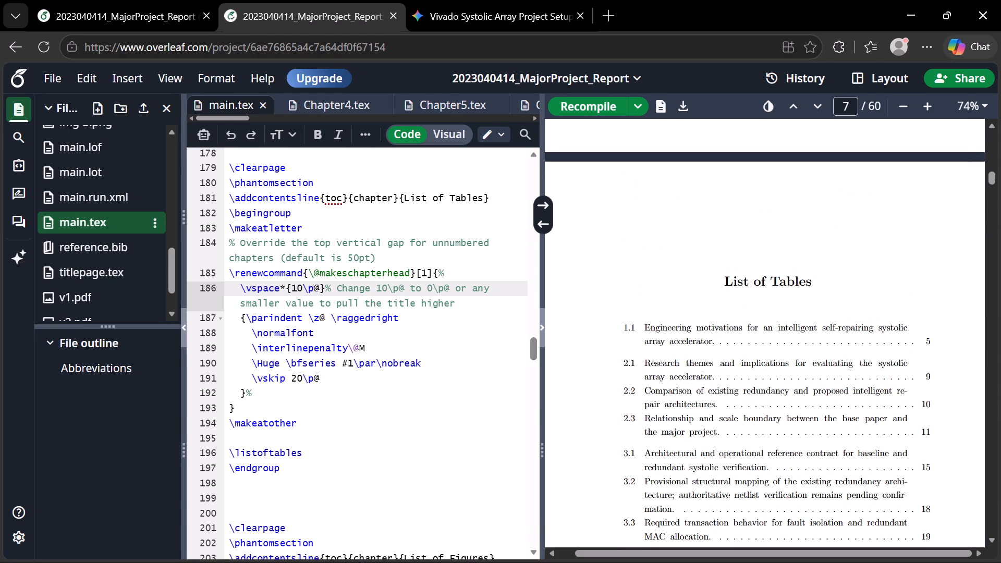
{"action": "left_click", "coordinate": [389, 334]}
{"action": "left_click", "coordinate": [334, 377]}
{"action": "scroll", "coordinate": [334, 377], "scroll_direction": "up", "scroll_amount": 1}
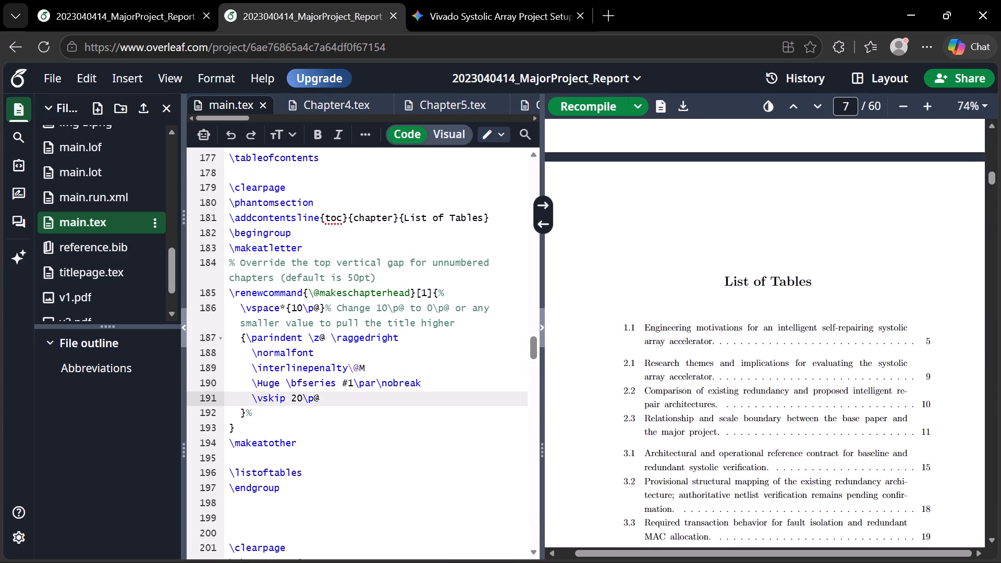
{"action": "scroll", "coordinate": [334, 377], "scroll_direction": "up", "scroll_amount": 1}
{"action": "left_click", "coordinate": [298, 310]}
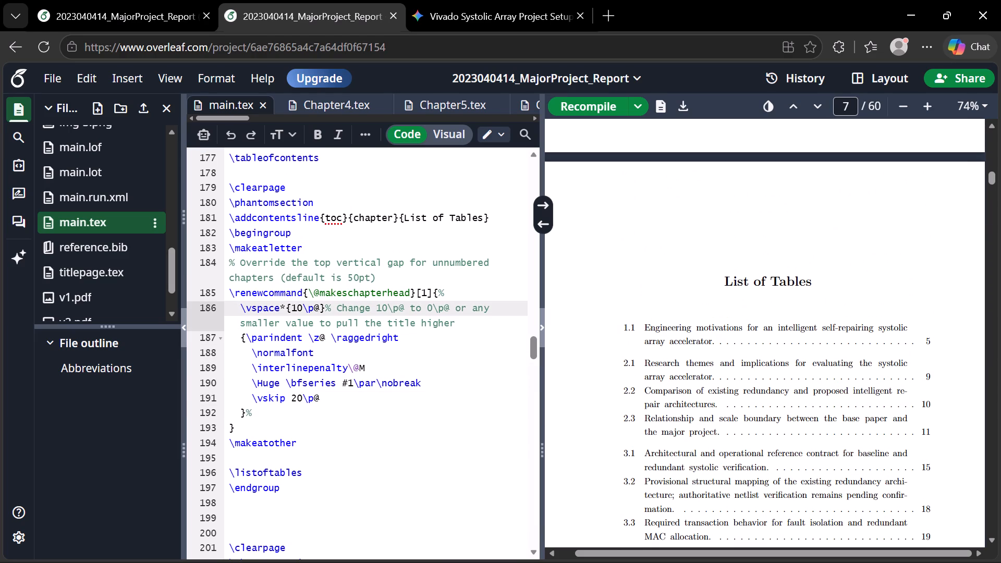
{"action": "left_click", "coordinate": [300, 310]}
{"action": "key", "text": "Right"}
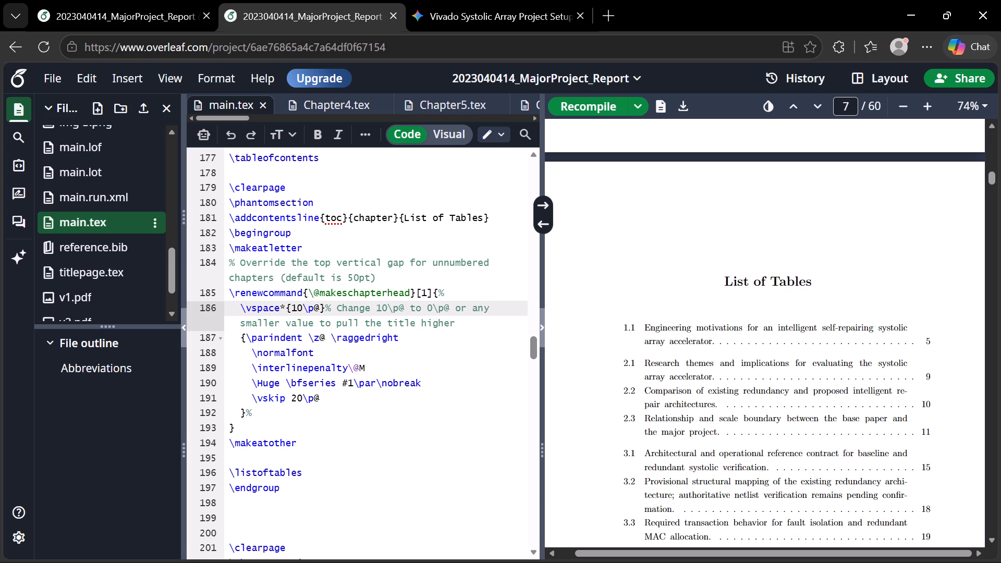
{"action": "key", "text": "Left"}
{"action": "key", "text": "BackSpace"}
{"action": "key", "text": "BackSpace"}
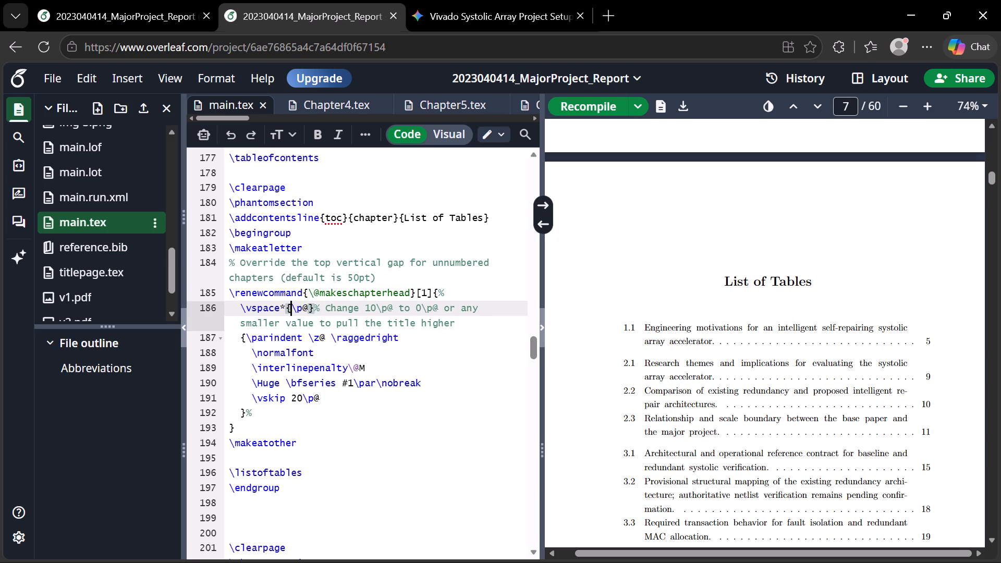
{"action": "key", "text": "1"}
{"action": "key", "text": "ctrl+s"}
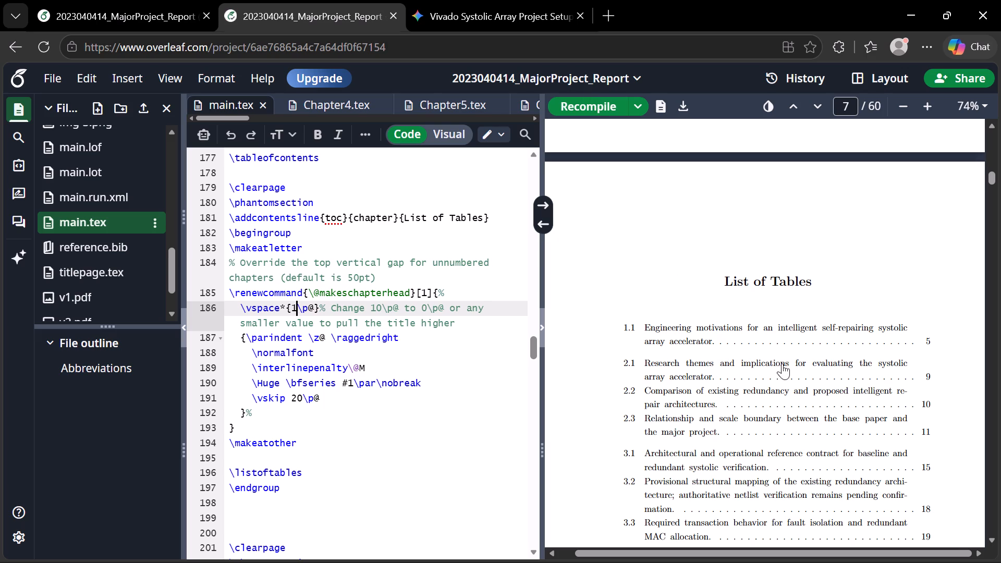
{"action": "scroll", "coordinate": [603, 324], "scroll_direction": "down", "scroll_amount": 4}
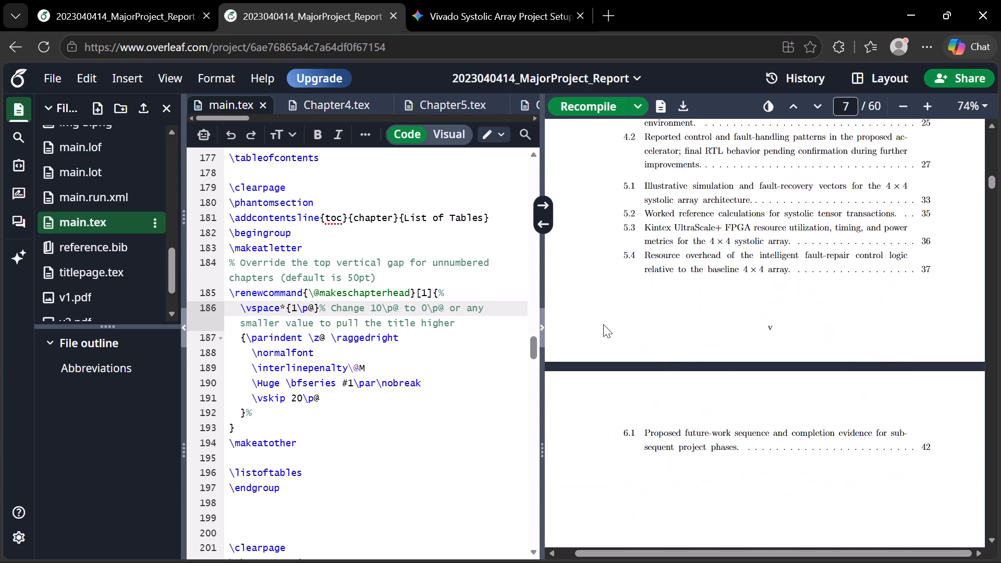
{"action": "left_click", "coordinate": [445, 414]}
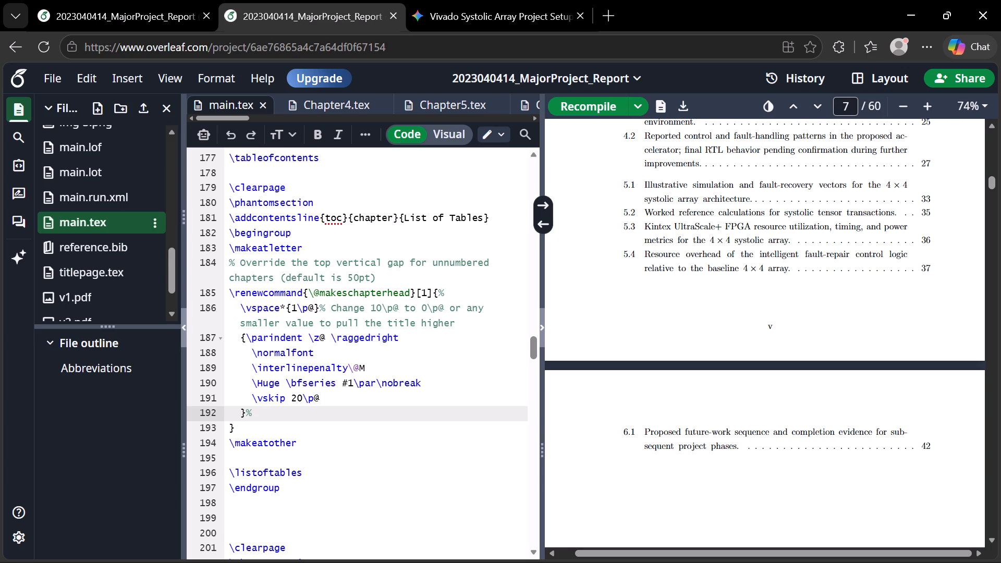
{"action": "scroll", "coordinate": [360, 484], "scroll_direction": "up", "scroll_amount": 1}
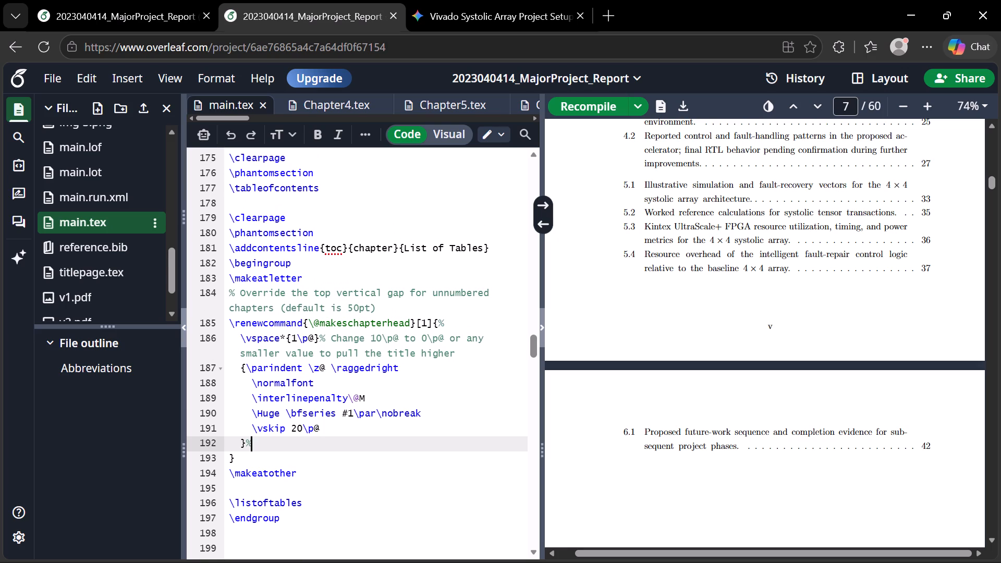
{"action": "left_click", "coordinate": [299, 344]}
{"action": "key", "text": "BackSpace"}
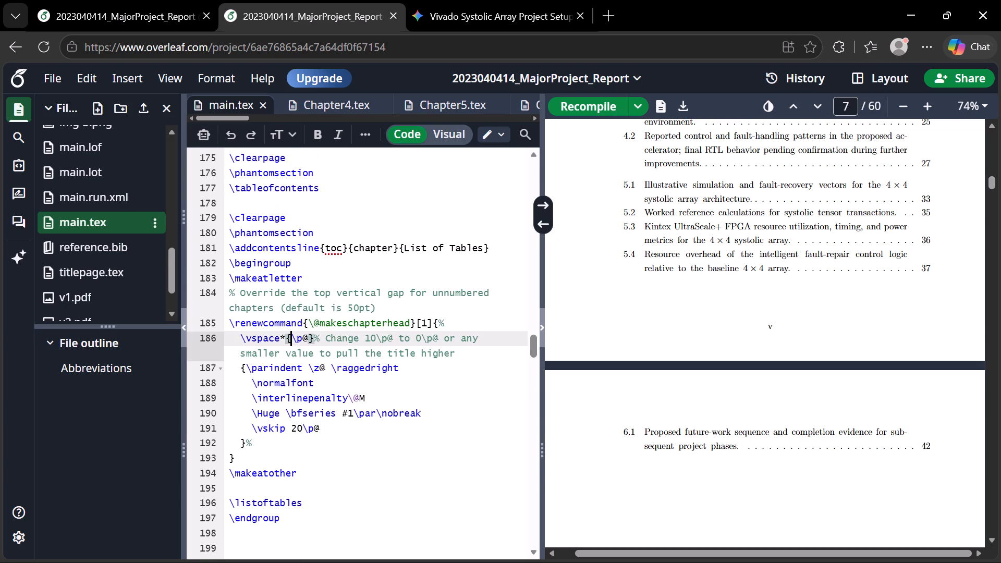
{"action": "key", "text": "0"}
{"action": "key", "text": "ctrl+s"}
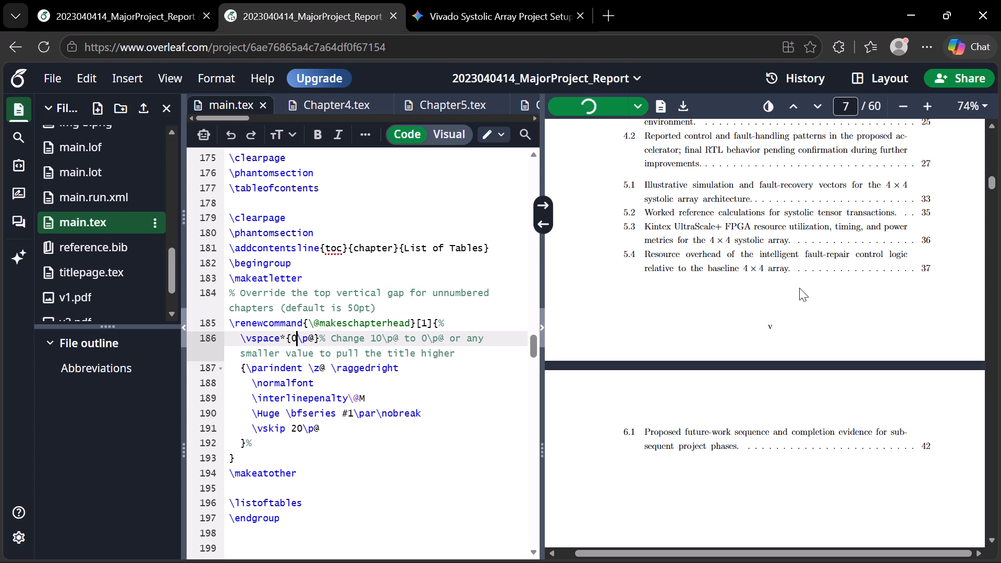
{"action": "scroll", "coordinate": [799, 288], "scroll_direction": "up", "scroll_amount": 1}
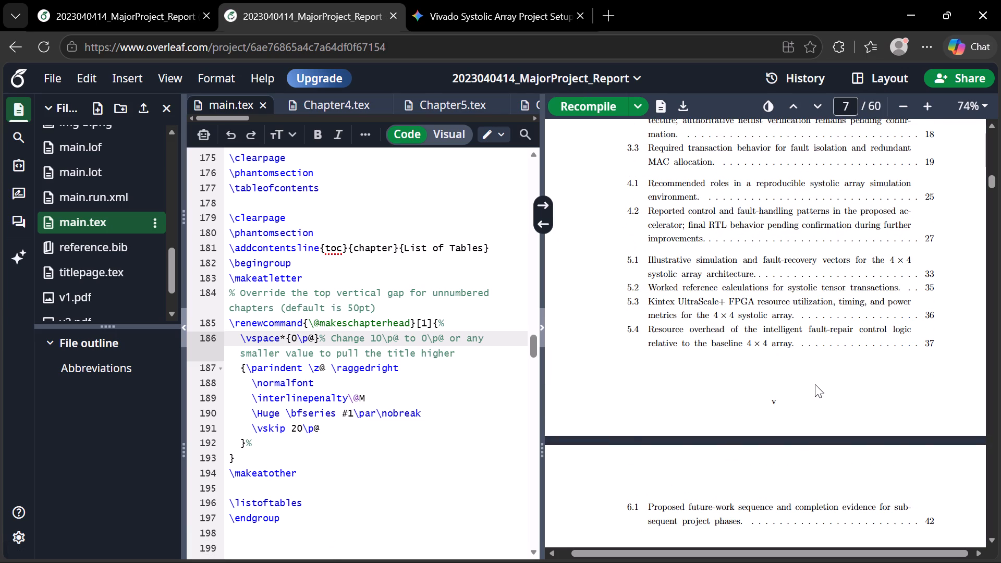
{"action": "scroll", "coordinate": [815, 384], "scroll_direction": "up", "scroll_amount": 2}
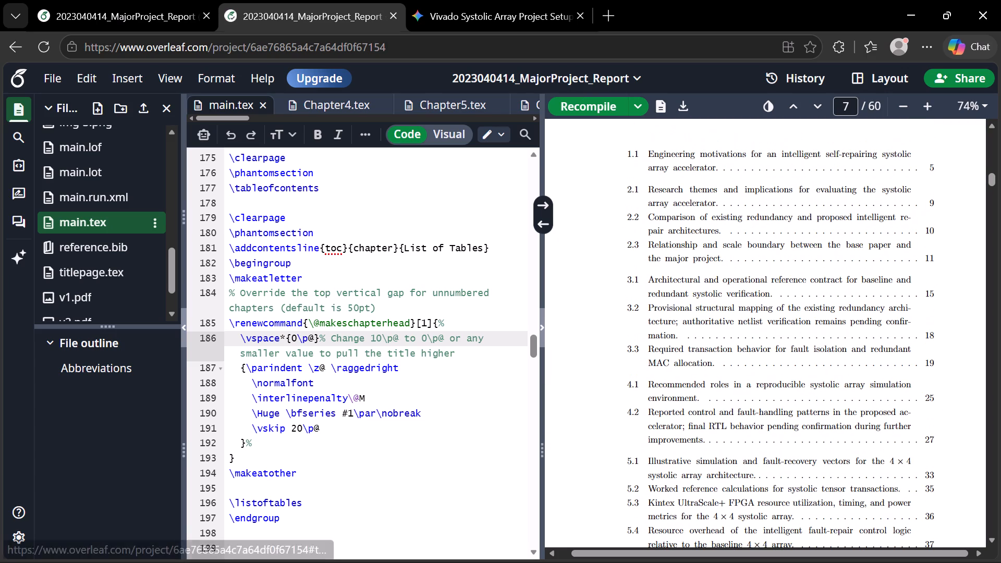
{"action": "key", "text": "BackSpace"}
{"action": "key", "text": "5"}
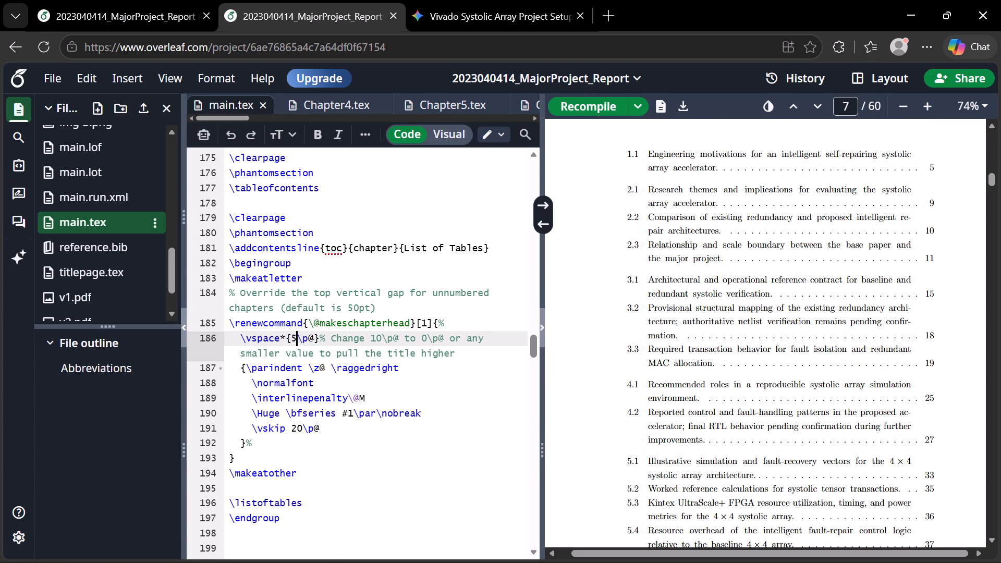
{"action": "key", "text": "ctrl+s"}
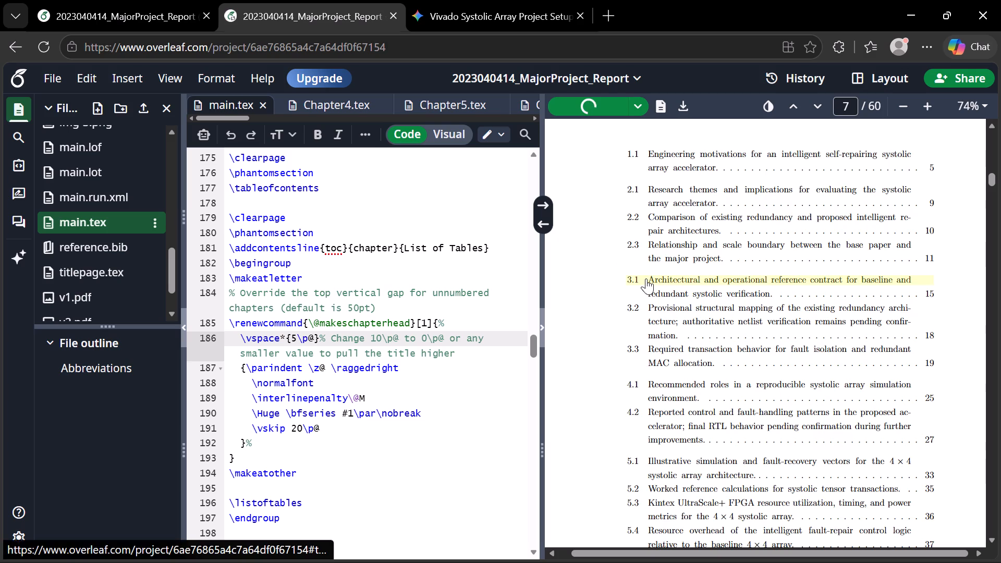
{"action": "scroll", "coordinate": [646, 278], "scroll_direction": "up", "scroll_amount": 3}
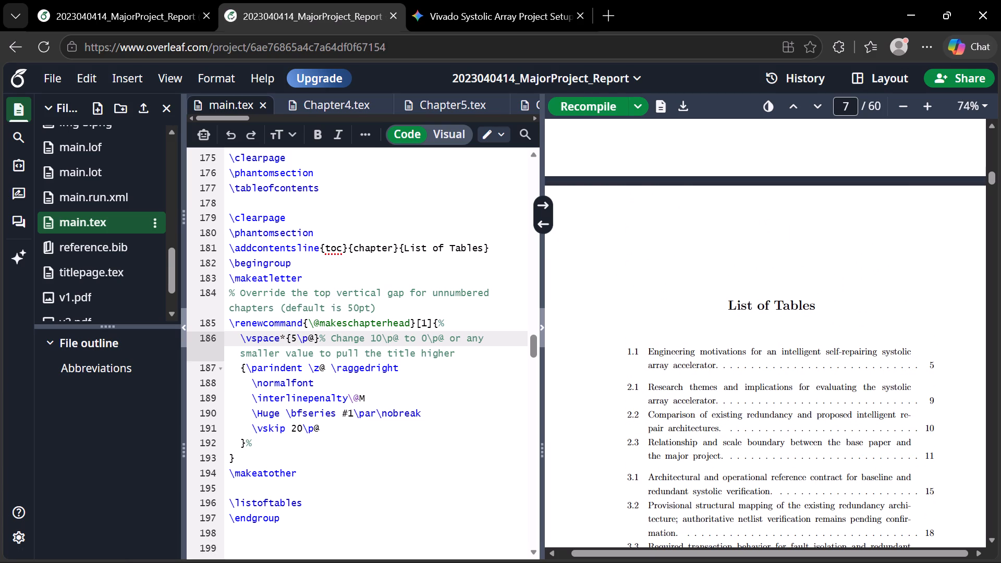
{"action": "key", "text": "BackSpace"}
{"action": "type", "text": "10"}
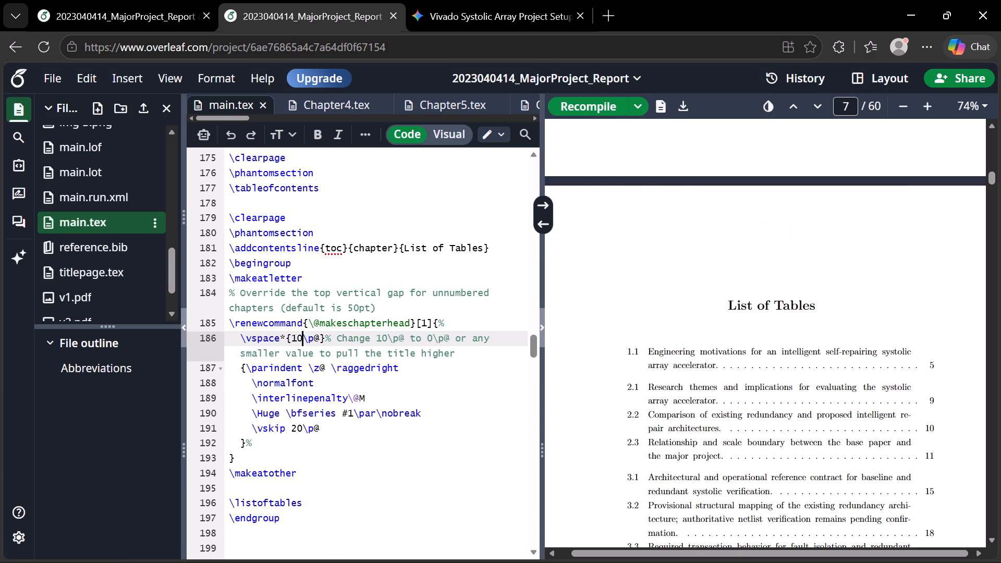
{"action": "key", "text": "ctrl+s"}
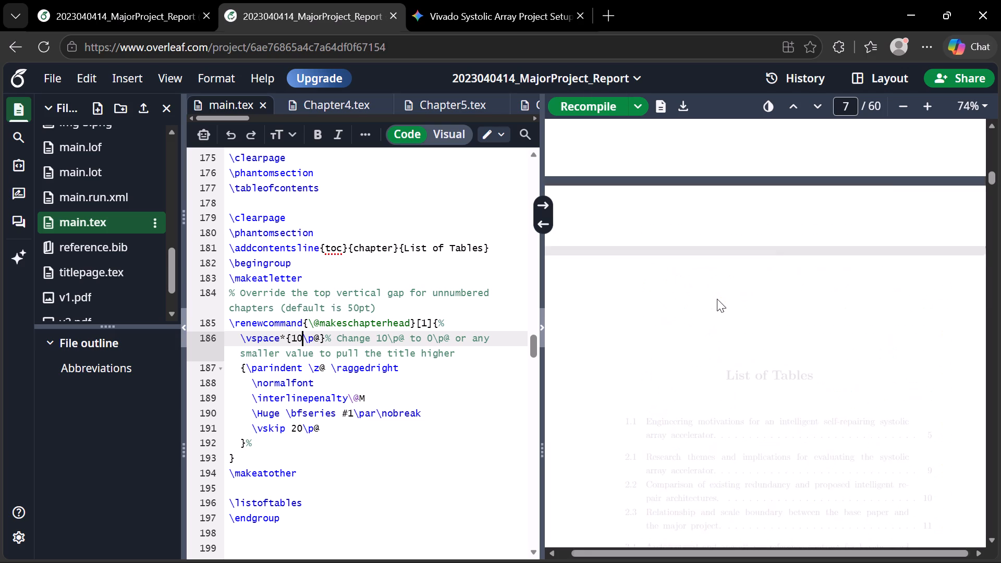
Examine the layout of the List of Tables, List of Figures, table of contents and Abstract pages in the recompiled PDF.
{"action": "scroll", "coordinate": [717, 299], "scroll_direction": "down", "scroll_amount": 5}
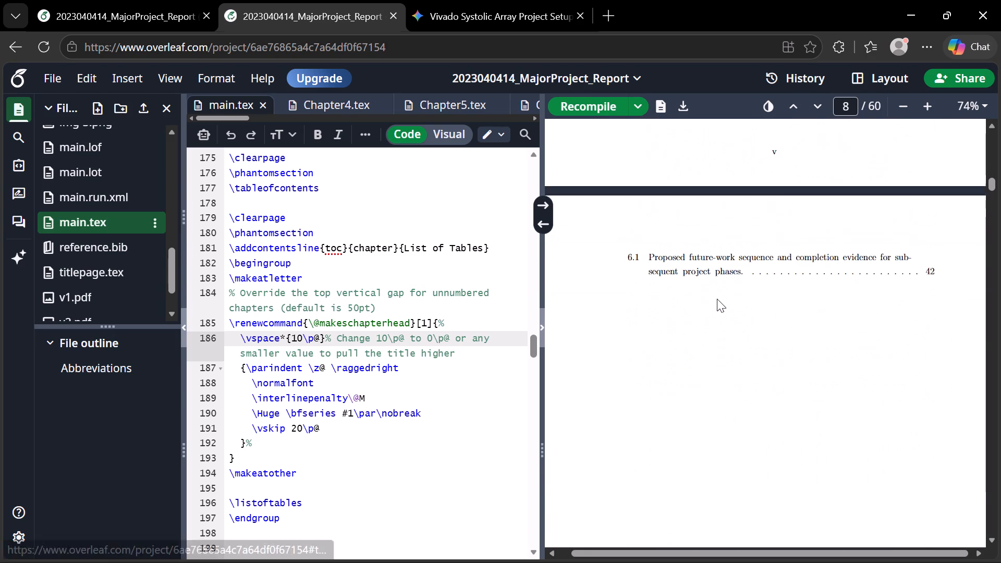
{"action": "scroll", "coordinate": [717, 299], "scroll_direction": "up", "scroll_amount": 2}
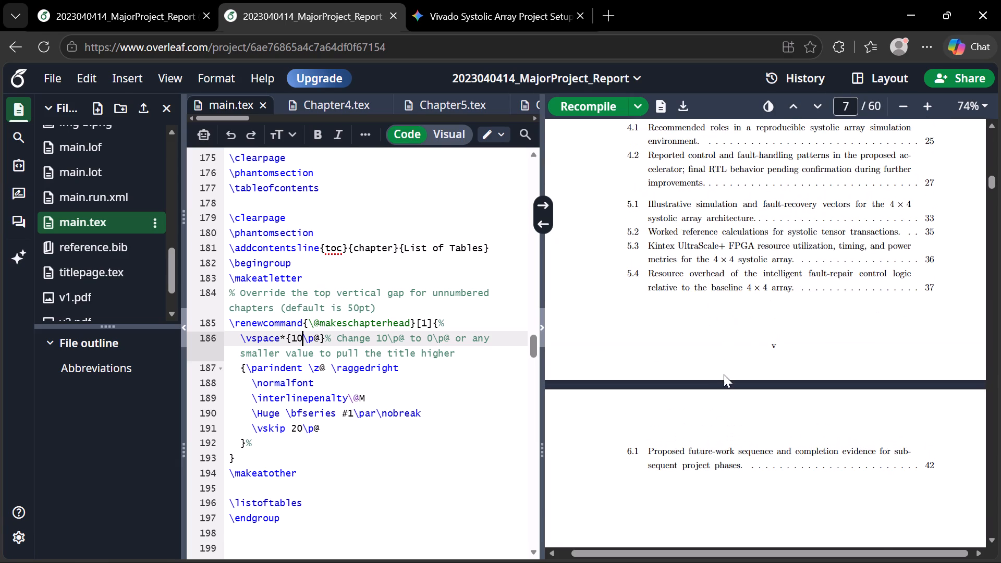
{"action": "scroll", "coordinate": [724, 374], "scroll_direction": "up", "scroll_amount": 5}
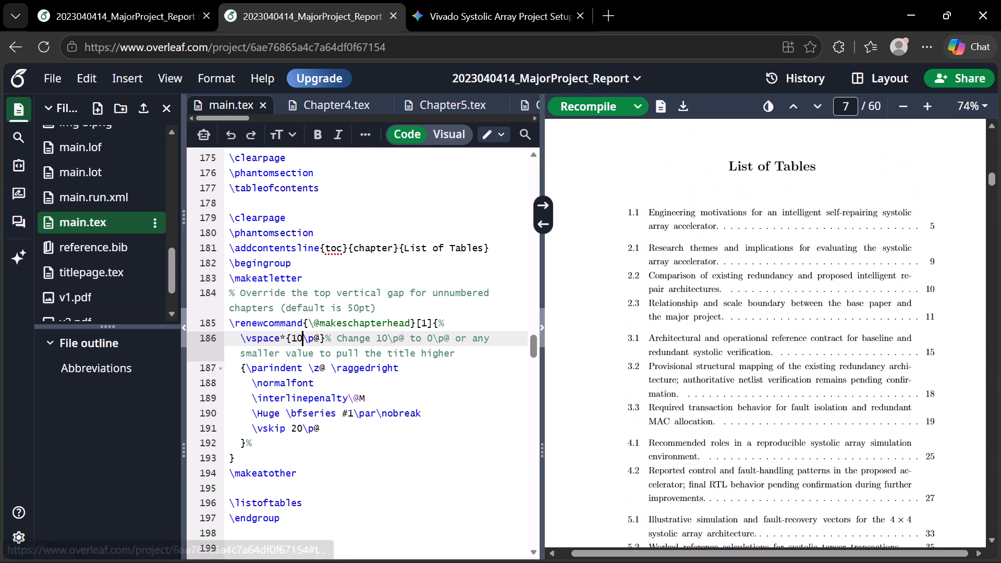
{"action": "scroll", "coordinate": [724, 374], "scroll_direction": "up", "scroll_amount": 1}
{"action": "scroll", "coordinate": [724, 374], "scroll_direction": "down", "scroll_amount": 1}
{"action": "scroll", "coordinate": [609, 354], "scroll_direction": "down", "scroll_amount": 3}
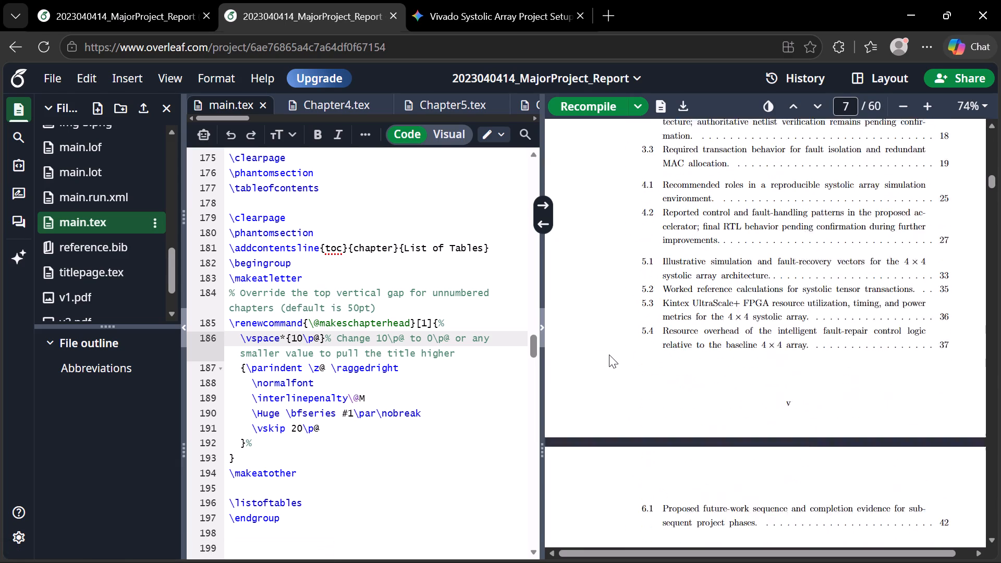
{"action": "scroll", "coordinate": [609, 354], "scroll_direction": "down", "scroll_amount": 4}
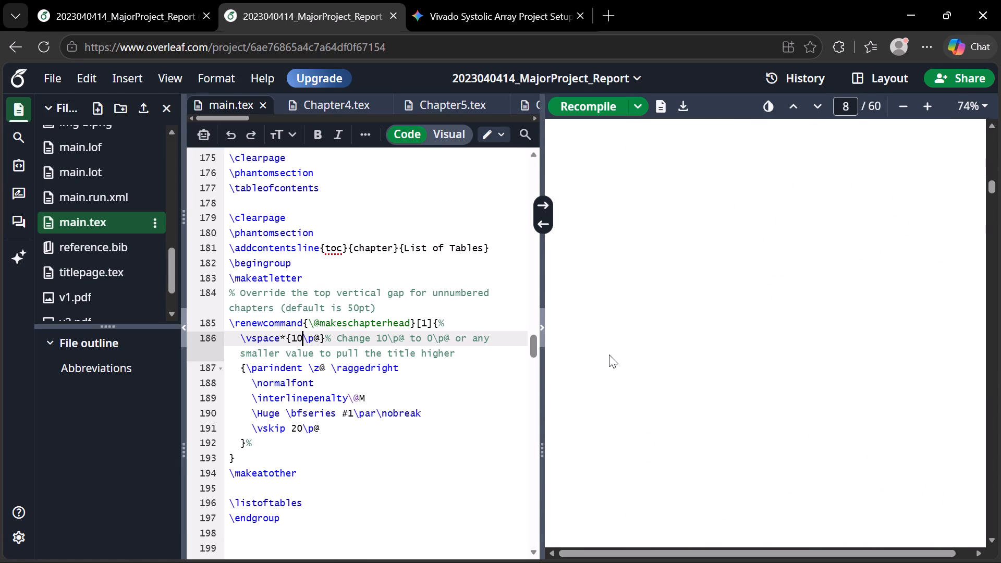
{"action": "scroll", "coordinate": [609, 354], "scroll_direction": "down", "scroll_amount": 6}
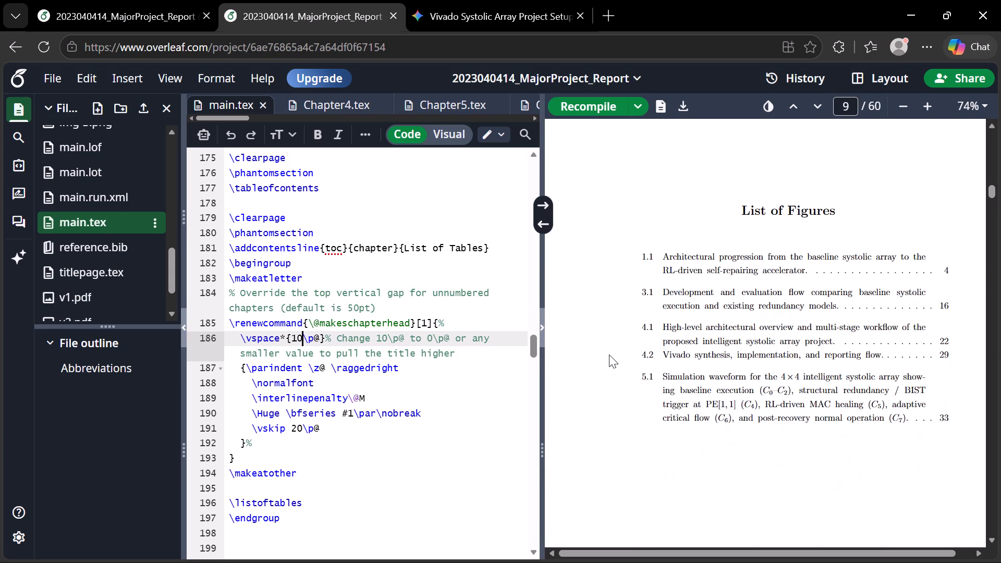
{"action": "scroll", "coordinate": [609, 354], "scroll_direction": "down", "scroll_amount": 2}
{"action": "scroll", "coordinate": [609, 354], "scroll_direction": "up", "scroll_amount": 9}
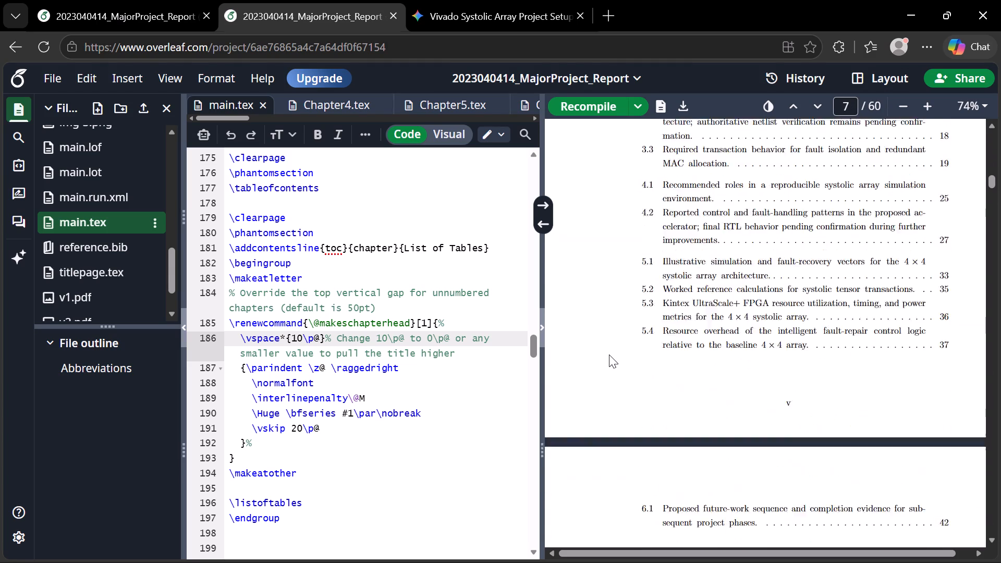
{"action": "scroll", "coordinate": [609, 354], "scroll_direction": "up", "scroll_amount": 8}
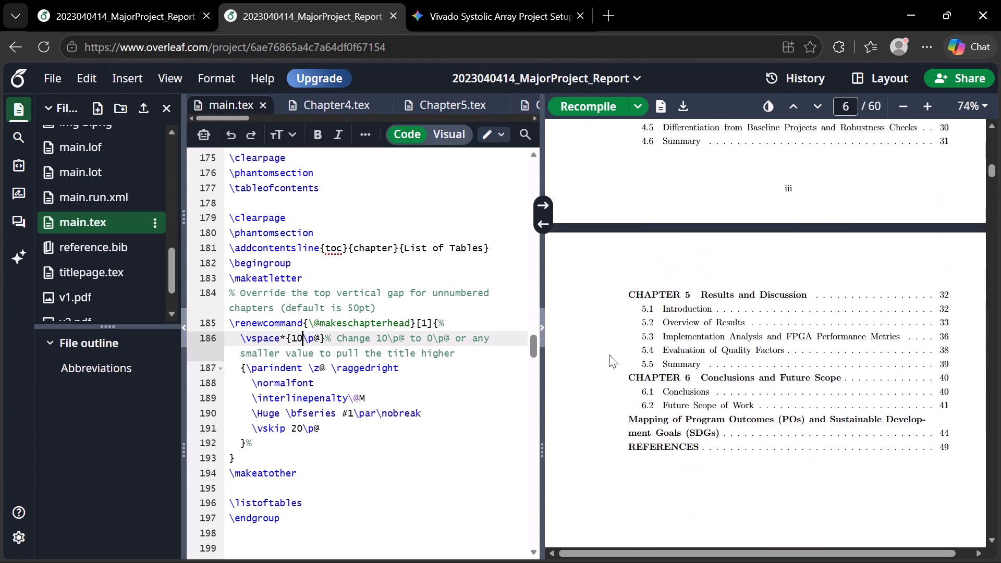
{"action": "scroll", "coordinate": [609, 354], "scroll_direction": "up", "scroll_amount": 6}
{"action": "scroll", "coordinate": [609, 354], "scroll_direction": "down", "scroll_amount": 1}
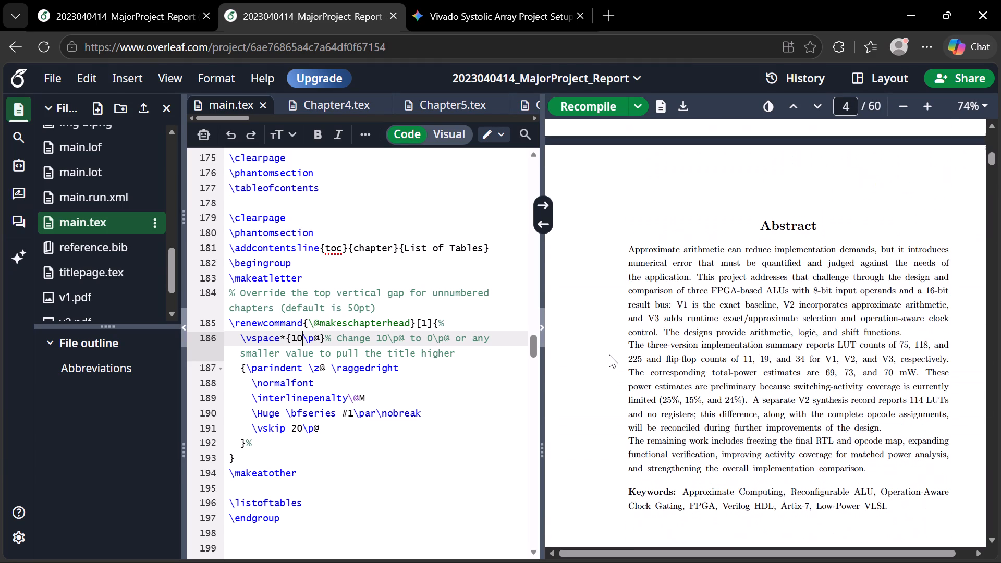
{"action": "scroll", "coordinate": [609, 354], "scroll_direction": "down", "scroll_amount": 1}
Look for the source of the Abstract heading from the PDF and open abstract.tex.
{"action": "double_click", "coordinate": [768, 226]}
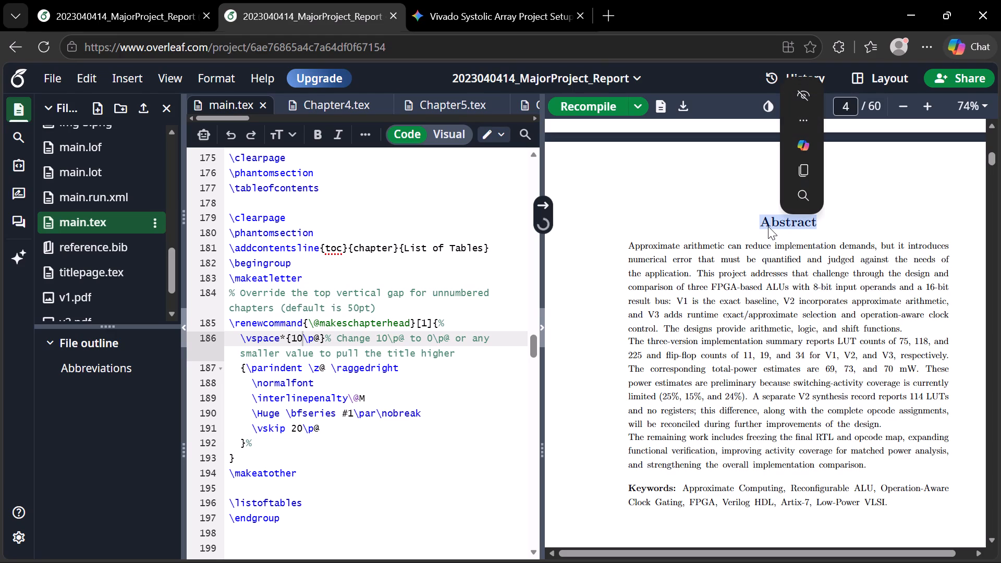
{"action": "scroll", "coordinate": [355, 375], "scroll_direction": "down", "scroll_amount": 2}
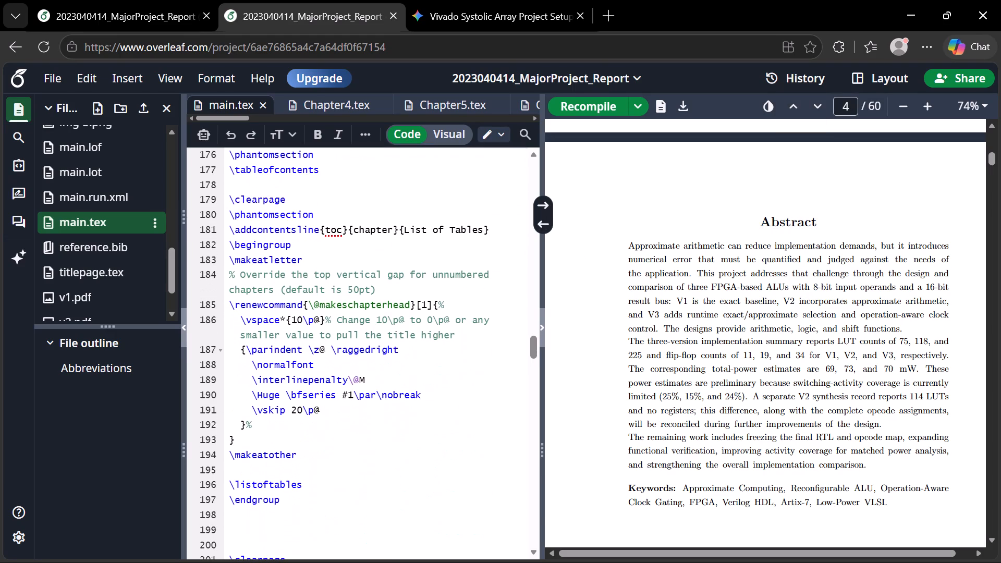
{"action": "scroll", "coordinate": [355, 375], "scroll_direction": "down", "scroll_amount": 1}
{"action": "scroll", "coordinate": [97, 255], "scroll_direction": "down", "scroll_amount": 1}
{"action": "scroll", "coordinate": [97, 255], "scroll_direction": "up", "scroll_amount": 1}
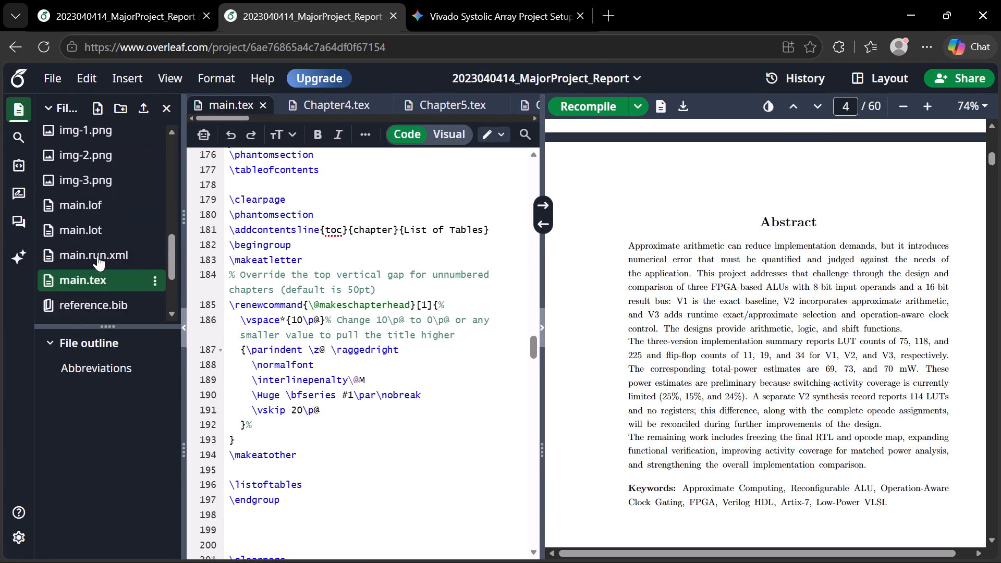
{"action": "scroll", "coordinate": [97, 255], "scroll_direction": "up", "scroll_amount": 2}
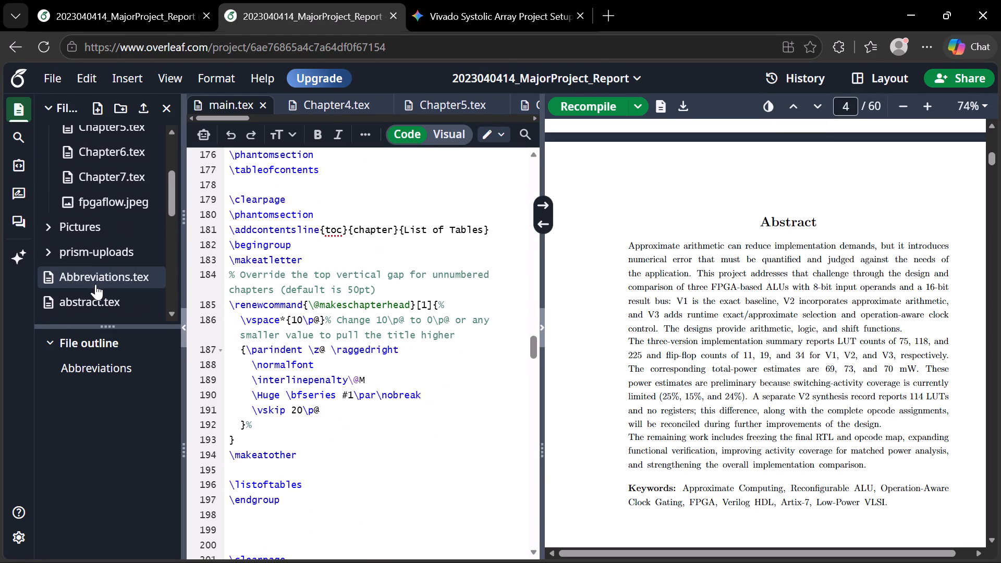
{"action": "left_click", "coordinate": [91, 293]}
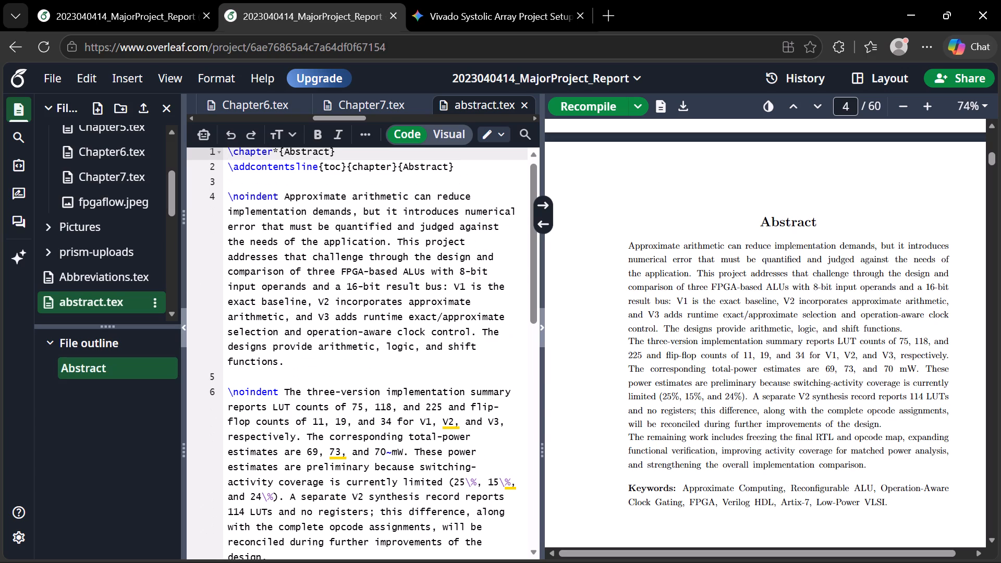
{"action": "left_click_drag", "start_coordinate": [227, 155], "coordinate": [234, 525]}
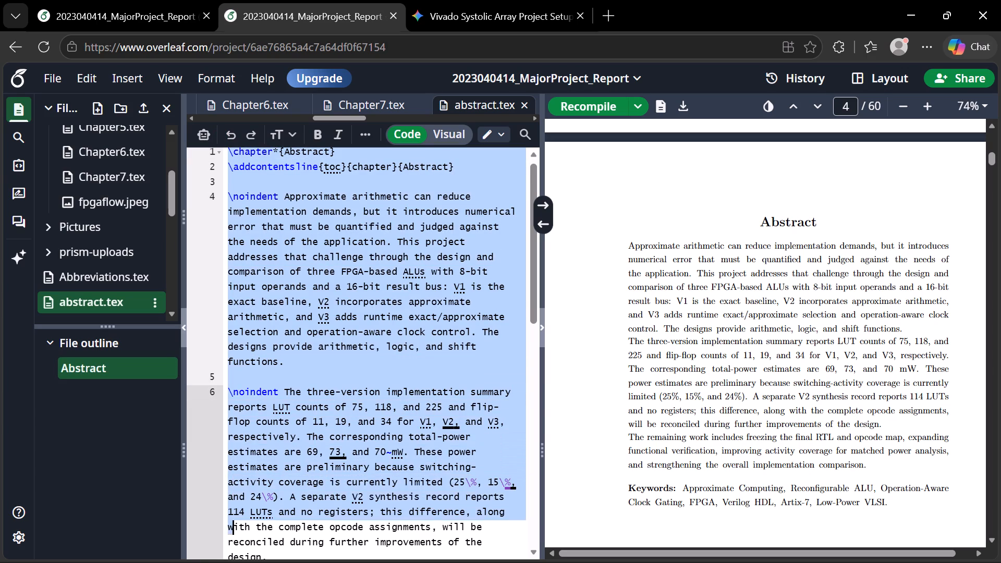
{"action": "left_click_drag", "start_coordinate": [234, 525], "coordinate": [242, 562]}
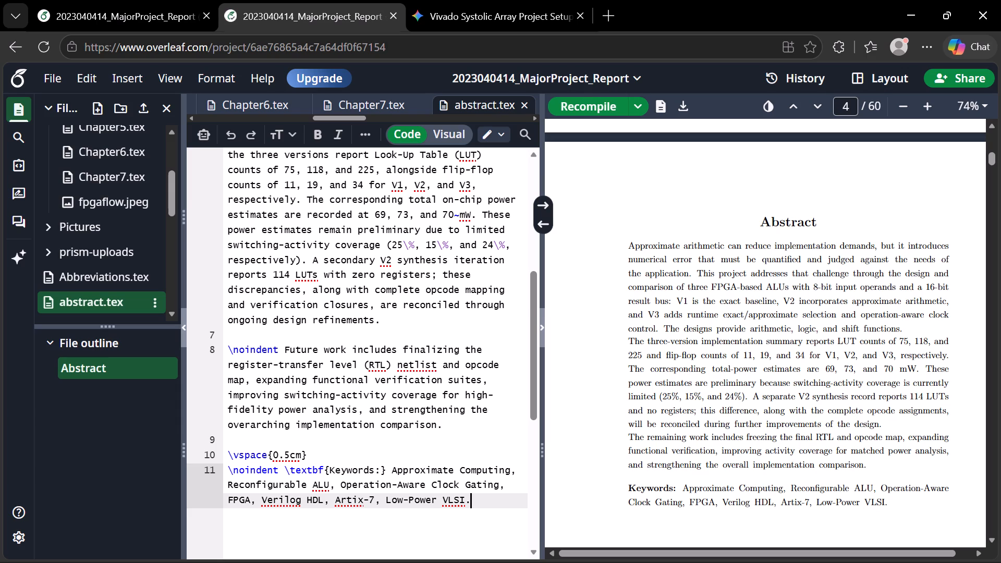
Examine the recompiled Abstract and the neighbouring front-matter pages in the PDF.
{"action": "scroll", "coordinate": [842, 274], "scroll_direction": "down", "scroll_amount": 2}
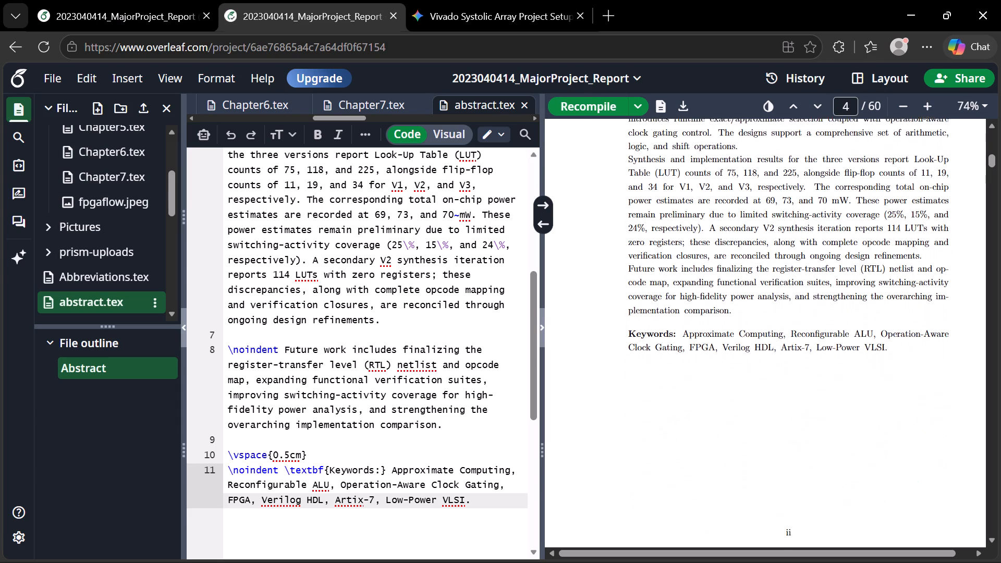
{"action": "scroll", "coordinate": [842, 274], "scroll_direction": "down", "scroll_amount": 4}
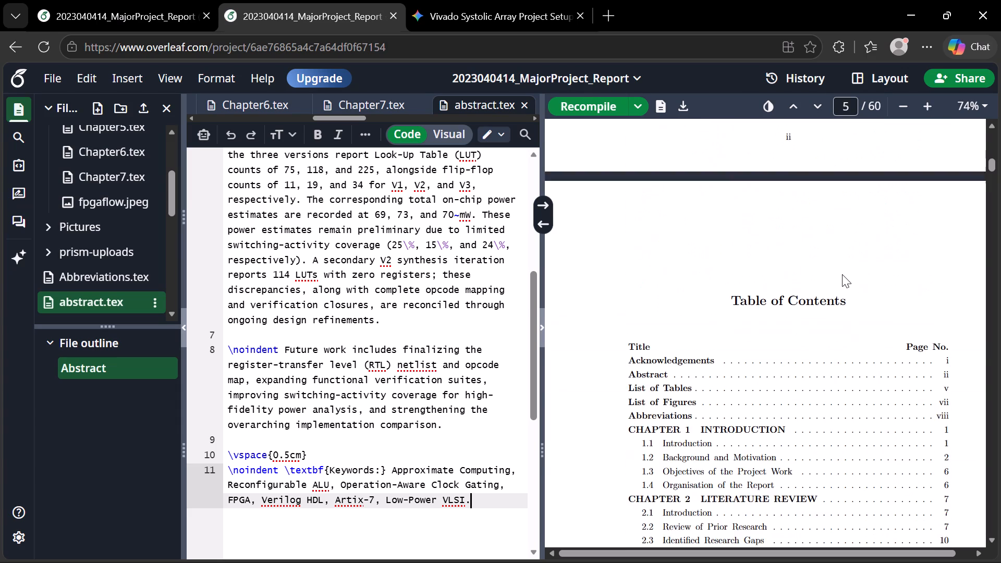
{"action": "scroll", "coordinate": [842, 274], "scroll_direction": "down", "scroll_amount": 3}
{"action": "scroll", "coordinate": [842, 274], "scroll_direction": "up", "scroll_amount": 7}
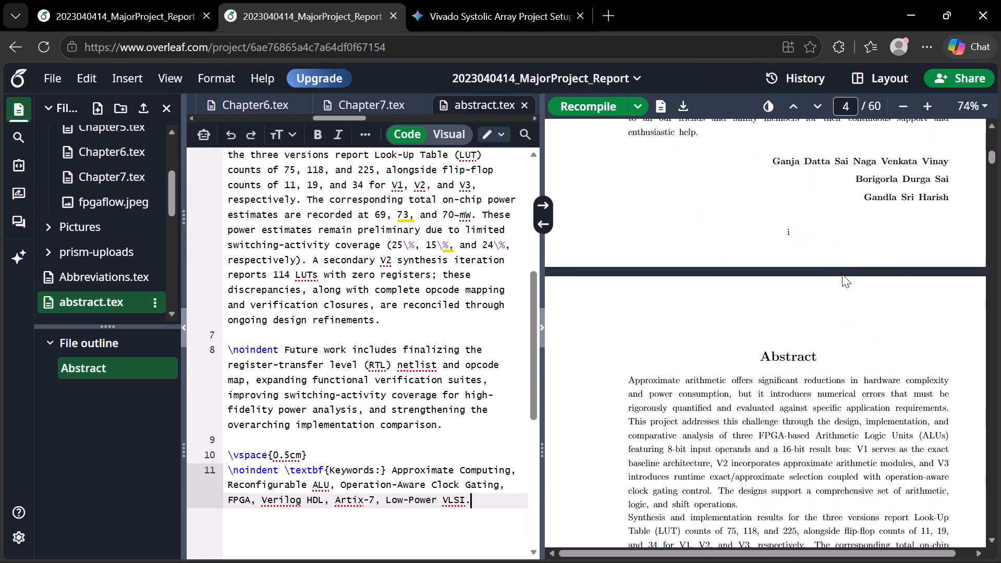
Review the Acknowledgements page and locate the source lines of its student names in acknowledgements.tex.
{"action": "scroll", "coordinate": [842, 274], "scroll_direction": "up", "scroll_amount": 3}
{"action": "double_click", "coordinate": [789, 250]}
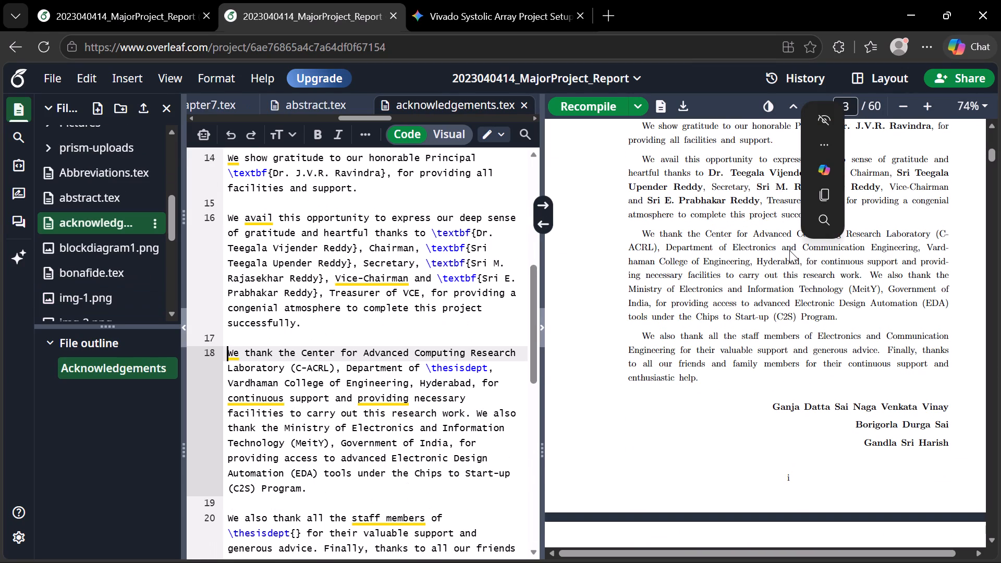
{"action": "scroll", "coordinate": [697, 272], "scroll_direction": "up", "scroll_amount": 3}
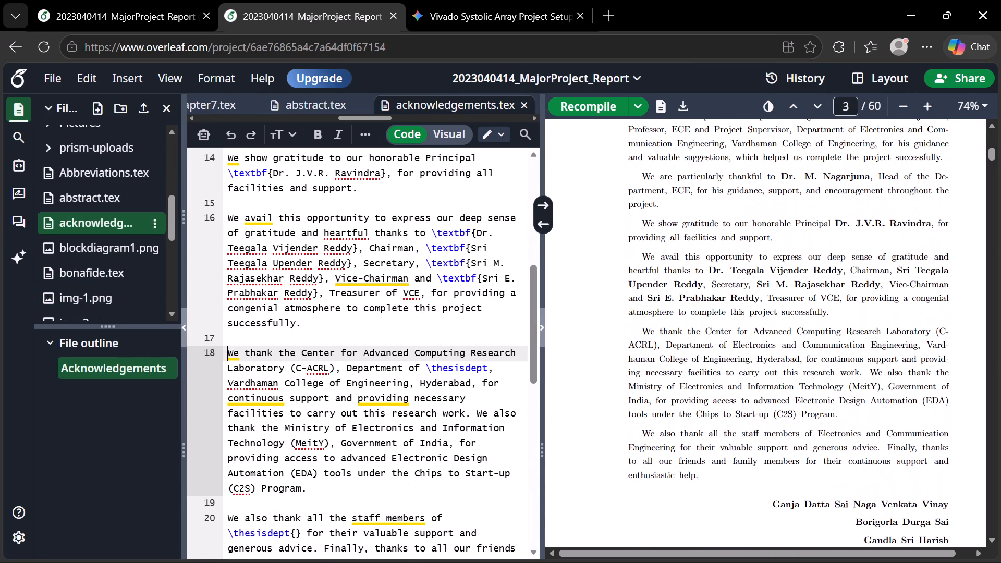
{"action": "scroll", "coordinate": [697, 272], "scroll_direction": "up", "scroll_amount": 2}
{"action": "scroll", "coordinate": [697, 272], "scroll_direction": "down", "scroll_amount": 3}
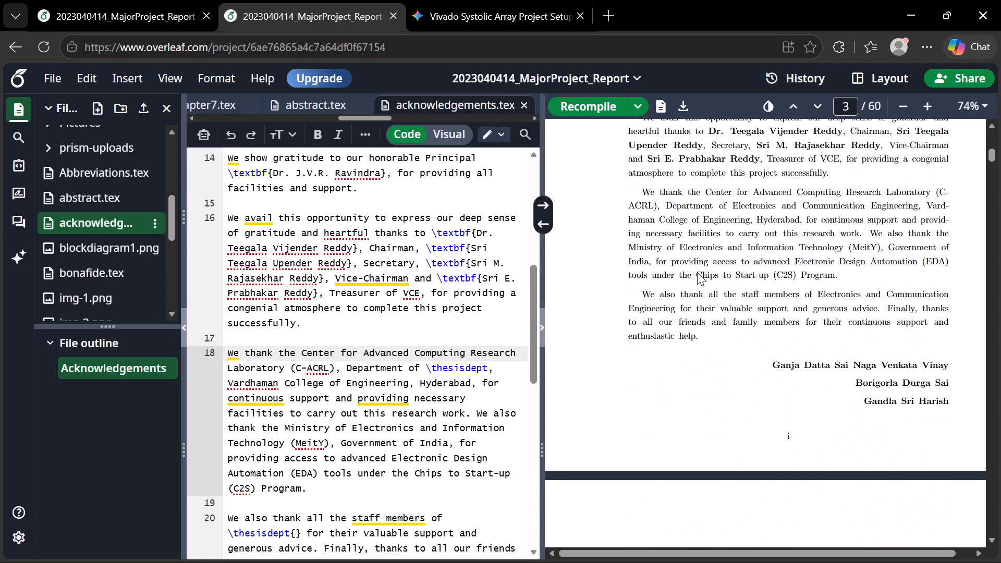
{"action": "scroll", "coordinate": [697, 272], "scroll_direction": "down", "scroll_amount": 1}
{"action": "double_click", "coordinate": [849, 361]}
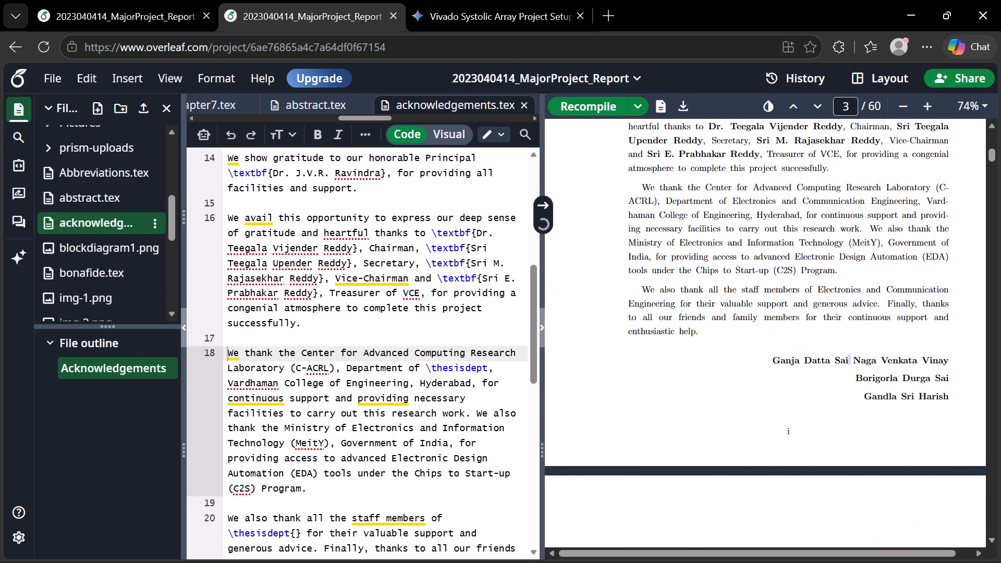
{"action": "scroll", "coordinate": [387, 290], "scroll_direction": "up", "scroll_amount": 5}
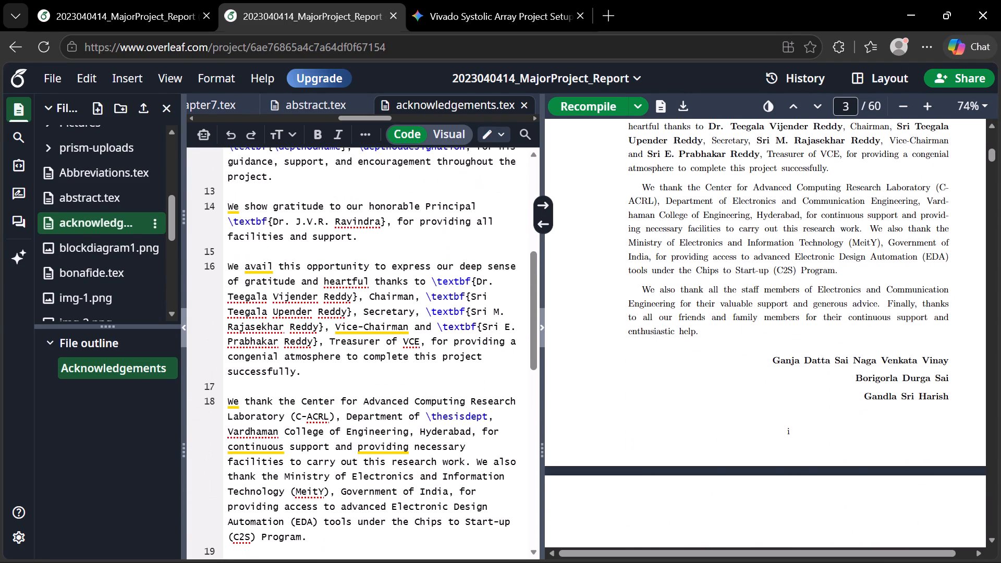
{"action": "scroll", "coordinate": [387, 290], "scroll_direction": "down", "scroll_amount": 7}
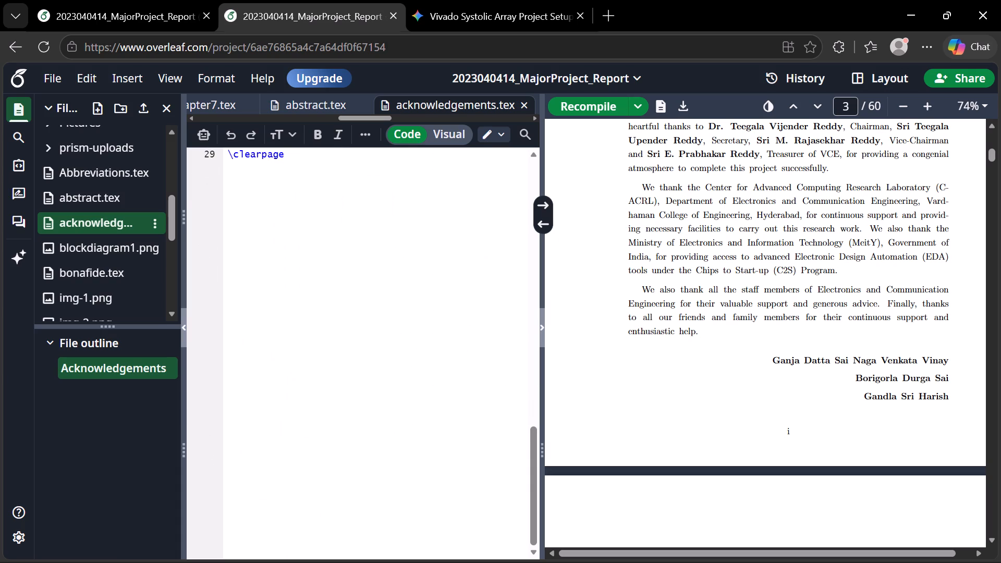
{"action": "scroll", "coordinate": [387, 290], "scroll_direction": "up", "scroll_amount": 8}
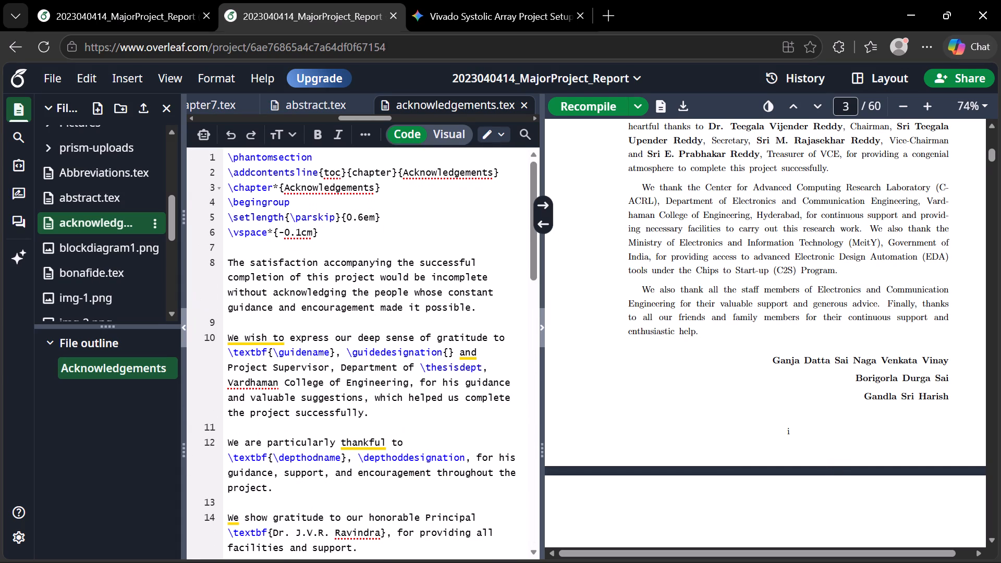
{"action": "double_click", "coordinate": [886, 393]}
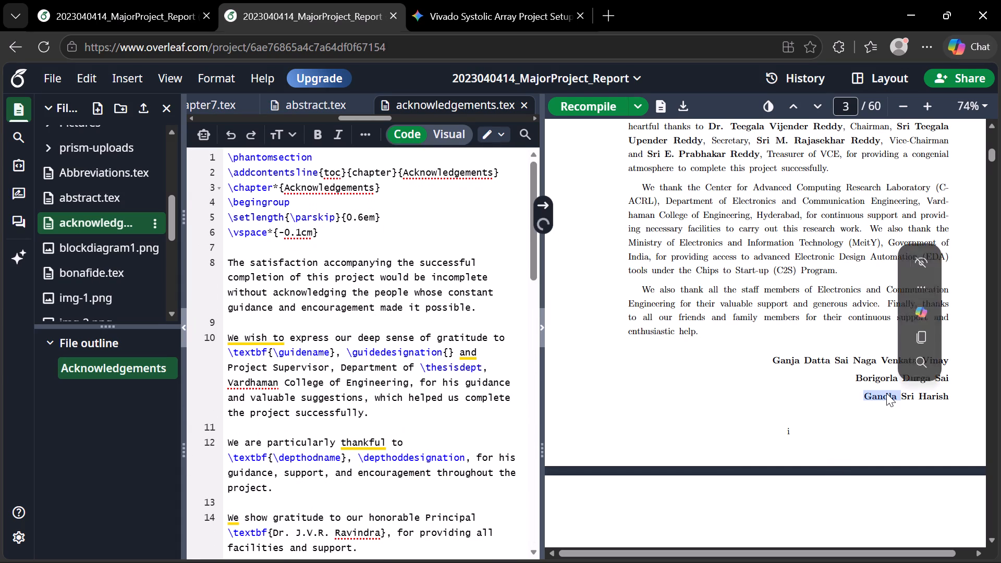
Locate the source of the Certificate page's student names and roll numbers in bonafide.tex.
{"action": "scroll", "coordinate": [719, 220], "scroll_direction": "up", "scroll_amount": 1}
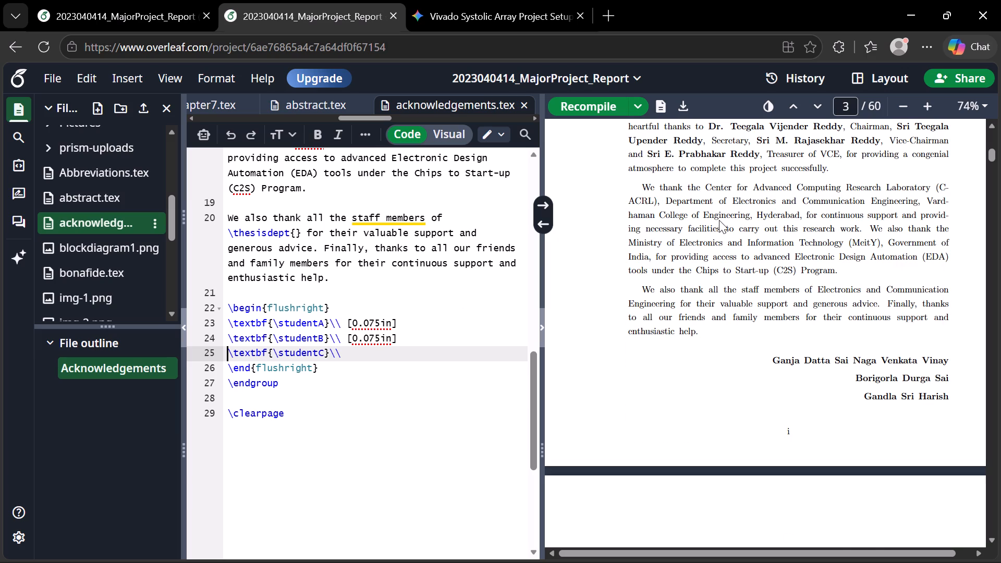
{"action": "scroll", "coordinate": [719, 220], "scroll_direction": "up", "scroll_amount": 6}
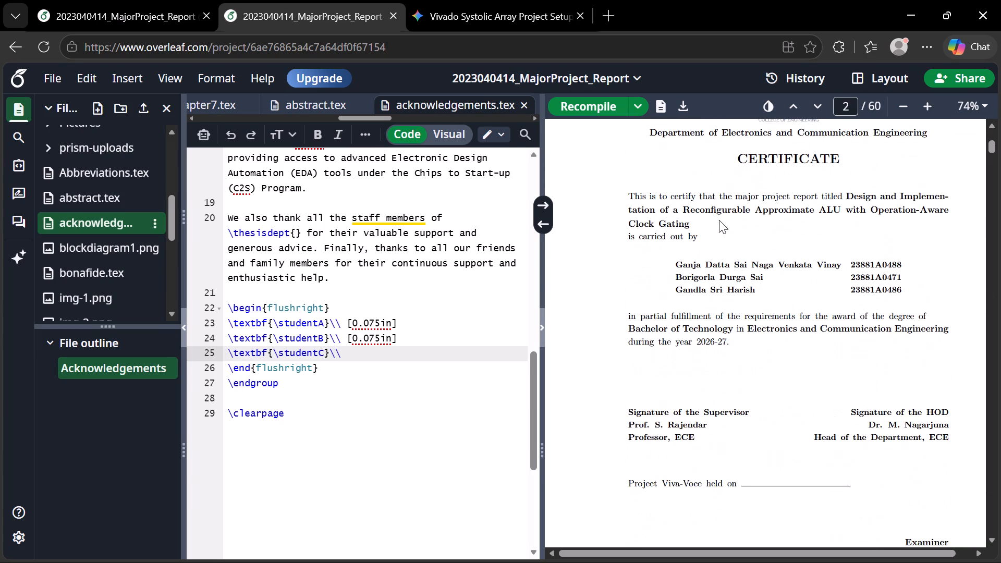
{"action": "scroll", "coordinate": [719, 220], "scroll_direction": "up", "scroll_amount": 1}
{"action": "double_click", "coordinate": [719, 230]}
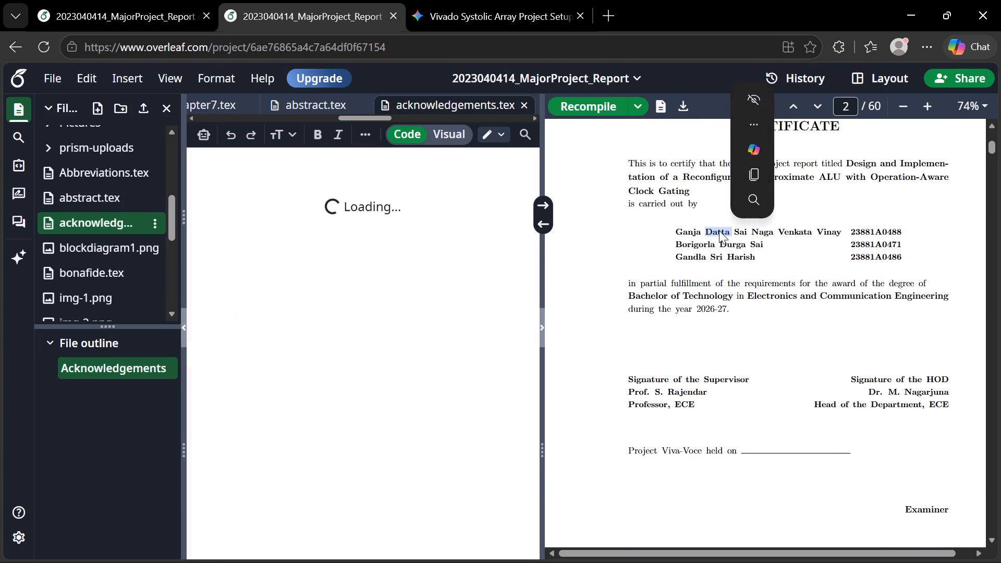
{"action": "scroll", "coordinate": [395, 341], "scroll_direction": "down", "scroll_amount": 1}
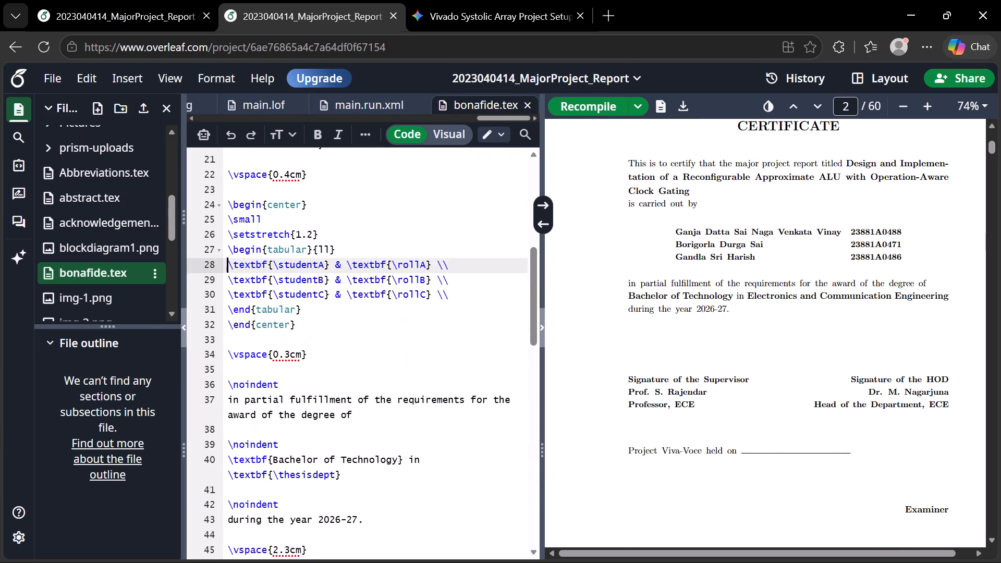
{"action": "scroll", "coordinate": [395, 341], "scroll_direction": "down", "scroll_amount": 1}
{"action": "scroll", "coordinate": [395, 341], "scroll_direction": "up", "scroll_amount": 2}
Open titlepage.tex from the title page's student list and replace the last two digits of the first student's roll number.
{"action": "scroll", "coordinate": [828, 265], "scroll_direction": "up", "scroll_amount": 6}
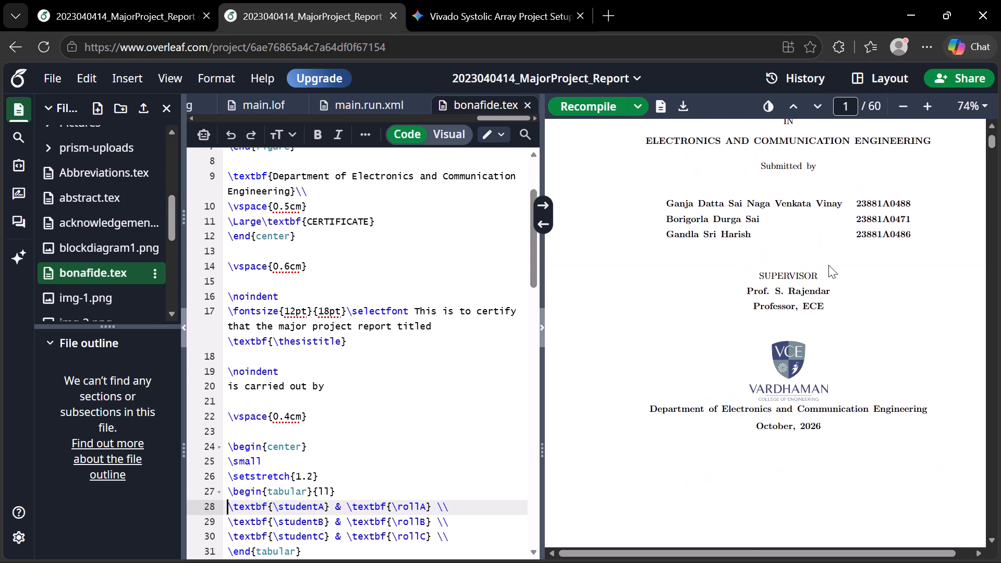
{"action": "double_click", "coordinate": [723, 224]}
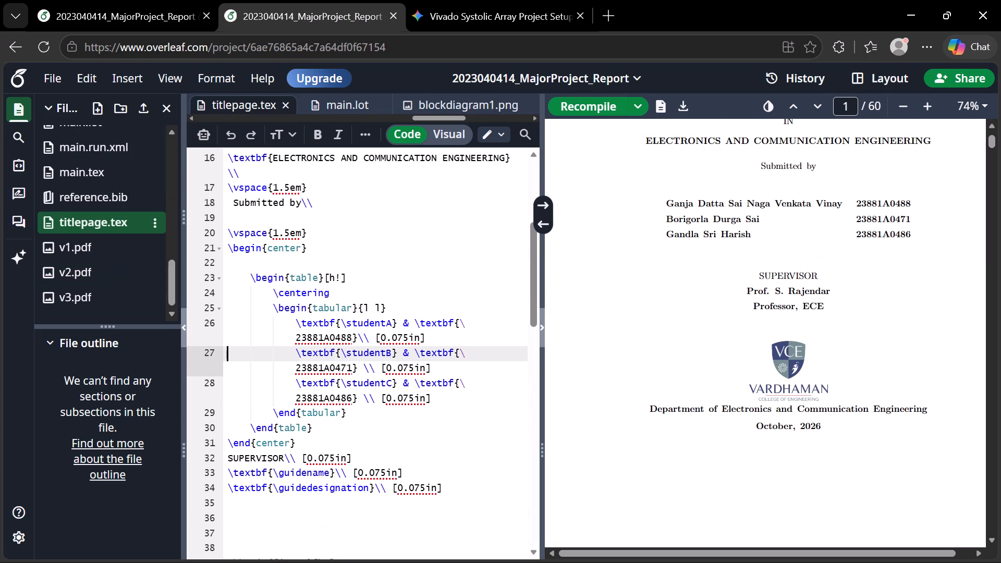
{"action": "left_click", "coordinate": [350, 338]}
{"action": "key", "text": "BackSpace"}
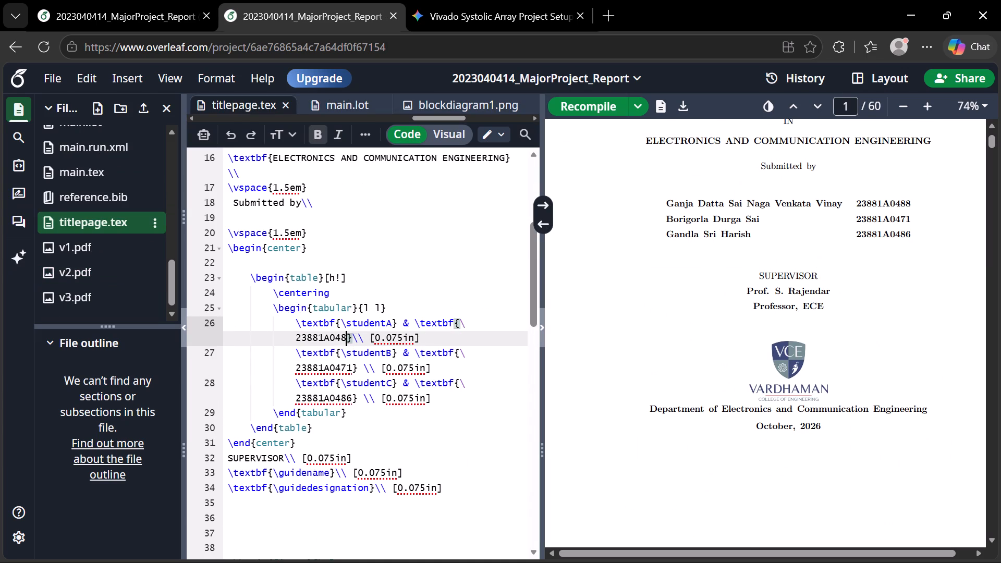
{"action": "key", "text": "BackSpace"}
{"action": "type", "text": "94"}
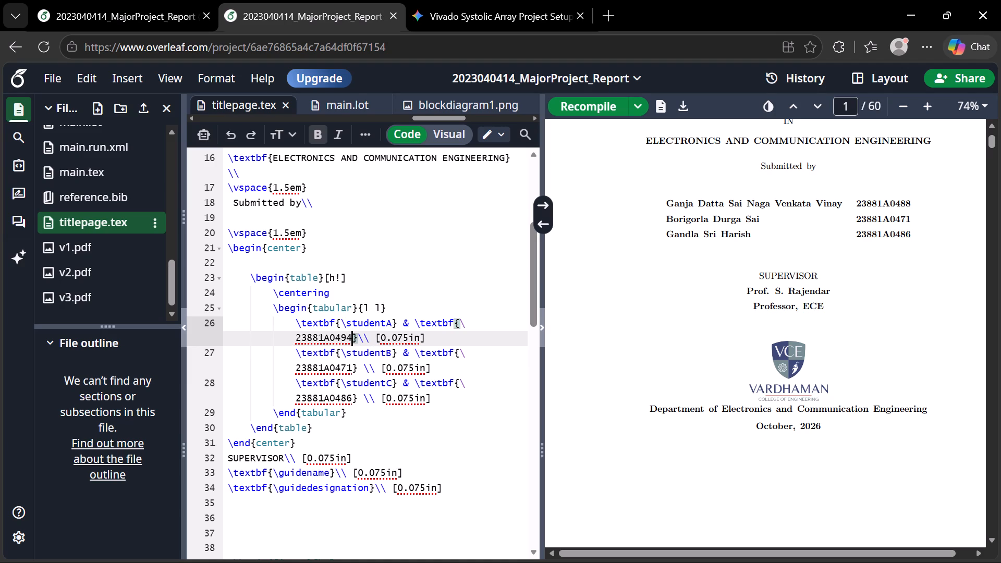
{"action": "scroll", "coordinate": [410, 395], "scroll_direction": "up", "scroll_amount": 3}
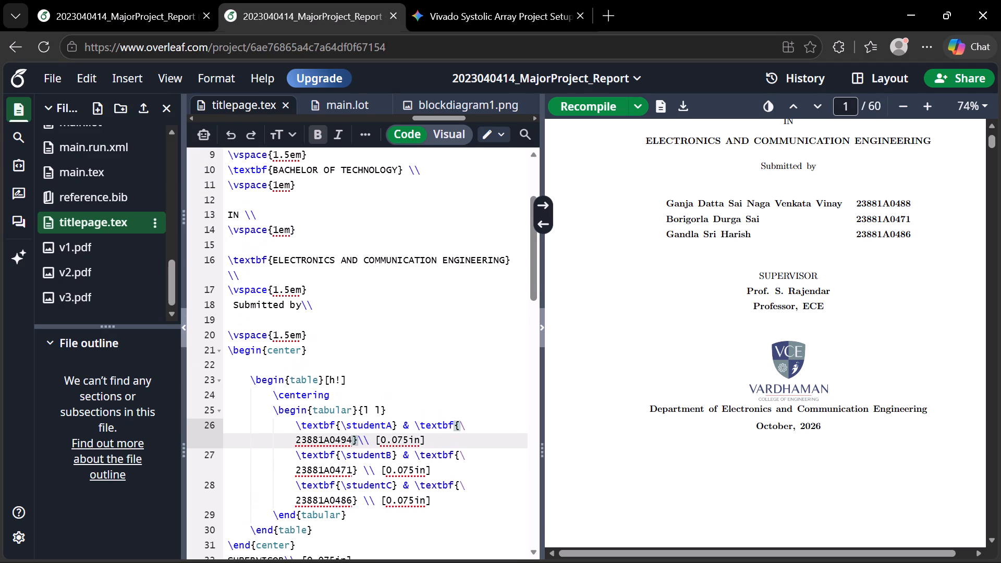
Correct the second student's roll number in the titlepage.tex table, changing its year digit, the digit before the A, and the last two digits.
{"action": "scroll", "coordinate": [410, 395], "scroll_direction": "up", "scroll_amount": 3}
{"action": "scroll", "coordinate": [410, 395], "scroll_direction": "down", "scroll_amount": 2}
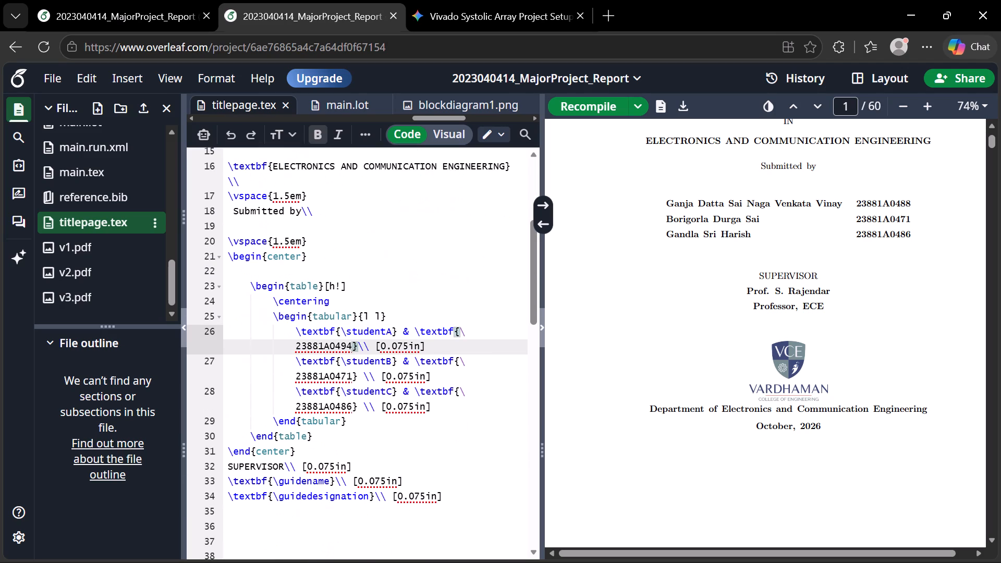
{"action": "left_click", "coordinate": [351, 376]}
{"action": "key", "text": "BackSpace"}
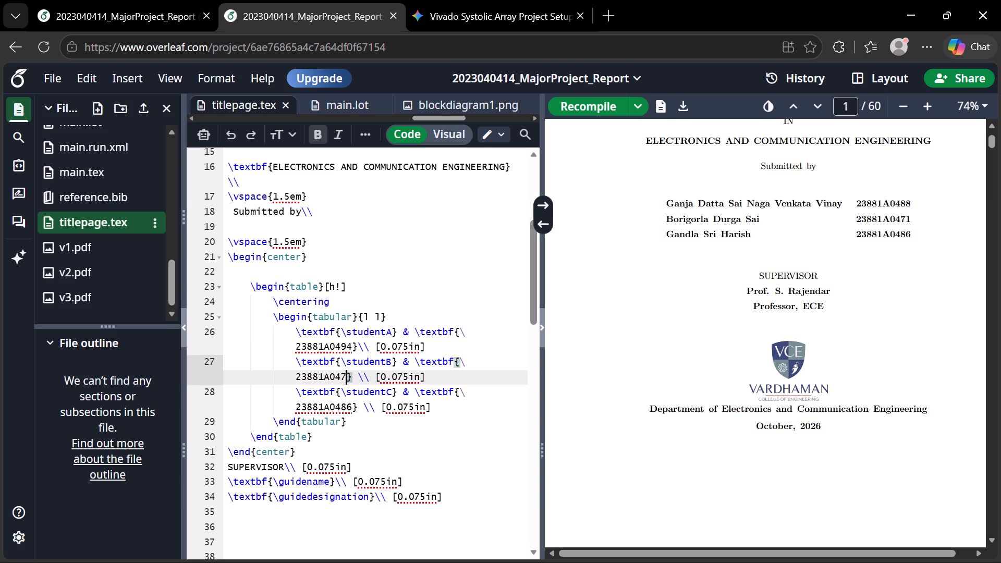
{"action": "key", "text": "BackSpace"}
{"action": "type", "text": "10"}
{"action": "left_click", "coordinate": [307, 375]}
{"action": "key", "text": "BackSpace"}
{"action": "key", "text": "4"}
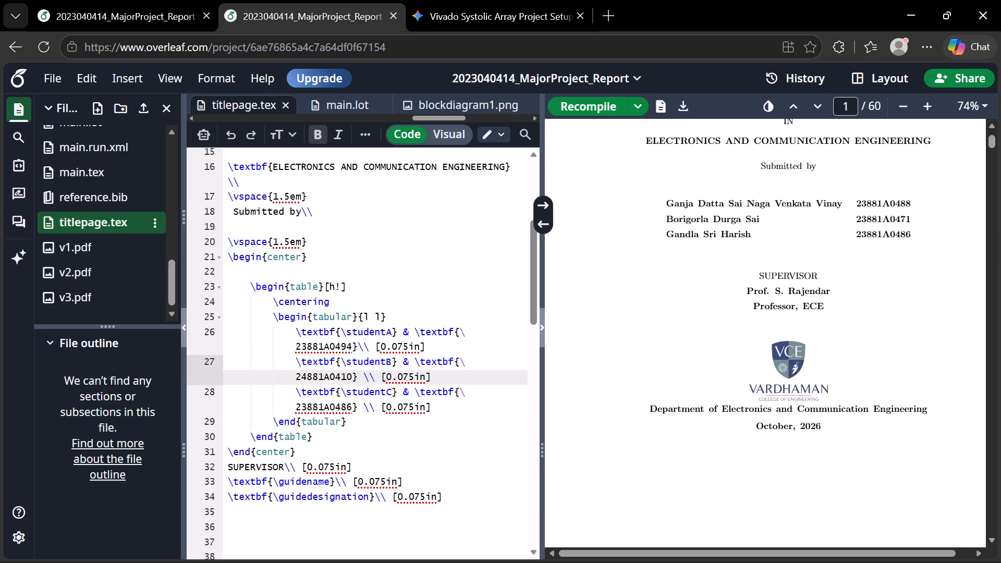
{"action": "key", "text": "Right"}
{"action": "key", "text": "Right"}
{"action": "key", "text": "Right"}
{"action": "key", "text": "BackSpace"}
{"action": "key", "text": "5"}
Correct the third student's roll number in the titlepage.tex table, changing its year digit, the digit before the A, and the last two digits.
{"action": "left_click", "coordinate": [307, 404]}
{"action": "key", "text": "BackSpace"}
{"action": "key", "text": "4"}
{"action": "key", "text": "Right"}
{"action": "key", "text": "Right"}
{"action": "key", "text": "Right"}
{"action": "key", "text": "BackSpace"}
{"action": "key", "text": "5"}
{"action": "key", "text": "Right"}
{"action": "key", "text": "Right"}
{"action": "key", "text": "Right"}
{"action": "key", "text": "Right"}
{"action": "key", "text": "Right"}
{"action": "key", "text": "BackSpace"}
{"action": "key", "text": "BackSpace"}
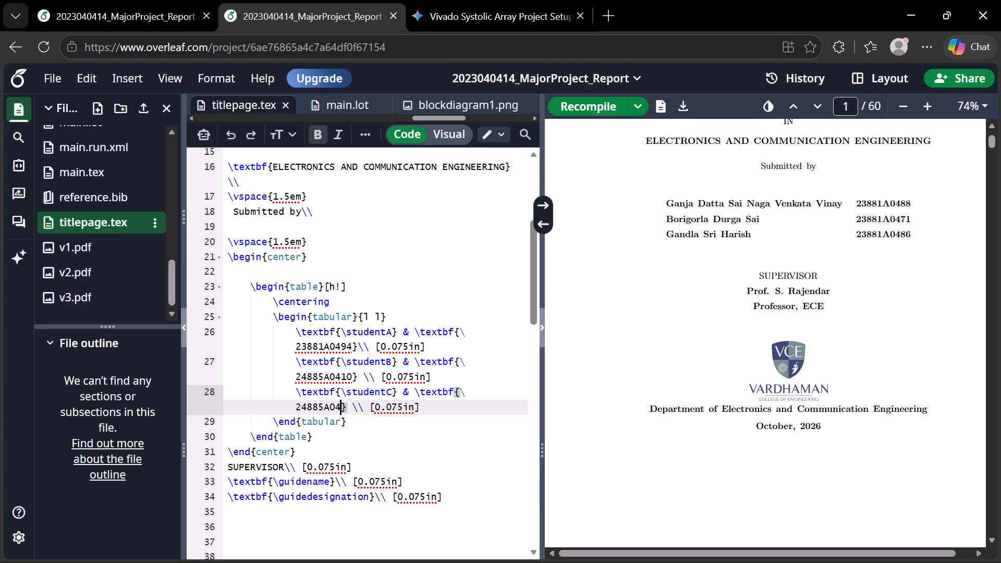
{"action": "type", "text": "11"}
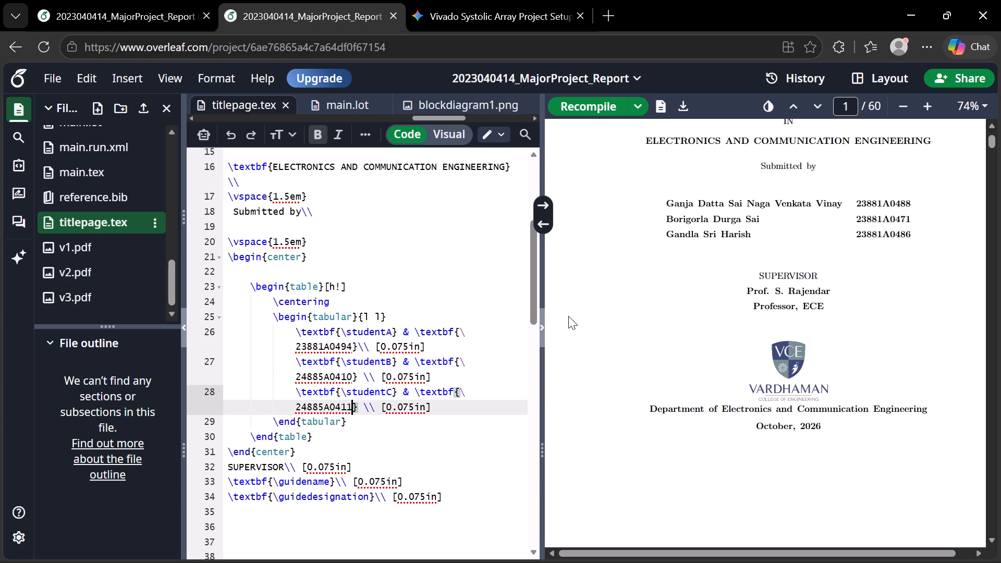
Recompile the report and bring the title page's student list into view in the PDF.
{"action": "left_click", "coordinate": [591, 106]}
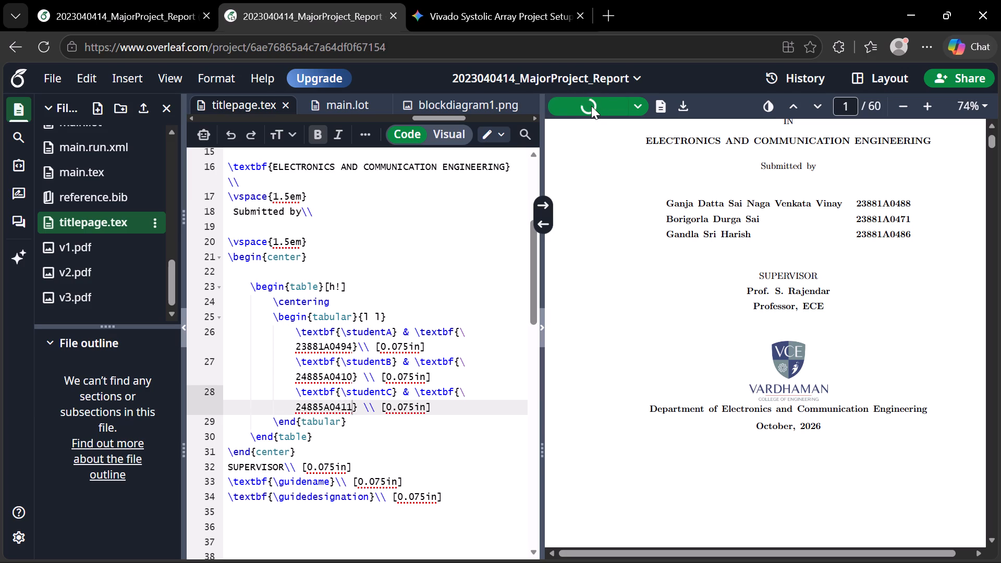
{"action": "scroll", "coordinate": [709, 368], "scroll_direction": "up", "scroll_amount": 1}
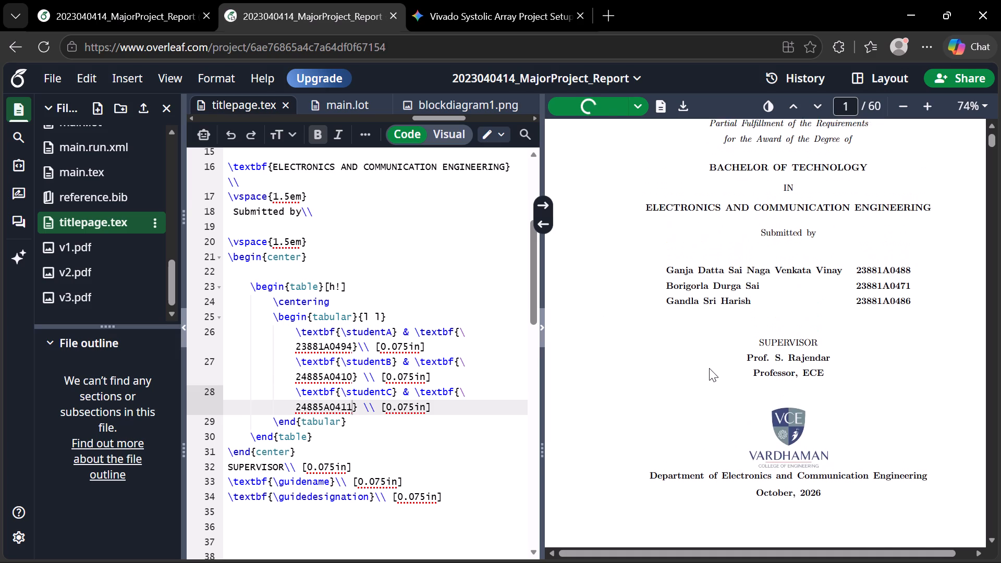
{"action": "scroll", "coordinate": [709, 368], "scroll_direction": "up", "scroll_amount": 1}
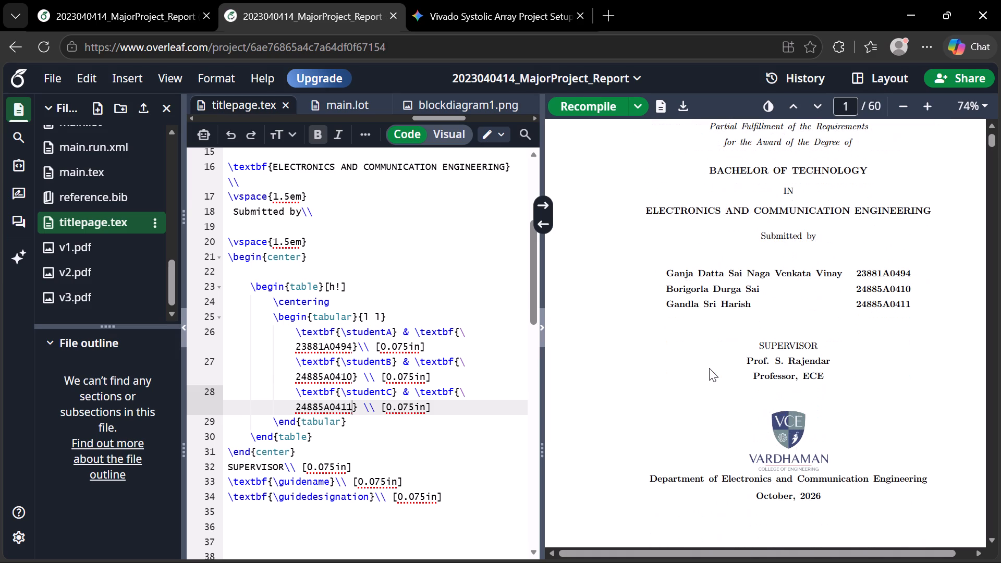
Trace the first student's name from the PDF title page and search titlepage.tex and bonafide.tex for where the student name macros are defined.
{"action": "double_click", "coordinate": [742, 275]}
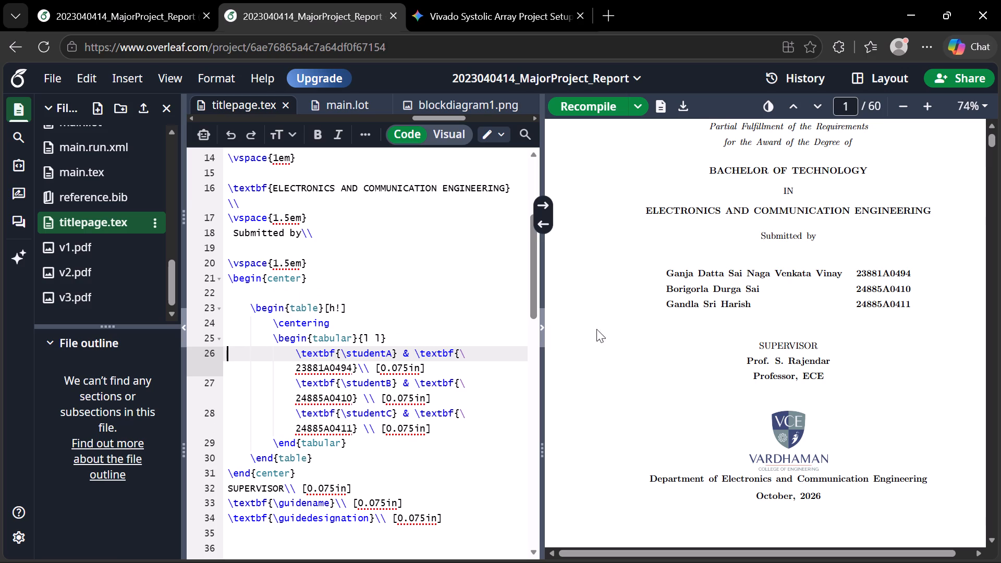
{"action": "scroll", "coordinate": [400, 462], "scroll_direction": "down", "scroll_amount": 3}
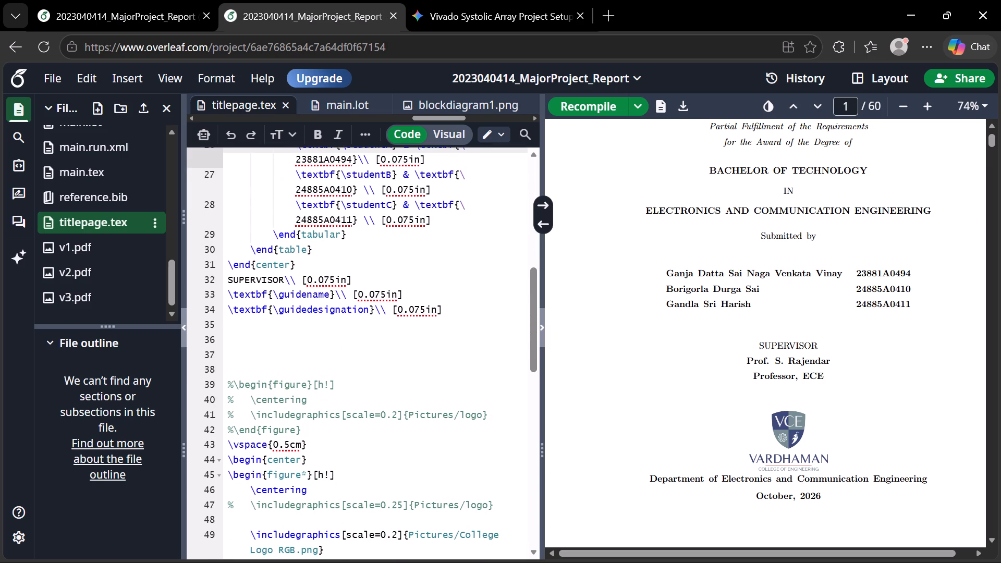
{"action": "scroll", "coordinate": [400, 462], "scroll_direction": "up", "scroll_amount": 1}
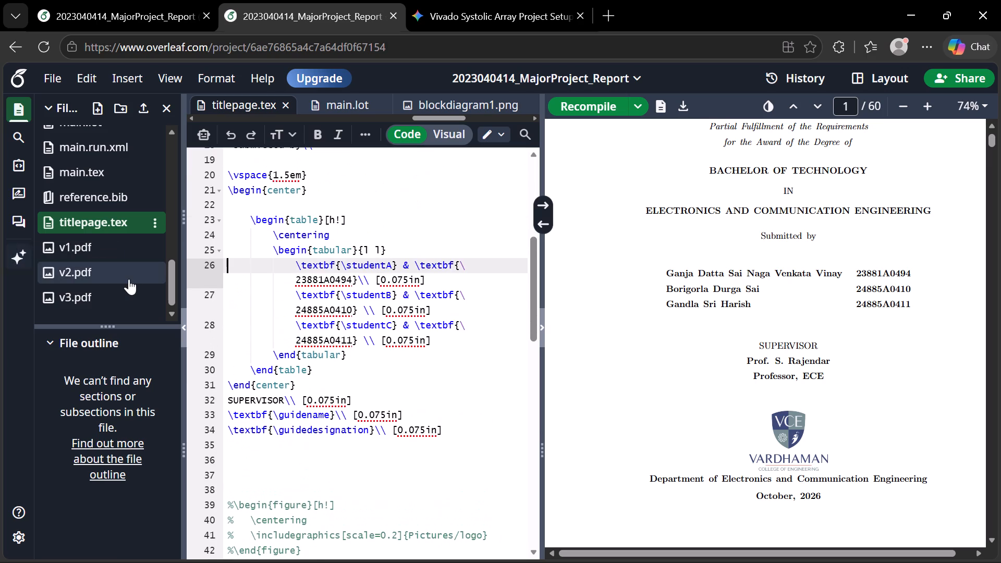
{"action": "scroll", "coordinate": [129, 279], "scroll_direction": "down", "scroll_amount": 3}
{"action": "scroll", "coordinate": [129, 279], "scroll_direction": "up", "scroll_amount": 2}
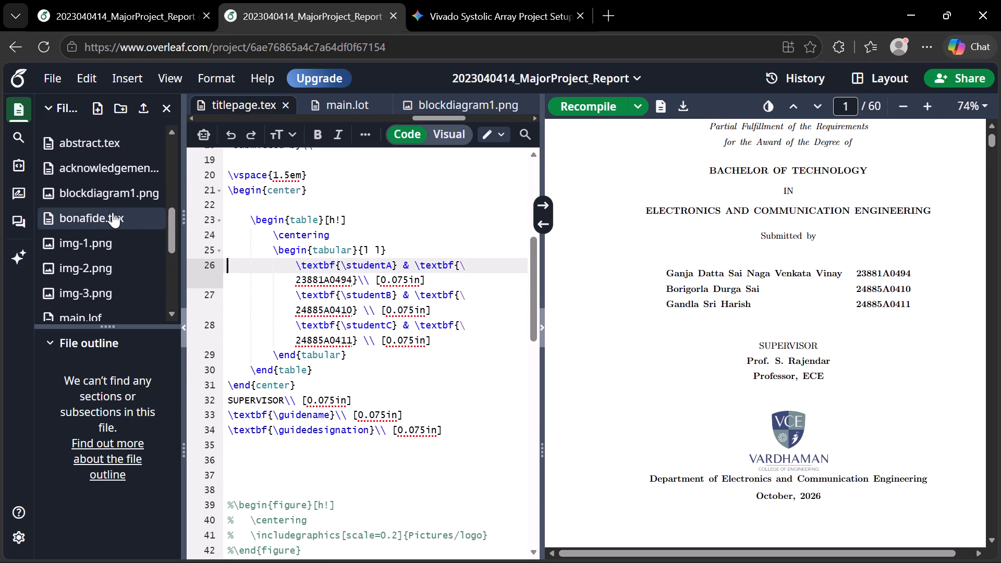
{"action": "left_click", "coordinate": [113, 212]}
{"action": "scroll", "coordinate": [417, 417], "scroll_direction": "up", "scroll_amount": 2}
{"action": "scroll", "coordinate": [417, 417], "scroll_direction": "down", "scroll_amount": 4}
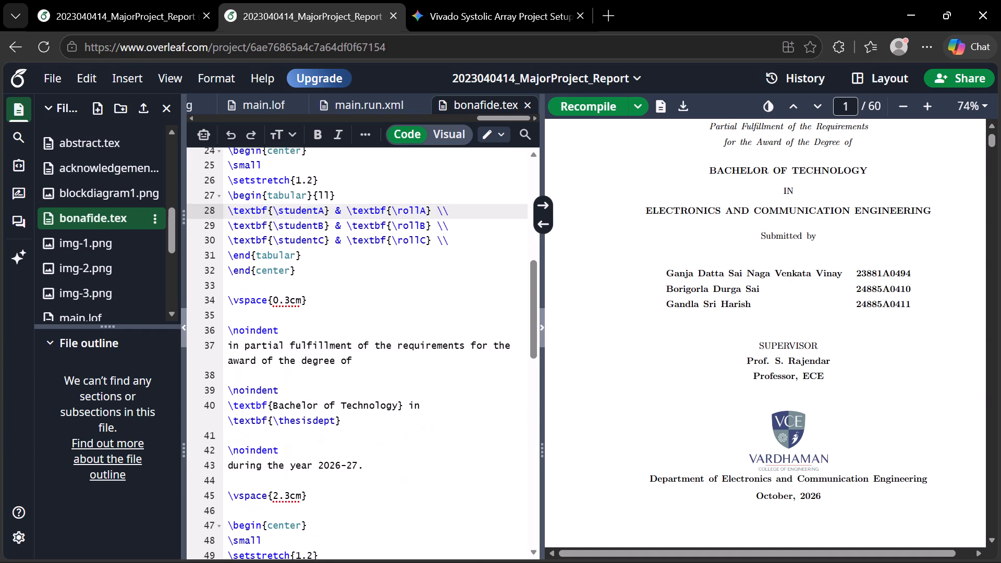
{"action": "scroll", "coordinate": [417, 417], "scroll_direction": "down", "scroll_amount": 3}
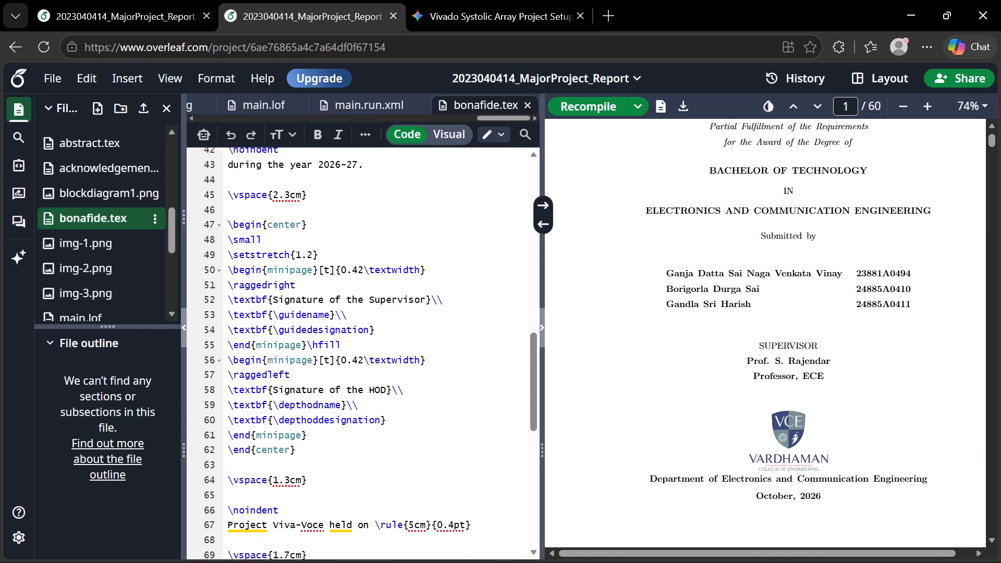
{"action": "scroll", "coordinate": [417, 417], "scroll_direction": "down", "scroll_amount": 4}
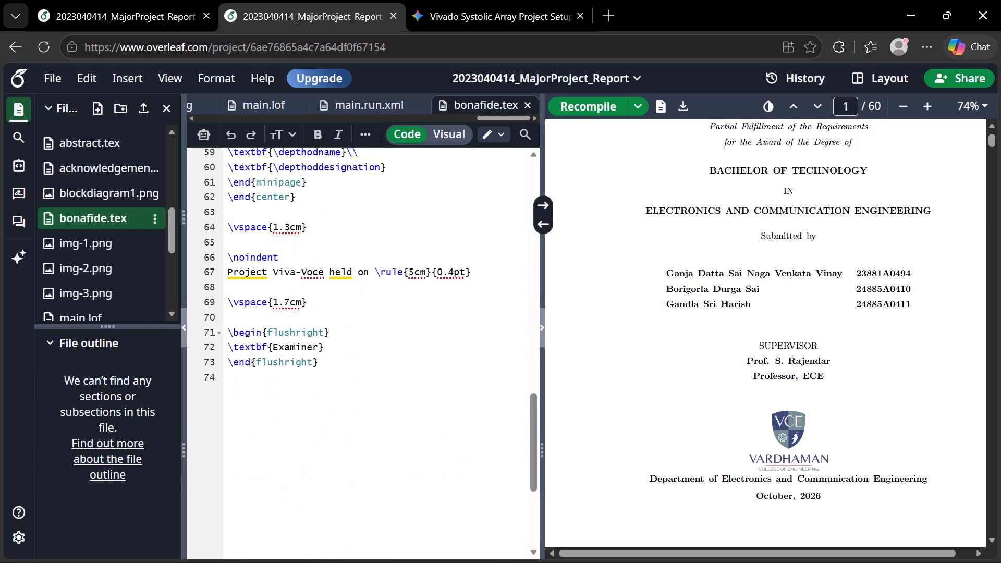
{"action": "scroll", "coordinate": [417, 417], "scroll_direction": "up", "scroll_amount": 4}
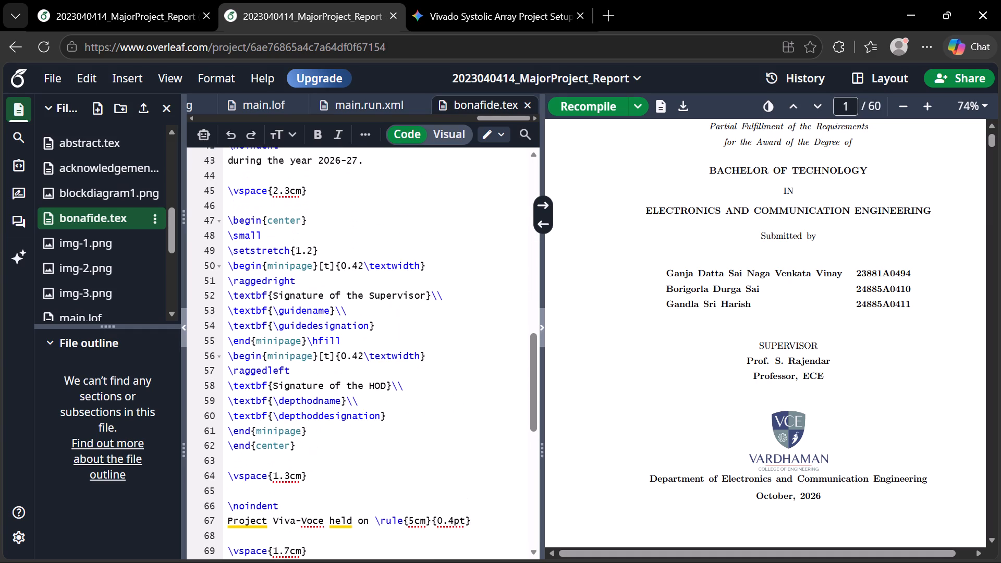
{"action": "scroll", "coordinate": [417, 417], "scroll_direction": "up", "scroll_amount": 4}
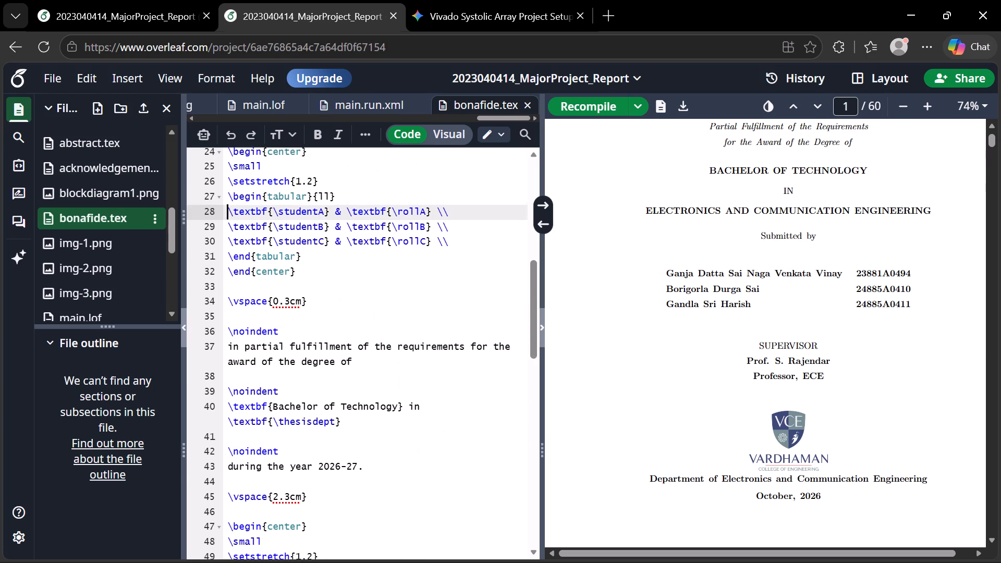
{"action": "scroll", "coordinate": [417, 417], "scroll_direction": "up", "scroll_amount": 4}
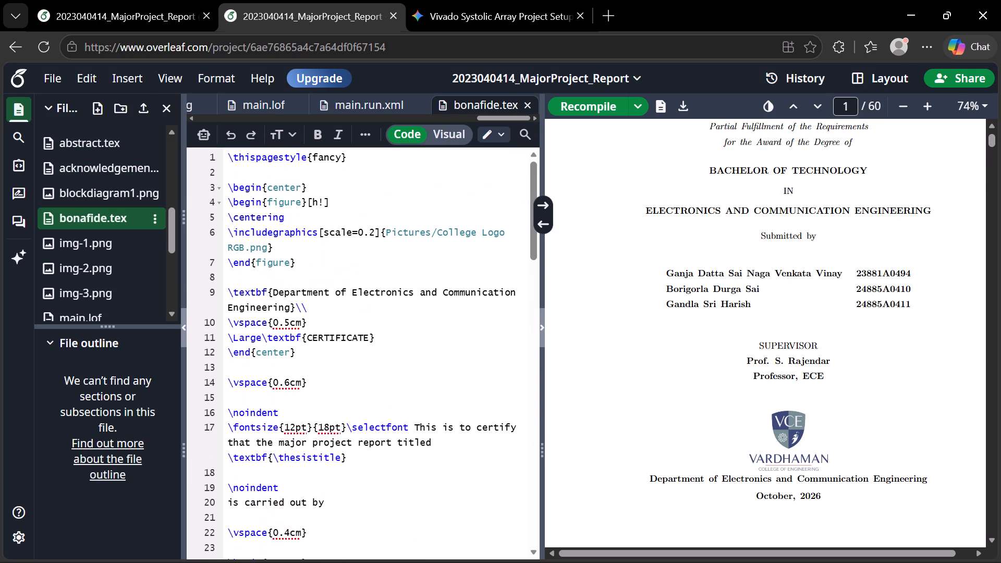
{"action": "scroll", "coordinate": [96, 245], "scroll_direction": "up", "scroll_amount": 3}
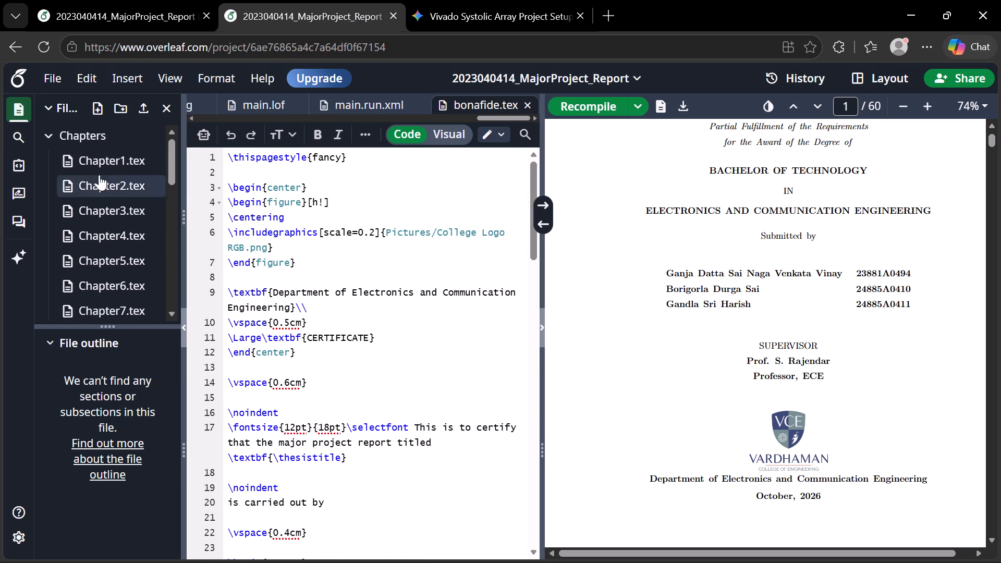
Collapse the Chapters folder and check abstract.tex and Abbreviations.tex for the student name definitions.
{"action": "left_click", "coordinate": [99, 138]}
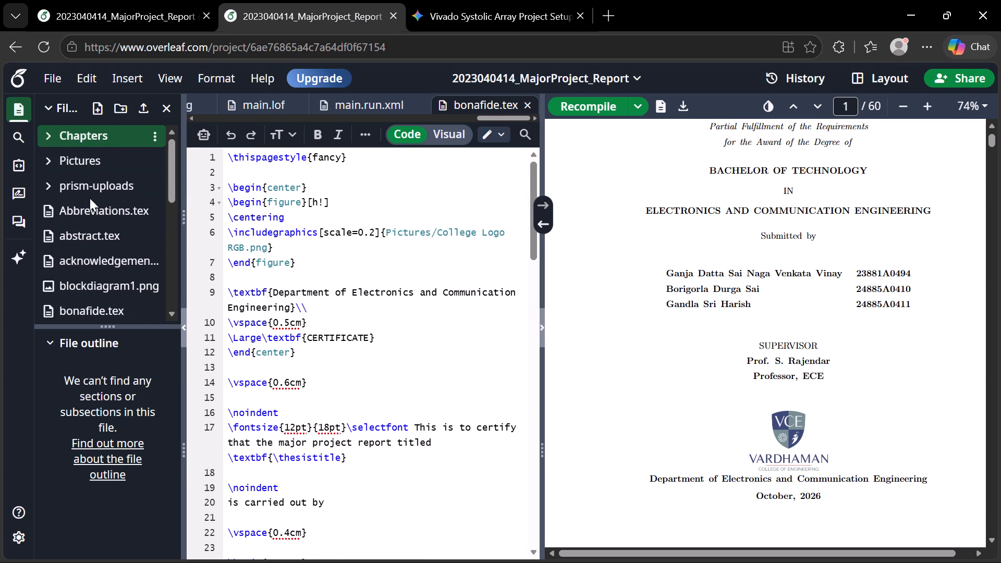
{"action": "left_click", "coordinate": [84, 226]}
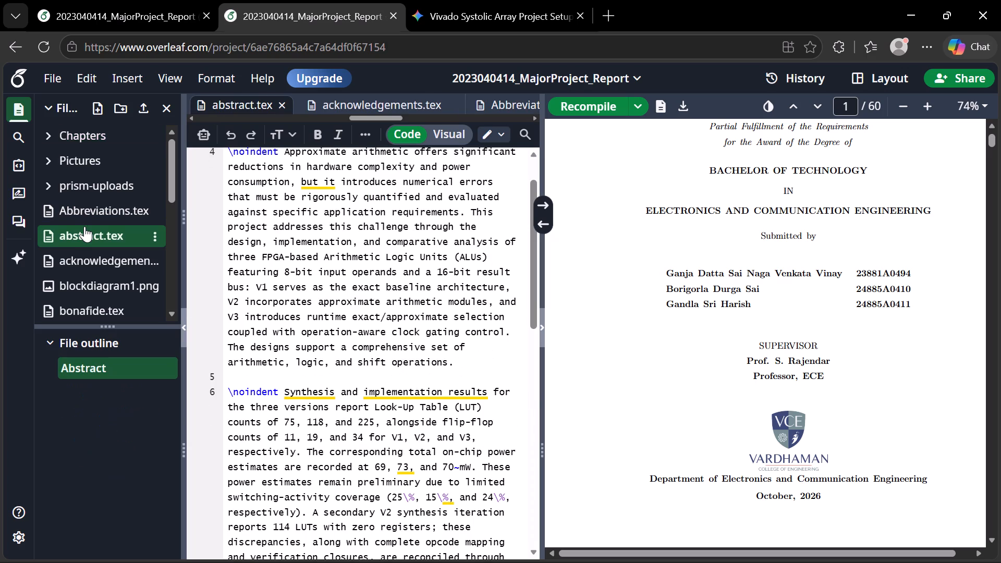
{"action": "scroll", "coordinate": [418, 281], "scroll_direction": "up", "scroll_amount": 4}
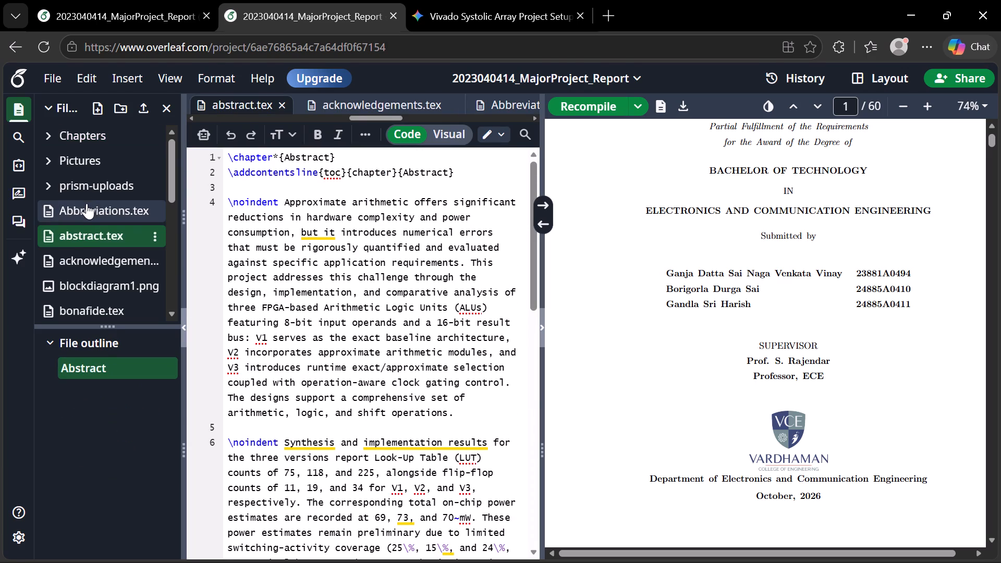
{"action": "left_click", "coordinate": [87, 203]}
{"action": "scroll", "coordinate": [338, 299], "scroll_direction": "up", "scroll_amount": 5}
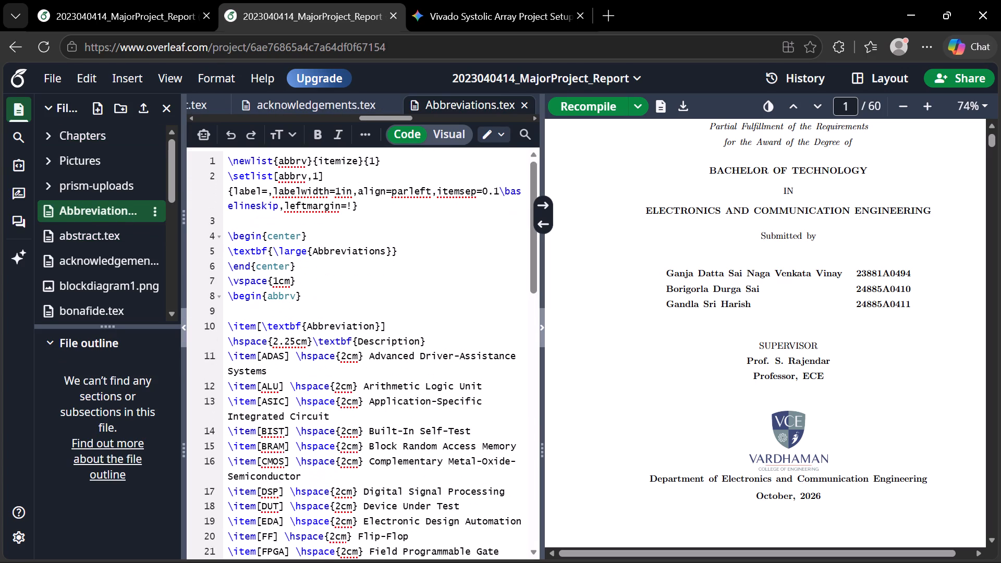
{"action": "scroll", "coordinate": [338, 299], "scroll_direction": "down", "scroll_amount": 4}
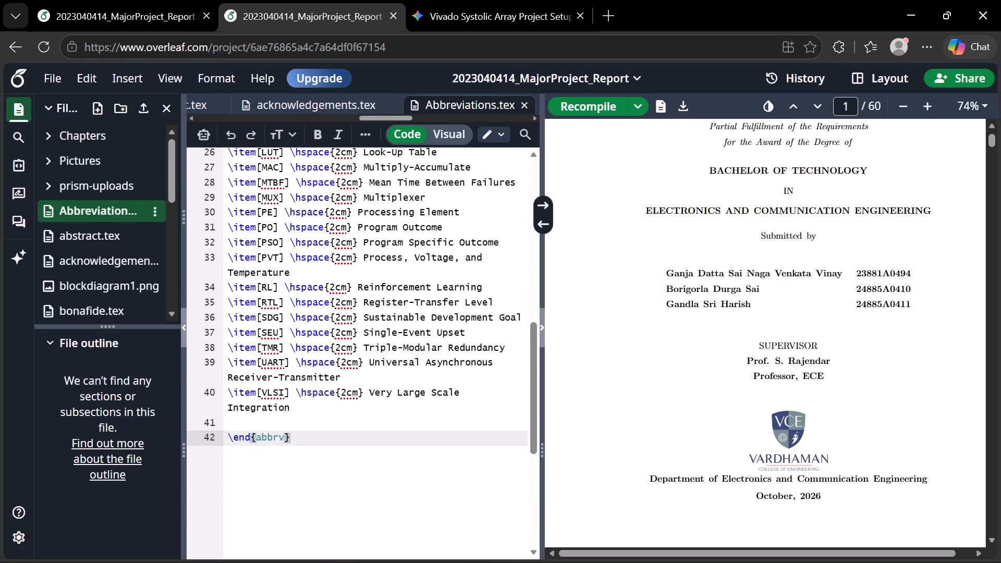
{"action": "scroll", "coordinate": [338, 299], "scroll_direction": "down", "scroll_amount": 2}
{"action": "scroll", "coordinate": [103, 279], "scroll_direction": "down", "scroll_amount": 2}
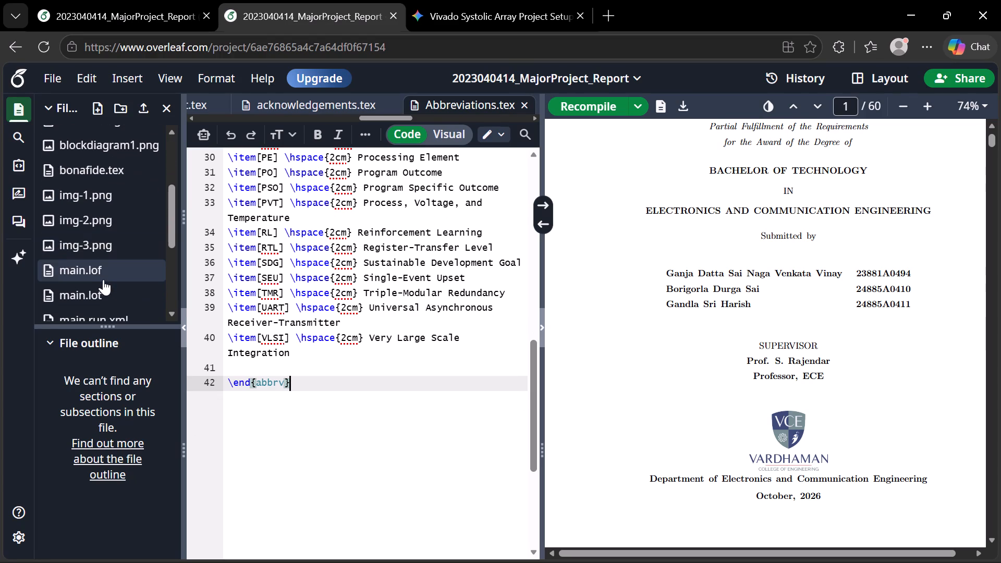
Check main.lof, main.lot and main.run.xml for the student name definitions.
{"action": "left_click", "coordinate": [99, 279]}
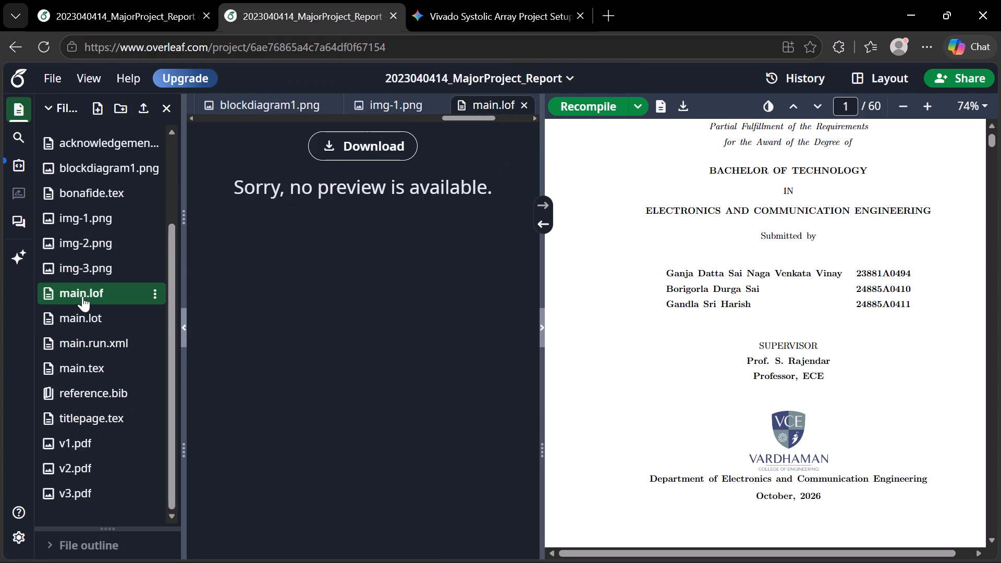
{"action": "left_click", "coordinate": [79, 315]}
{"action": "scroll", "coordinate": [72, 270], "scroll_direction": "down", "scroll_amount": 1}
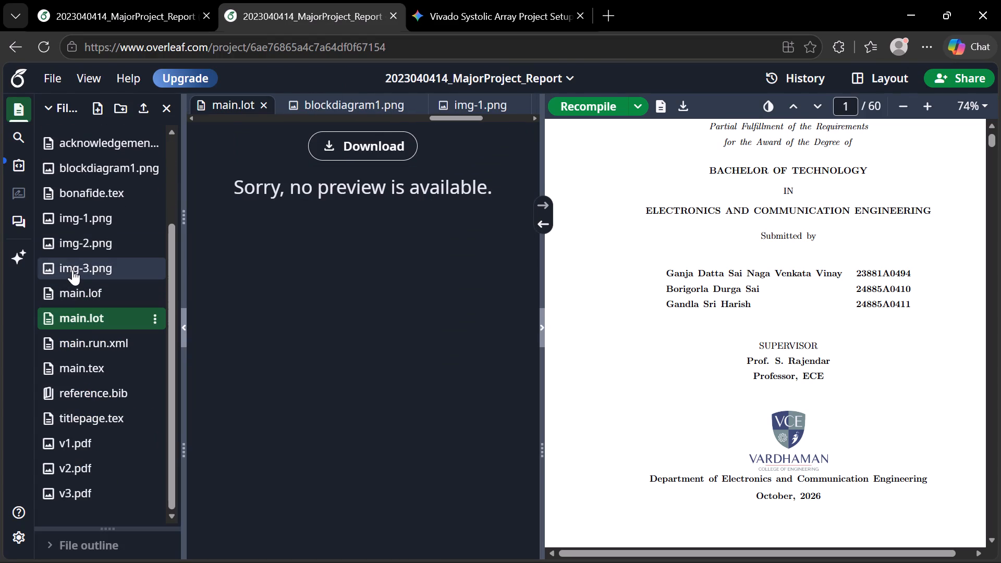
{"action": "scroll", "coordinate": [72, 270], "scroll_direction": "down", "scroll_amount": 1}
{"action": "left_click", "coordinate": [80, 342]}
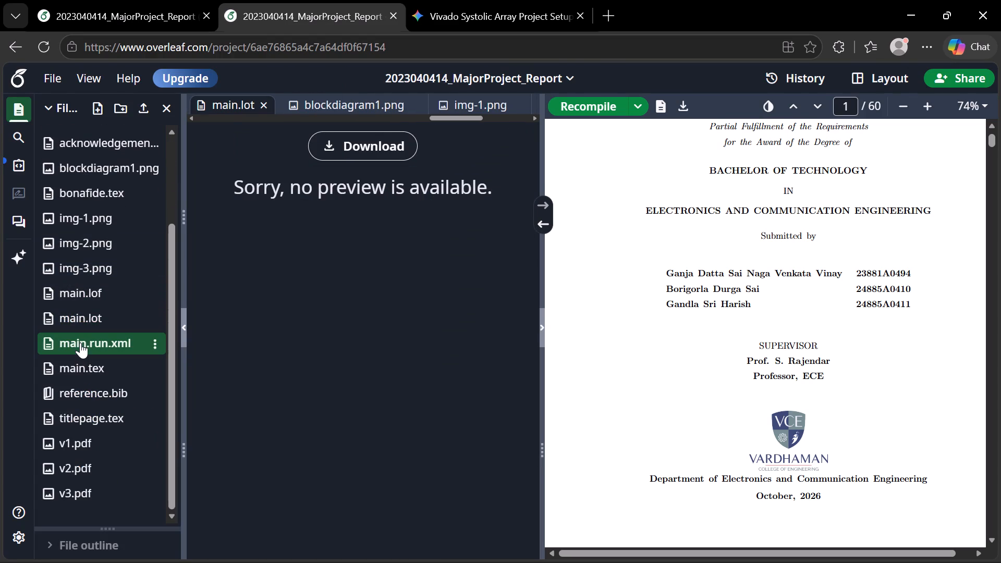
Open main.tex and search through it for the student name and roll number macro definitions.
{"action": "left_click", "coordinate": [79, 374]}
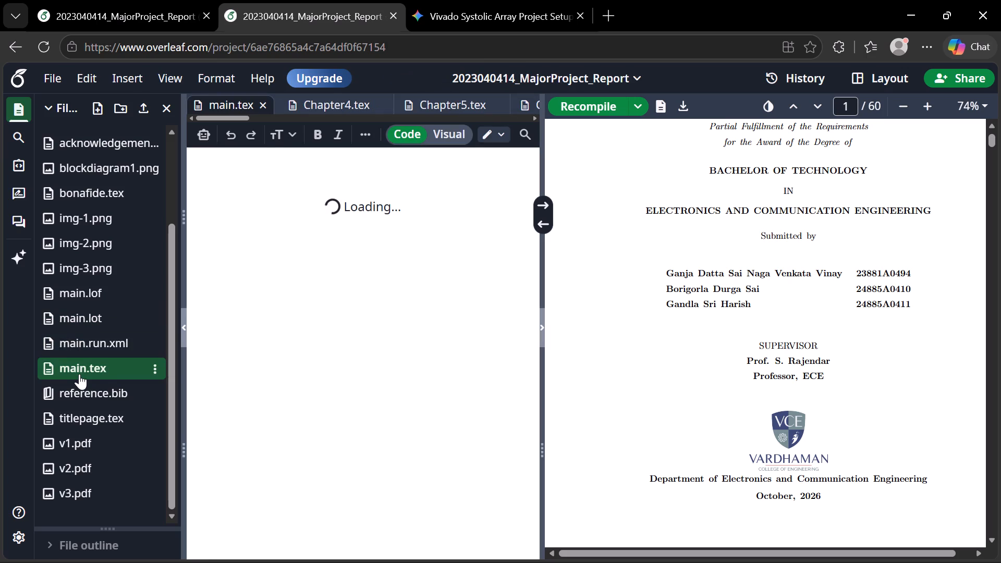
{"action": "scroll", "coordinate": [395, 357], "scroll_direction": "down", "scroll_amount": 1}
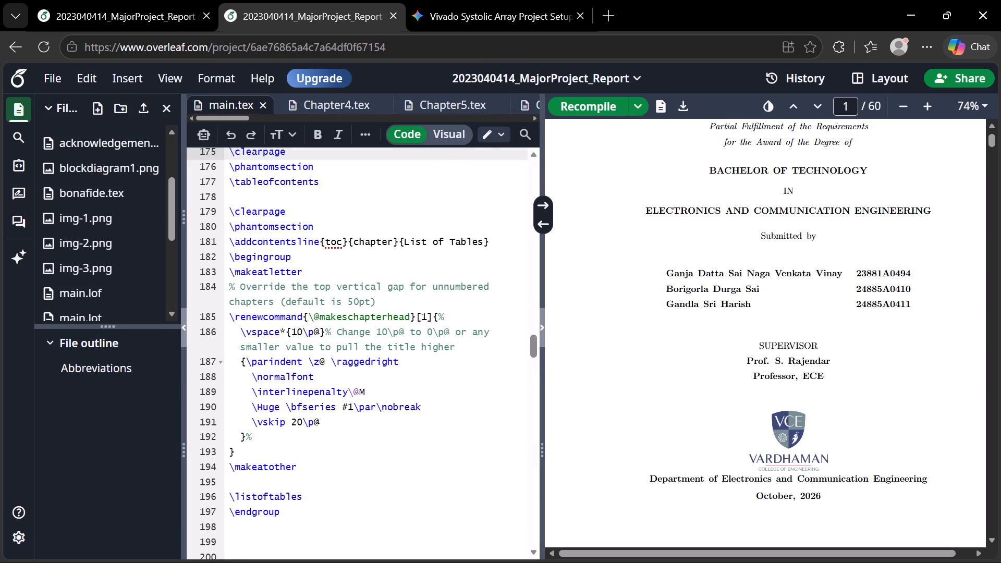
{"action": "scroll", "coordinate": [395, 357], "scroll_direction": "down", "scroll_amount": 4}
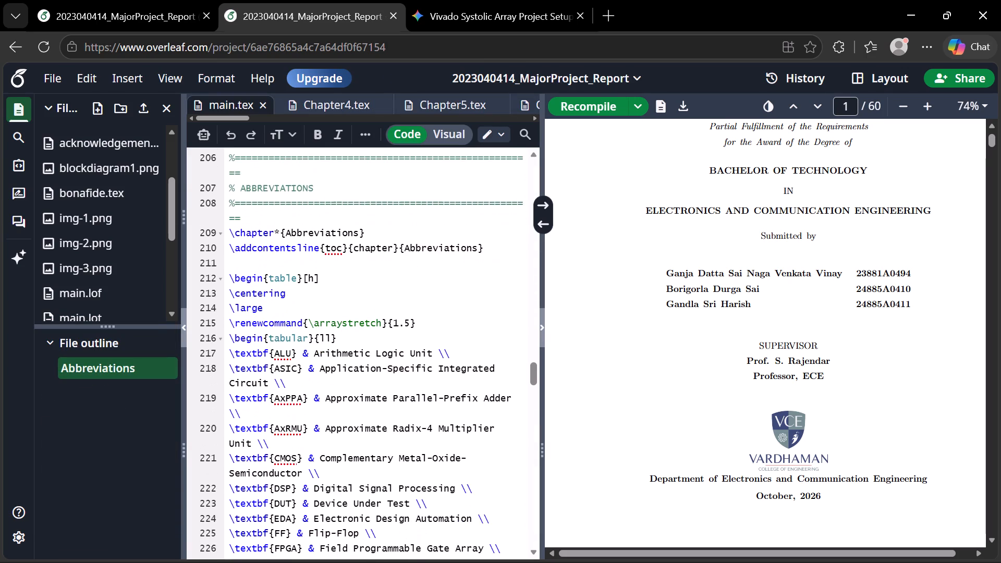
{"action": "scroll", "coordinate": [395, 357], "scroll_direction": "down", "scroll_amount": 5}
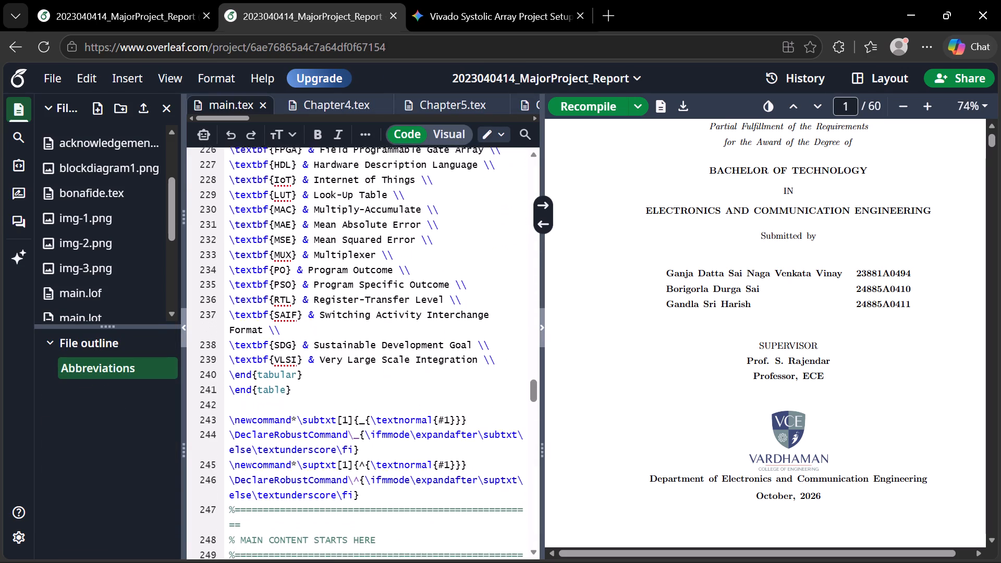
{"action": "scroll", "coordinate": [395, 357], "scroll_direction": "down", "scroll_amount": 5}
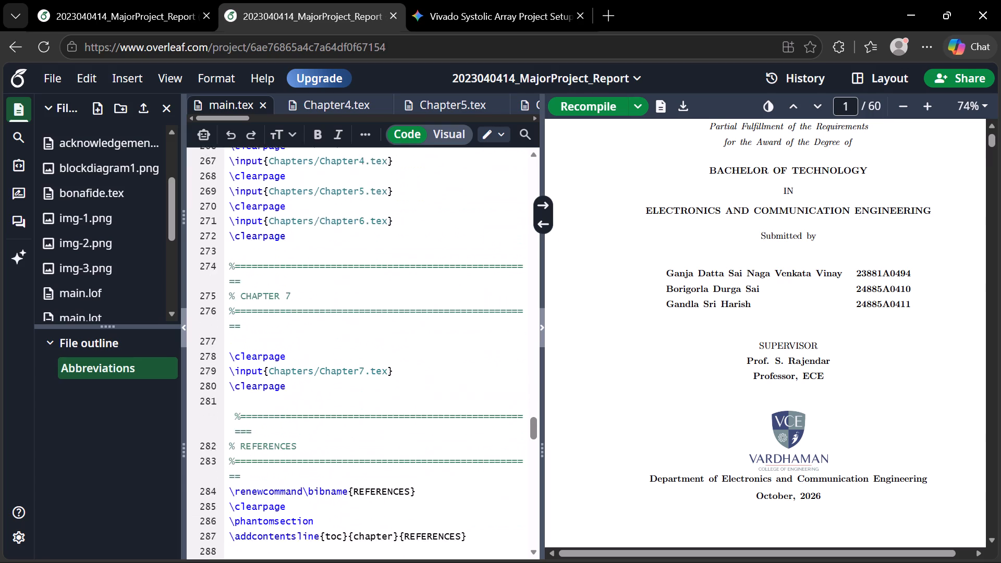
{"action": "scroll", "coordinate": [395, 357], "scroll_direction": "down", "scroll_amount": 3}
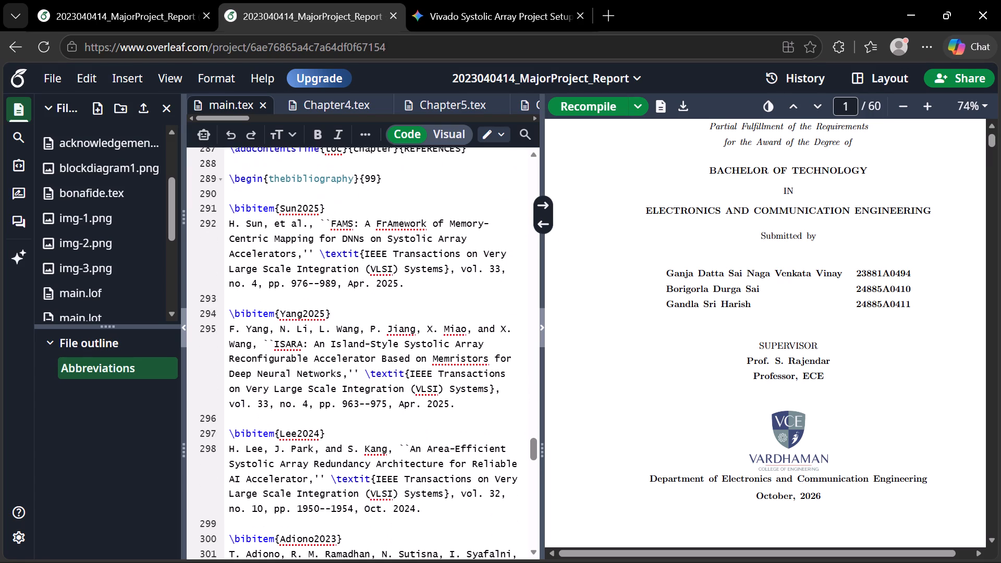
{"action": "scroll", "coordinate": [395, 357], "scroll_direction": "down", "scroll_amount": 5}
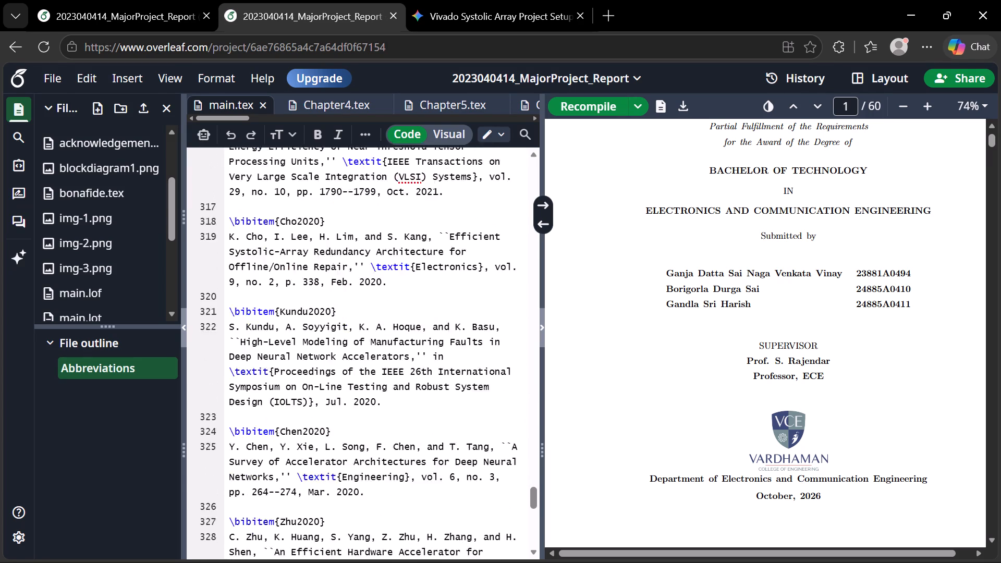
{"action": "scroll", "coordinate": [395, 357], "scroll_direction": "down", "scroll_amount": 5}
{"action": "scroll", "coordinate": [395, 357], "scroll_direction": "up", "scroll_amount": 12}
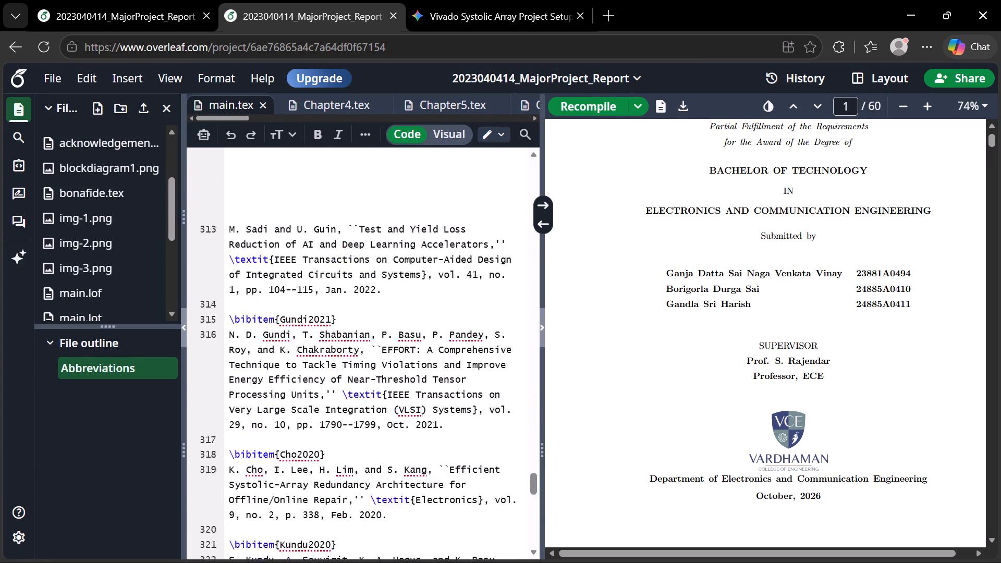
{"action": "scroll", "coordinate": [395, 357], "scroll_direction": "up", "scroll_amount": 5}
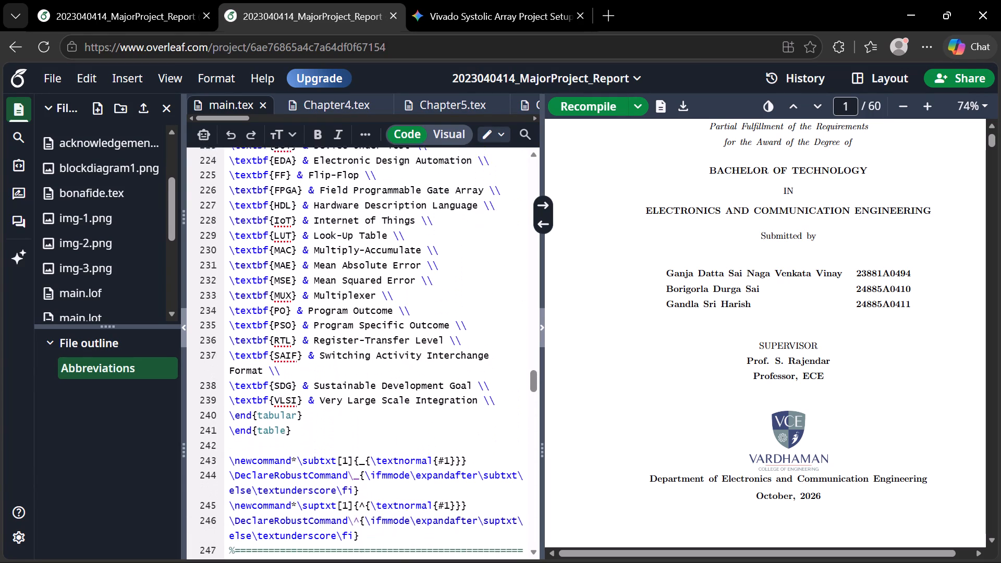
{"action": "scroll", "coordinate": [395, 357], "scroll_direction": "up", "scroll_amount": 7}
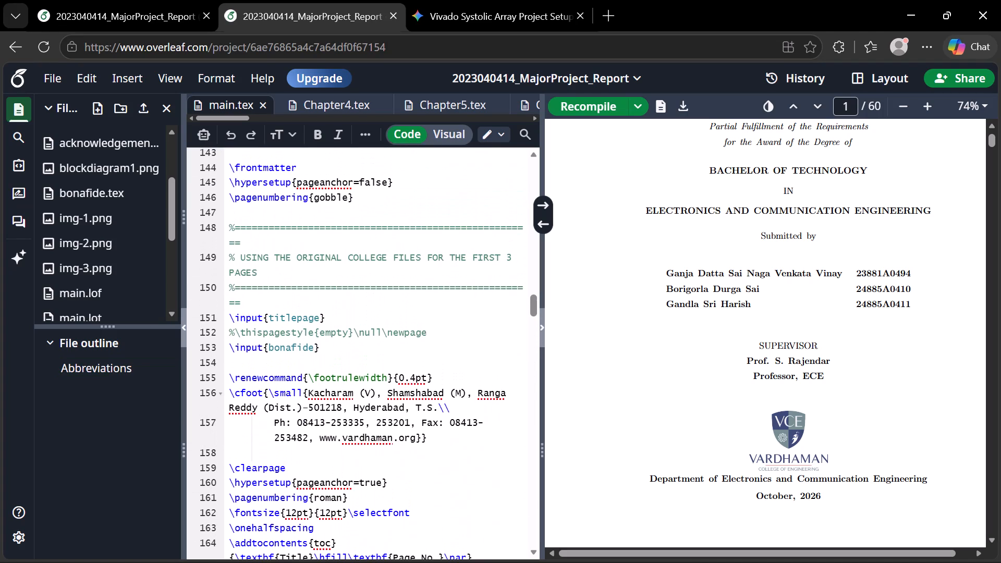
{"action": "scroll", "coordinate": [395, 357], "scroll_direction": "down", "scroll_amount": 4}
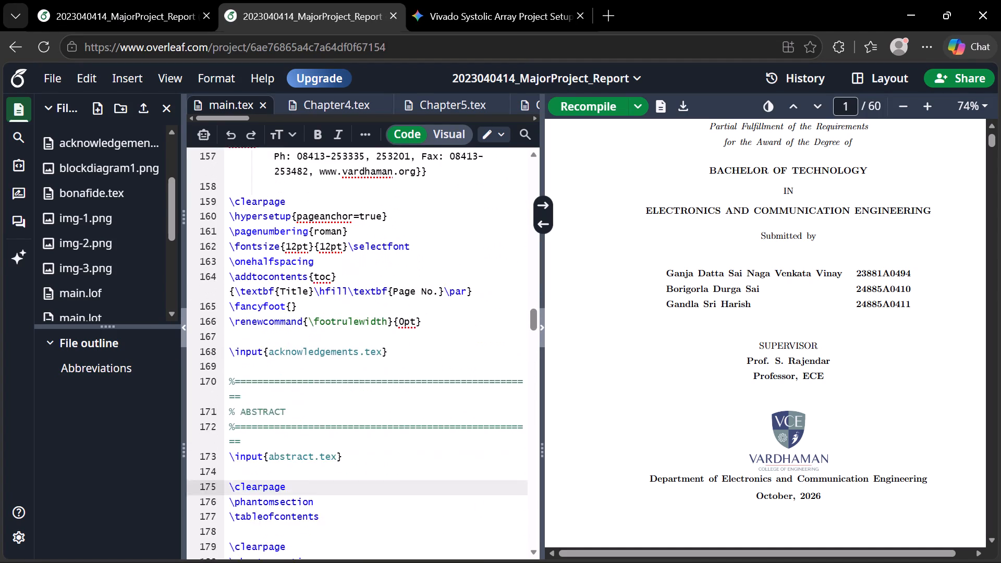
{"action": "scroll", "coordinate": [395, 357], "scroll_direction": "down", "scroll_amount": 4}
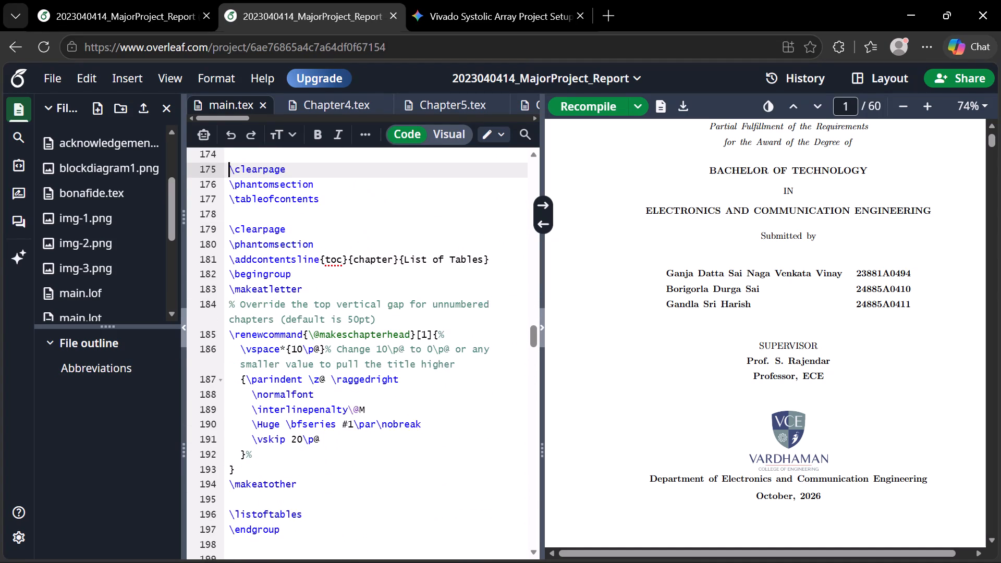
{"action": "scroll", "coordinate": [395, 357], "scroll_direction": "up", "scroll_amount": 3}
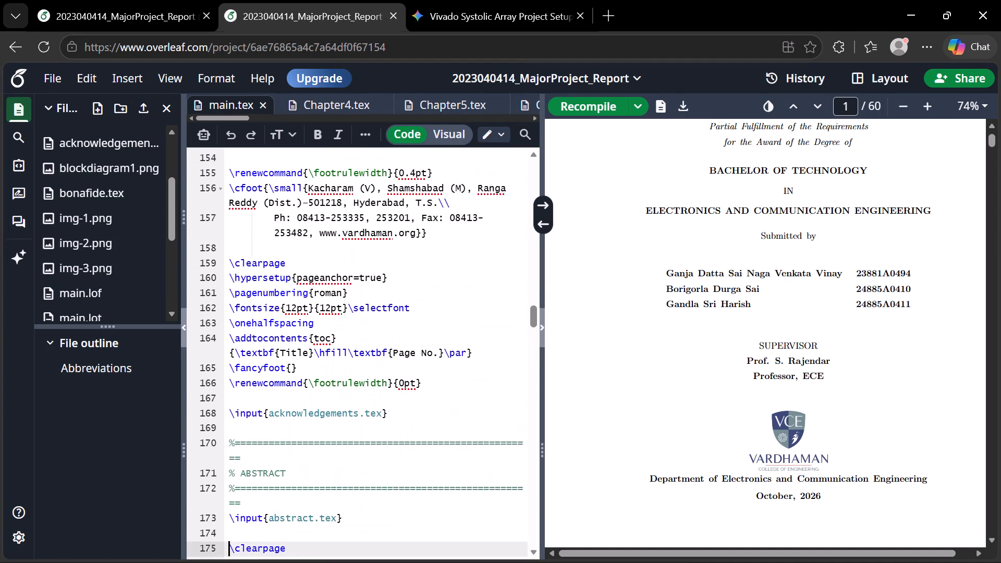
{"action": "scroll", "coordinate": [395, 357], "scroll_direction": "up", "scroll_amount": 3}
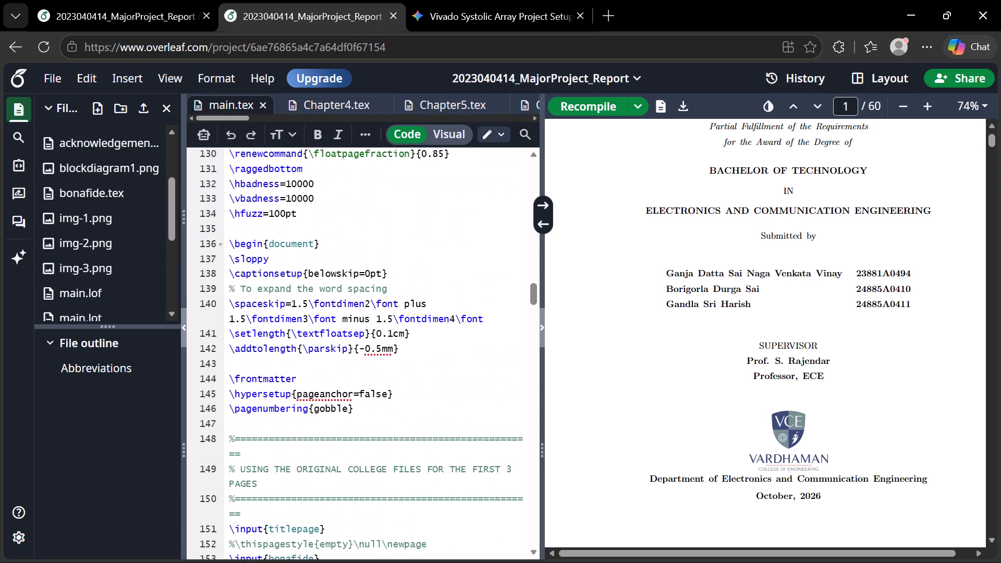
{"action": "scroll", "coordinate": [395, 357], "scroll_direction": "up", "scroll_amount": 4}
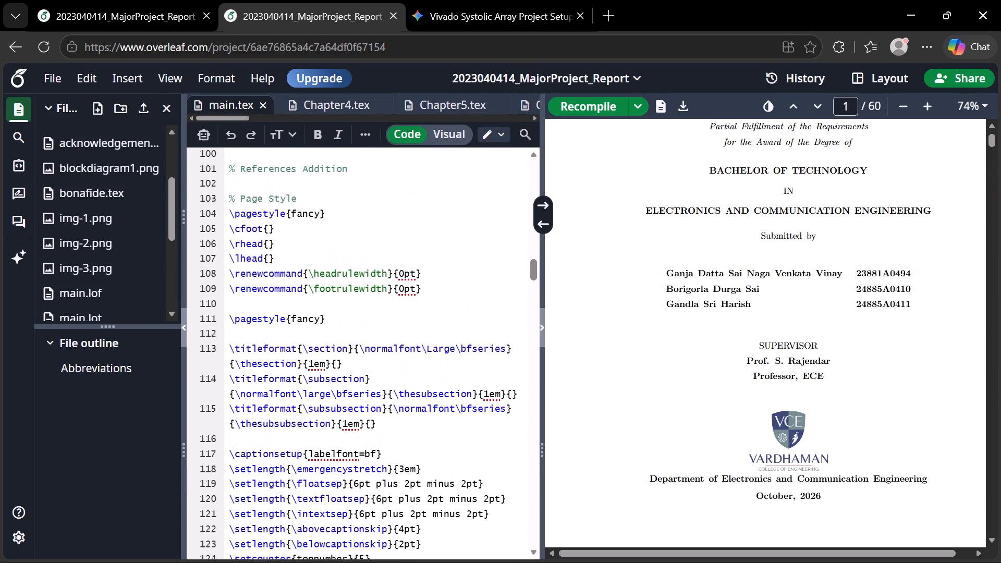
{"action": "scroll", "coordinate": [395, 357], "scroll_direction": "up", "scroll_amount": 4}
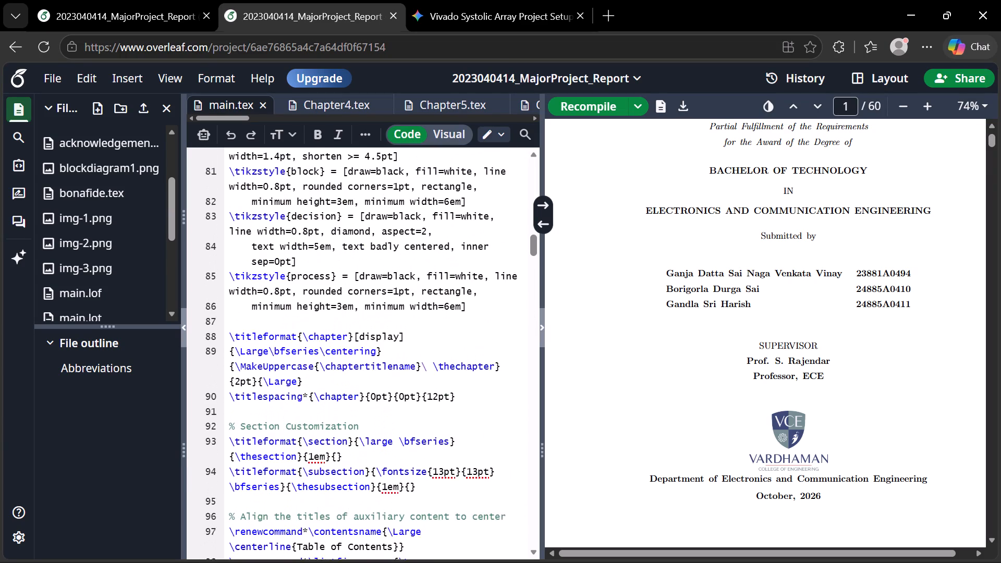
{"action": "scroll", "coordinate": [395, 357], "scroll_direction": "up", "scroll_amount": 2}
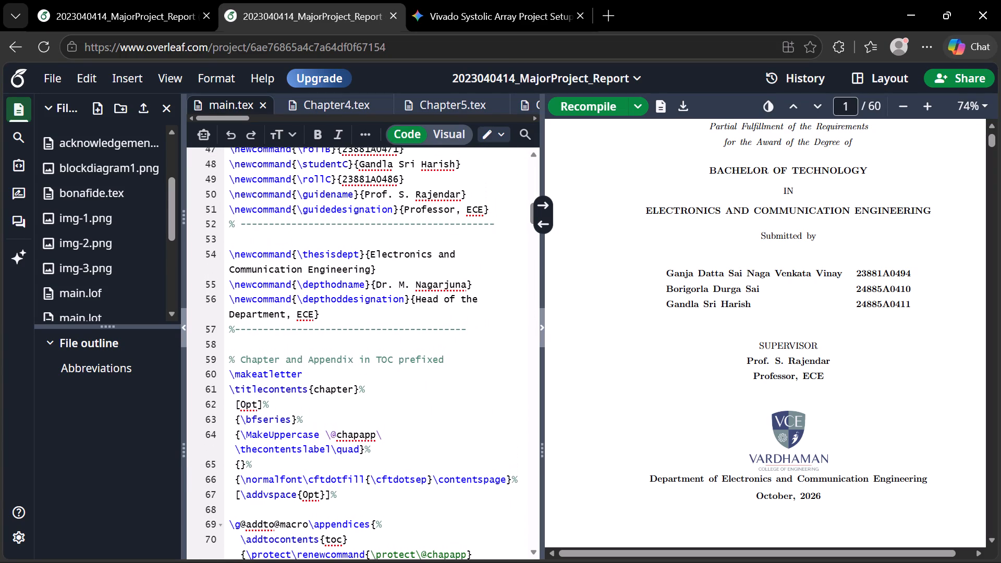
{"action": "scroll", "coordinate": [395, 357], "scroll_direction": "up", "scroll_amount": 1}
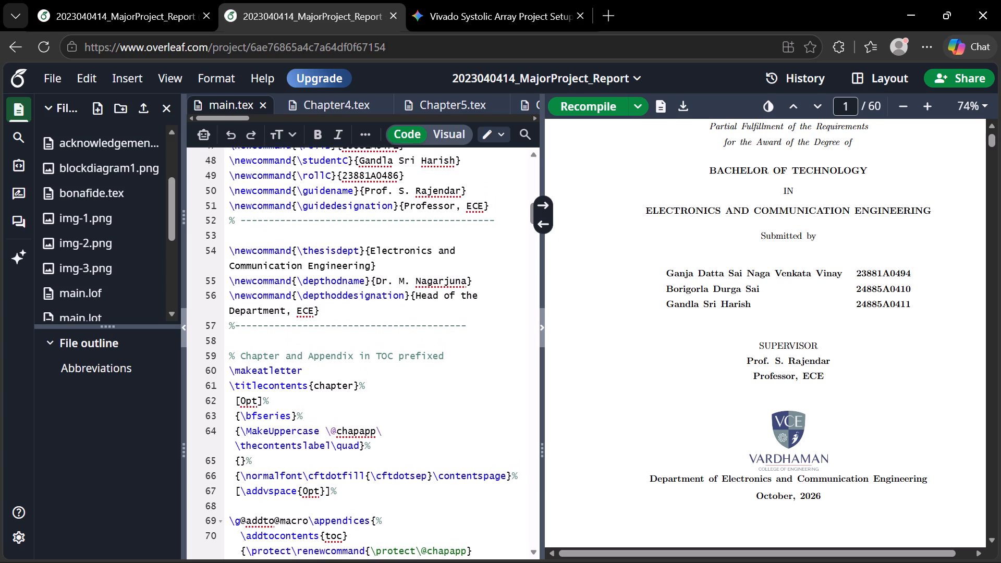
{"action": "scroll", "coordinate": [395, 357], "scroll_direction": "up", "scroll_amount": 1}
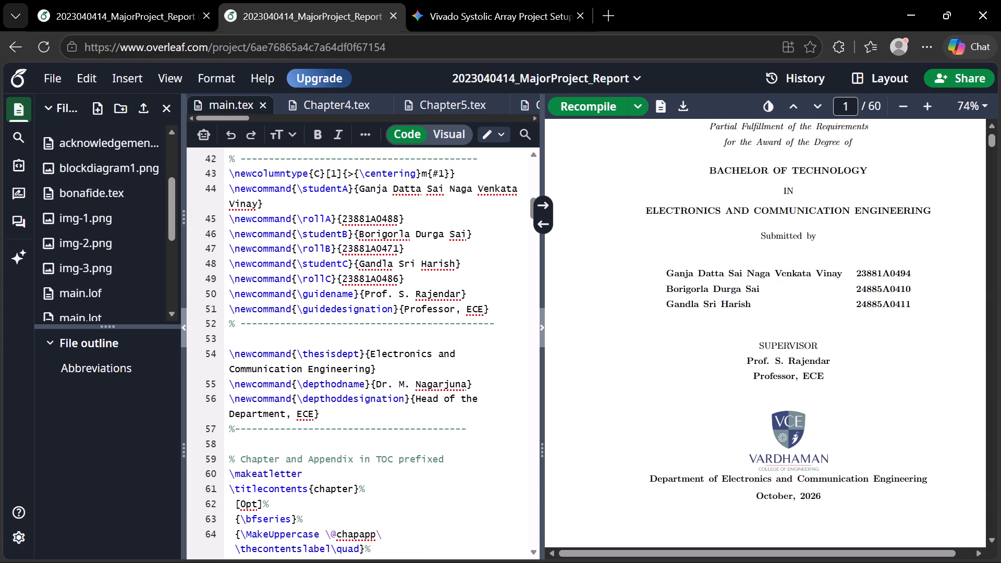
Replace the last two digits of the first student's roll number in the \rollA definition in main.tex.
{"action": "left_click", "coordinate": [397, 217]}
{"action": "key", "text": "BackSpace"}
{"action": "key", "text": "BackSpace"}
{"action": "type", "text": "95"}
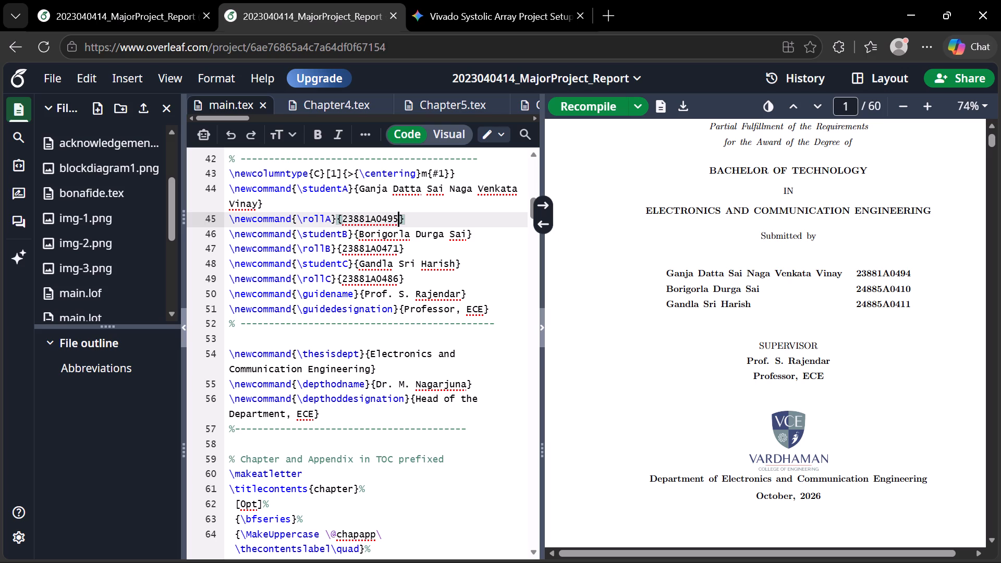
{"action": "left_click", "coordinate": [456, 277]}
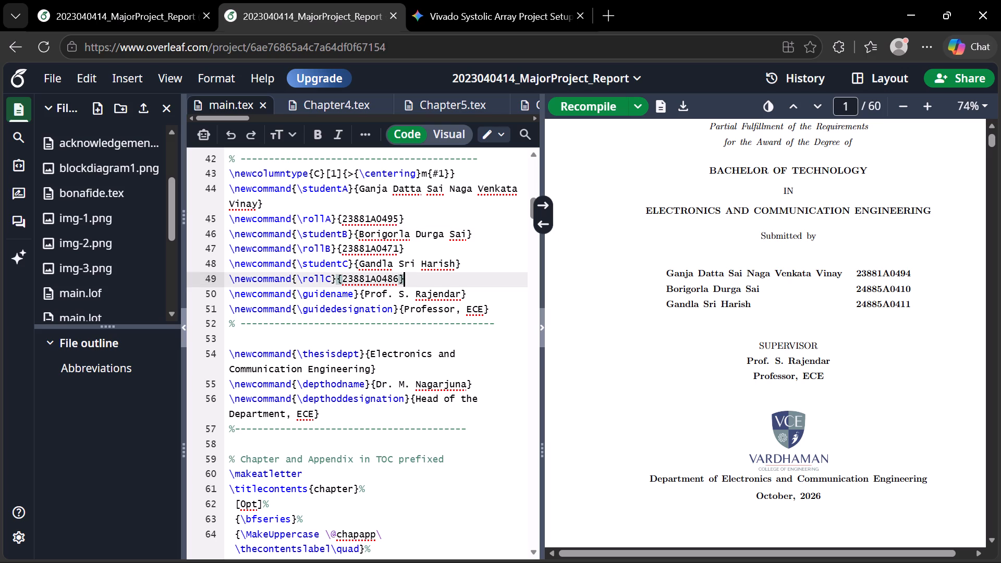
Replace the name in the \studentA definition with the first student's correct full name.
{"action": "scroll", "coordinate": [375, 203], "scroll_direction": "up", "scroll_amount": 1}
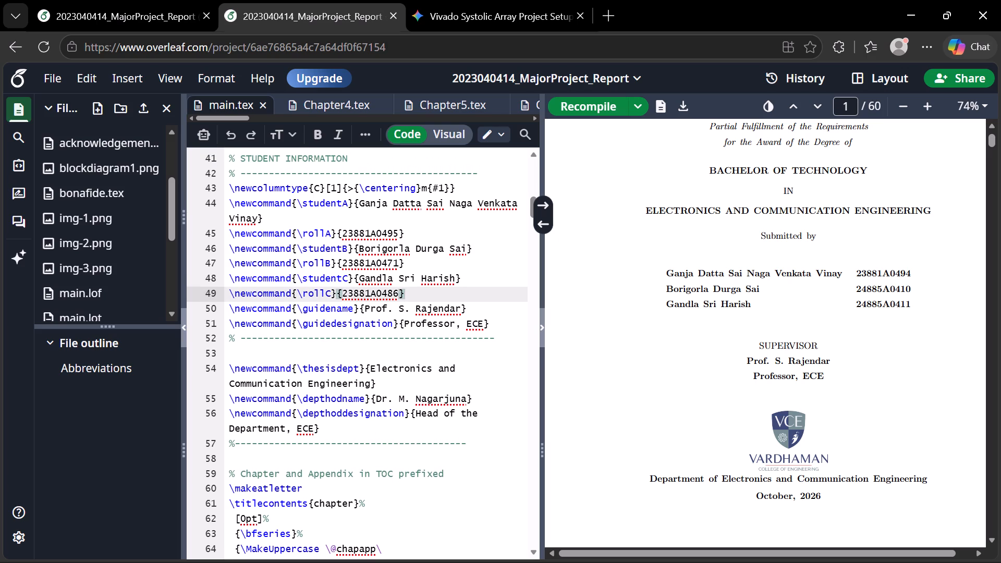
{"action": "left_click", "coordinate": [255, 218]}
{"action": "key", "text": "BackSpace"}
{"action": "key", "text": "BackSpace"}
{"action": "key", "text": "BackSpace"}
{"action": "key", "text": "BackSpace"}
{"action": "key", "text": "BackSpace"}
{"action": "key", "text": "BackSpace"}
{"action": "key", "text": "BackSpace"}
{"action": "key", "text": "BackSpace"}
{"action": "key", "text": "BackSpace"}
{"action": "key", "text": "BackSpace"}
{"action": "key", "text": "BackSpace"}
{"action": "key", "text": "BackSpace"}
{"action": "key", "text": "BackSpace"}
{"action": "key", "text": "BackSpace"}
{"action": "key", "text": "BackSpace"}
{"action": "key", "text": "BackSpace"}
{"action": "key", "text": "BackSpace"}
{"action": "key", "text": "BackSpace"}
{"action": "key", "text": "BackSpace"}
{"action": "key", "text": "BackSpace"}
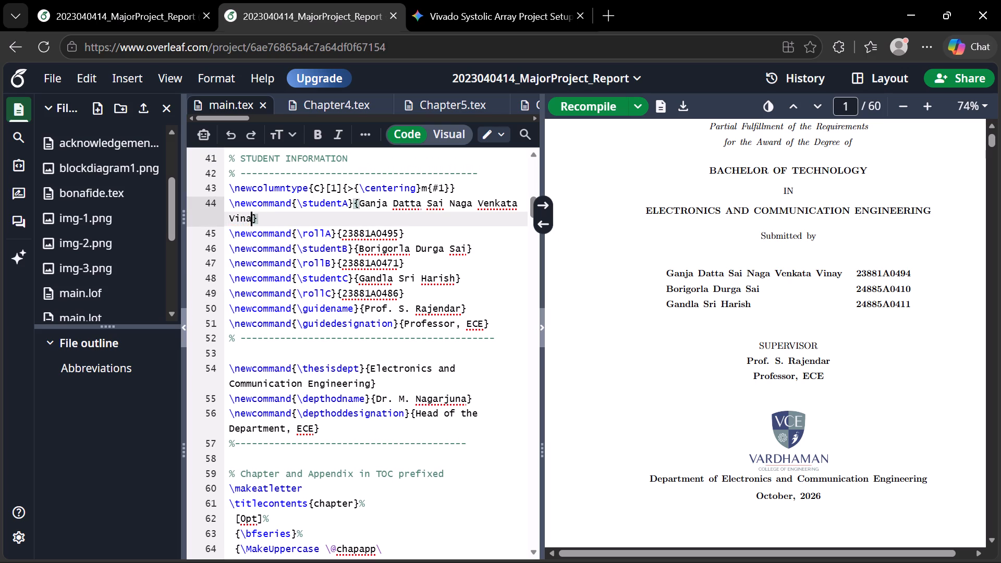
{"action": "key", "text": "BackSpace"}
{"action": "key", "text": "BackSpace"}
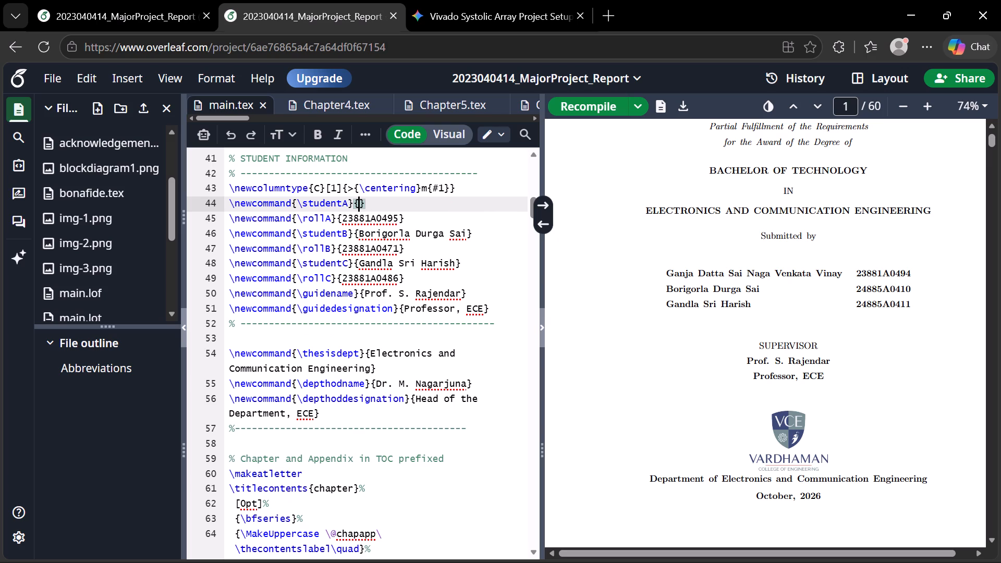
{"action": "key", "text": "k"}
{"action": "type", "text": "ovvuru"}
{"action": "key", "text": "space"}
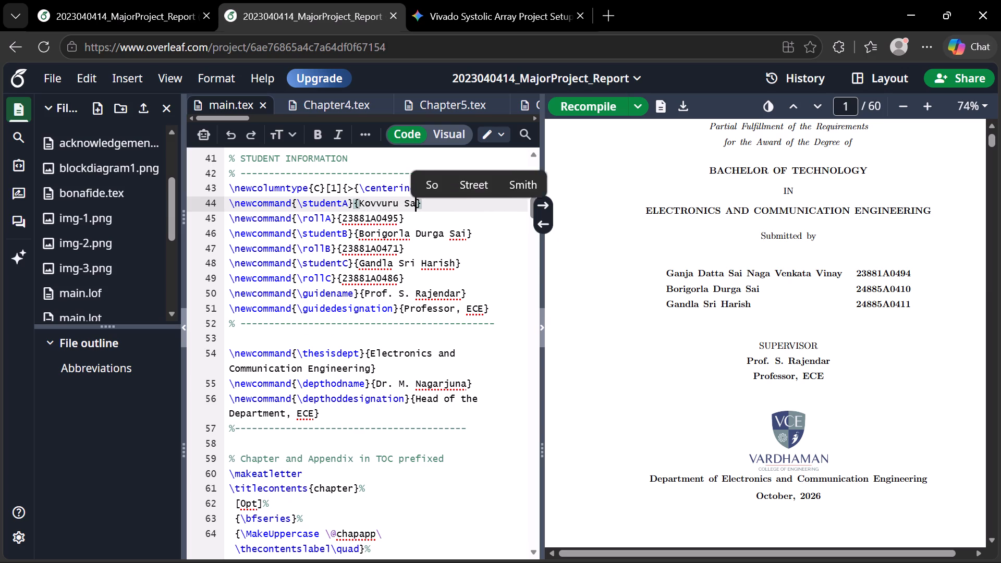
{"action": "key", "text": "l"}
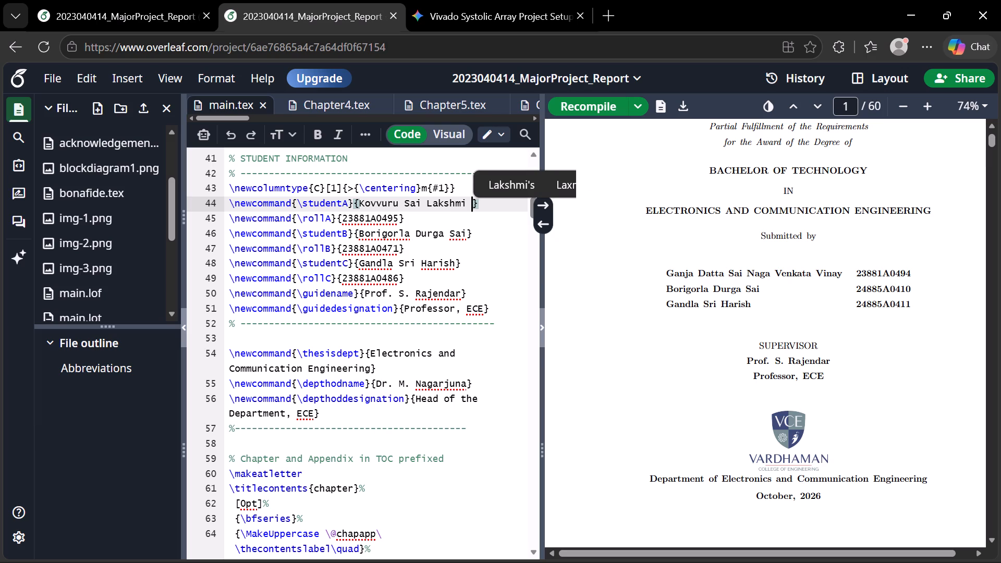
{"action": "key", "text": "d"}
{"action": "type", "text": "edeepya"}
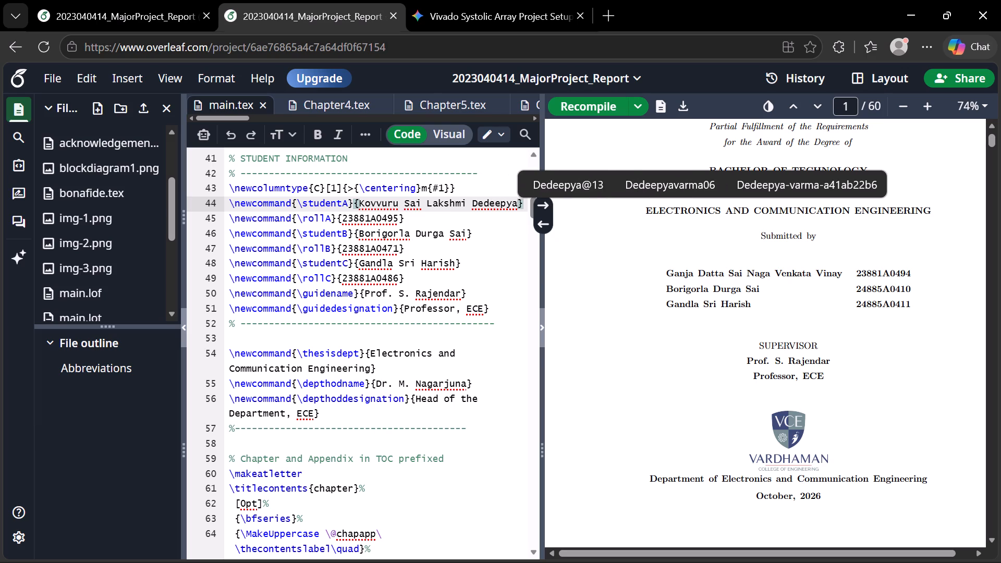
Replace the name in the \studentB definition with the second student's correct full name.
{"action": "left_click", "coordinate": [465, 232]}
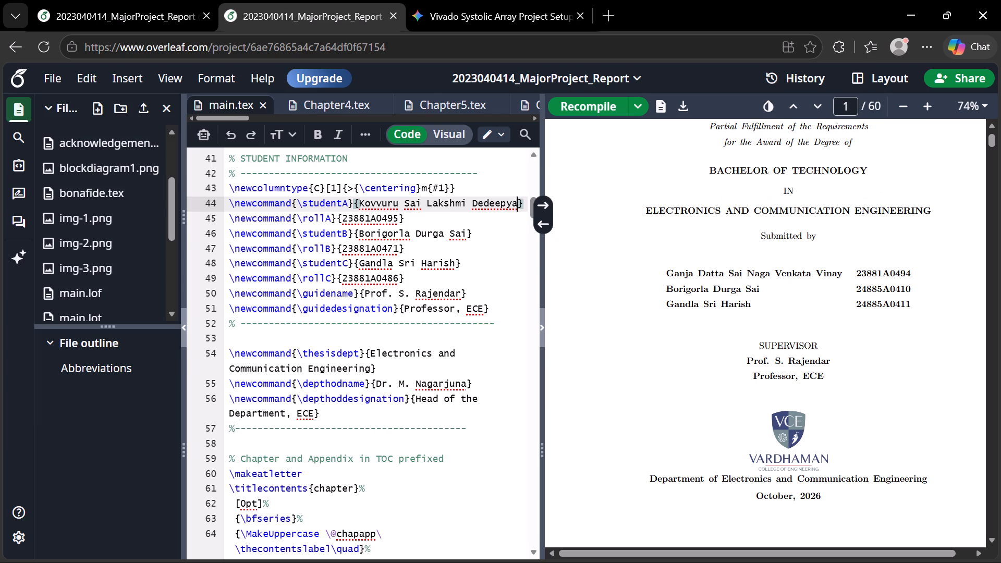
{"action": "key", "text": "BackSpace"}
{"action": "key", "text": "BackSpace"}
{"action": "key", "text": "BackSpace"}
{"action": "key", "text": "BackSpace"}
{"action": "key", "text": "BackSpace"}
{"action": "key", "text": "BackSpace"}
{"action": "key", "text": "BackSpace"}
{"action": "key", "text": "BackSpace"}
{"action": "key", "text": "BackSpace"}
{"action": "key", "text": "BackSpace"}
{"action": "key", "text": "BackSpace"}
{"action": "key", "text": "BackSpace"}
{"action": "key", "text": "BackSpace"}
{"action": "key", "text": "BackSpace"}
{"action": "key", "text": "BackSpace"}
{"action": "key", "text": "BackSpace"}
{"action": "key", "text": "BackSpace"}
{"action": "key", "text": "BackSpace"}
{"action": "key", "text": "BackSpace"}
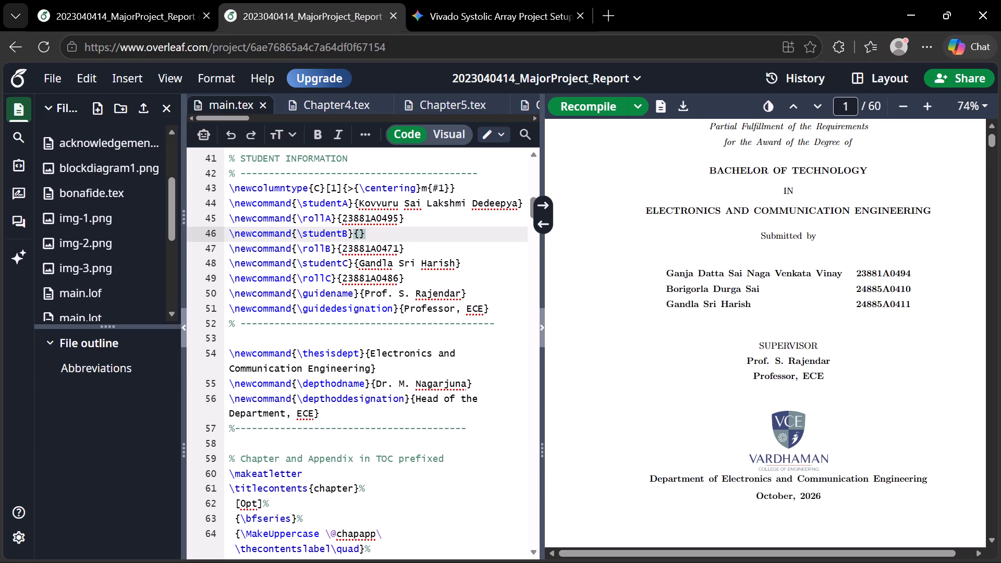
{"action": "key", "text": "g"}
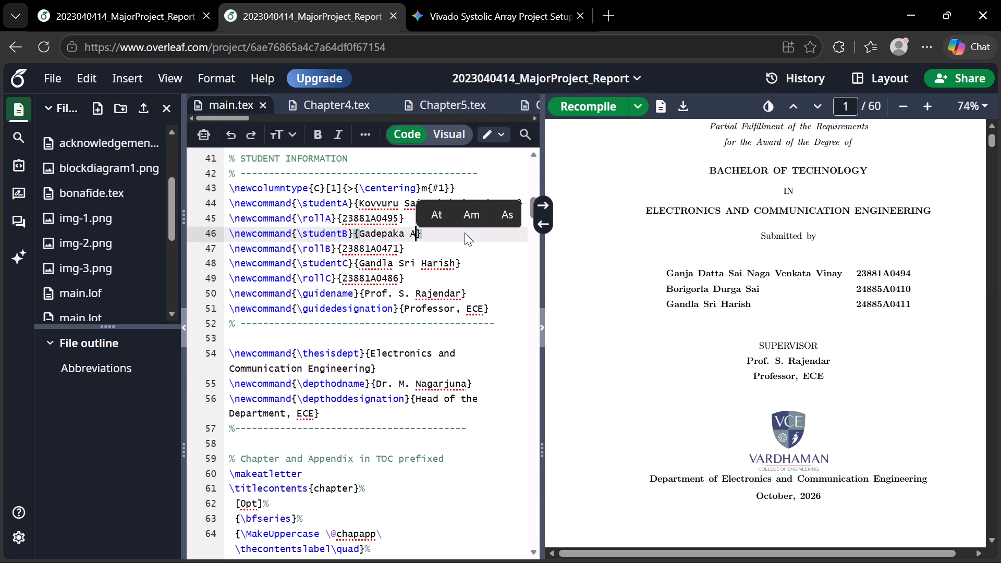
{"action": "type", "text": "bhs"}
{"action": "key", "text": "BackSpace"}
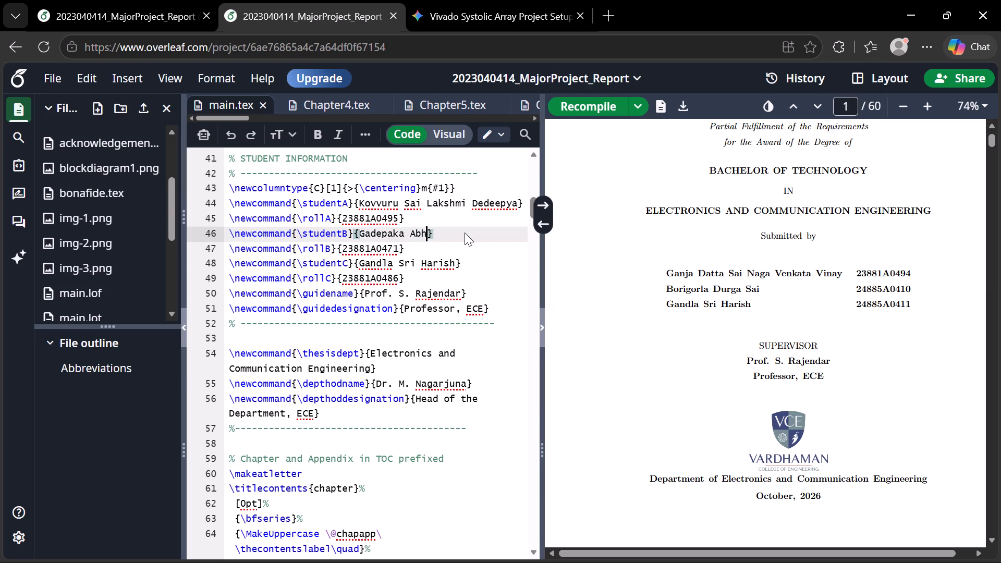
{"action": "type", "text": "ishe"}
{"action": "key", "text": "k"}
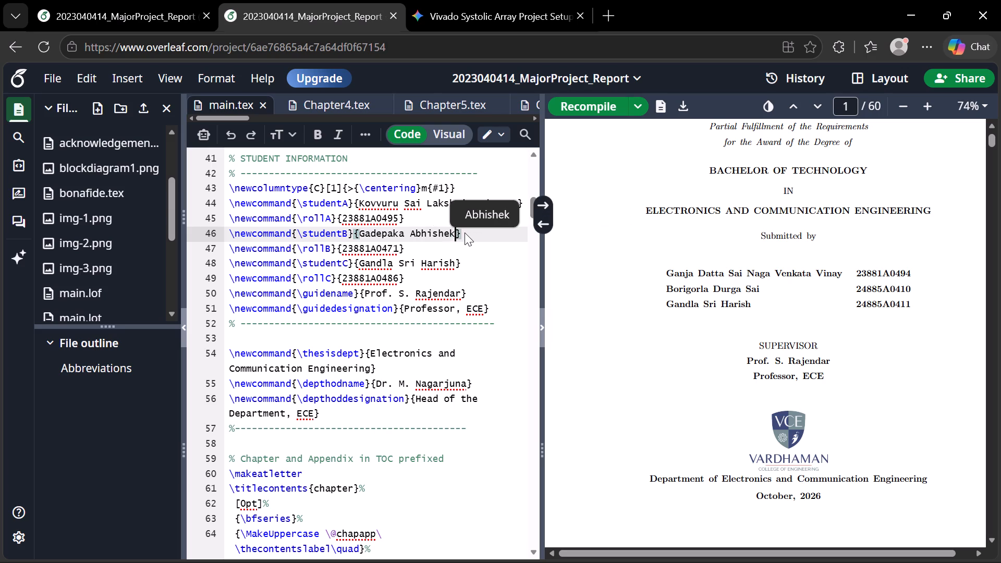
Correct the year, code and last two digits of the second student's roll number in the \rollB definition.
{"action": "left_click", "coordinate": [396, 250]}
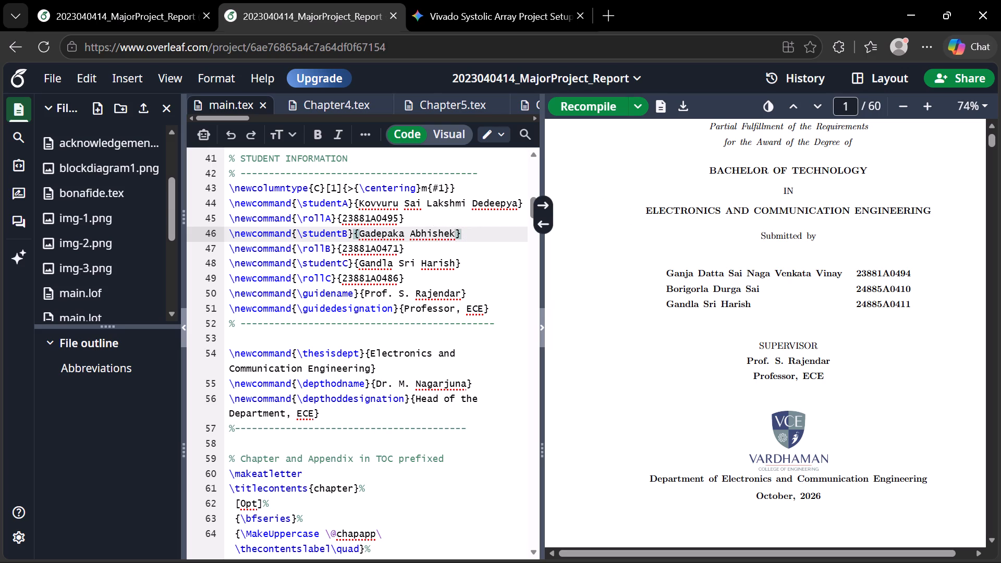
{"action": "key", "text": "Right"}
{"action": "key", "text": "BackSpace"}
{"action": "key", "text": "BackSpace"}
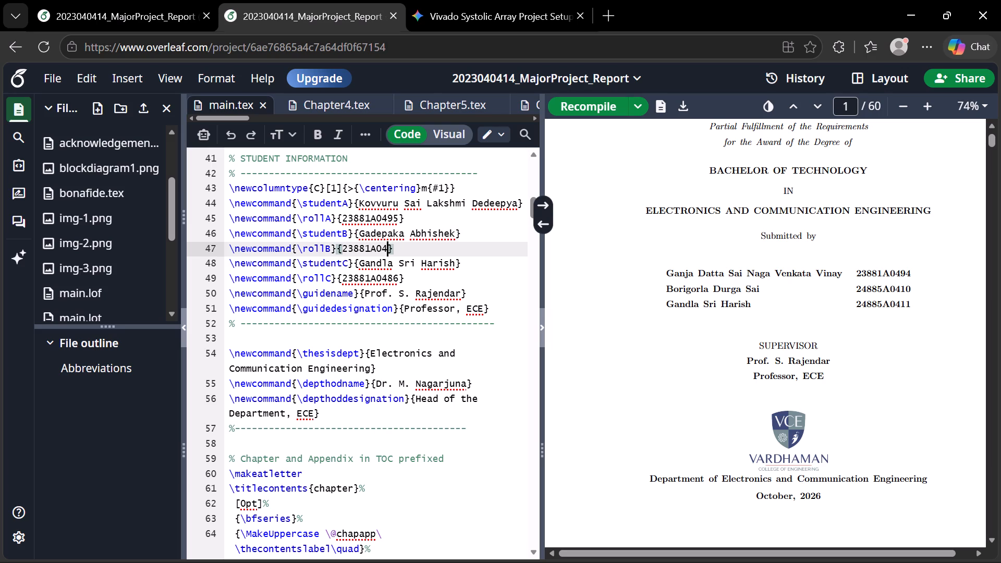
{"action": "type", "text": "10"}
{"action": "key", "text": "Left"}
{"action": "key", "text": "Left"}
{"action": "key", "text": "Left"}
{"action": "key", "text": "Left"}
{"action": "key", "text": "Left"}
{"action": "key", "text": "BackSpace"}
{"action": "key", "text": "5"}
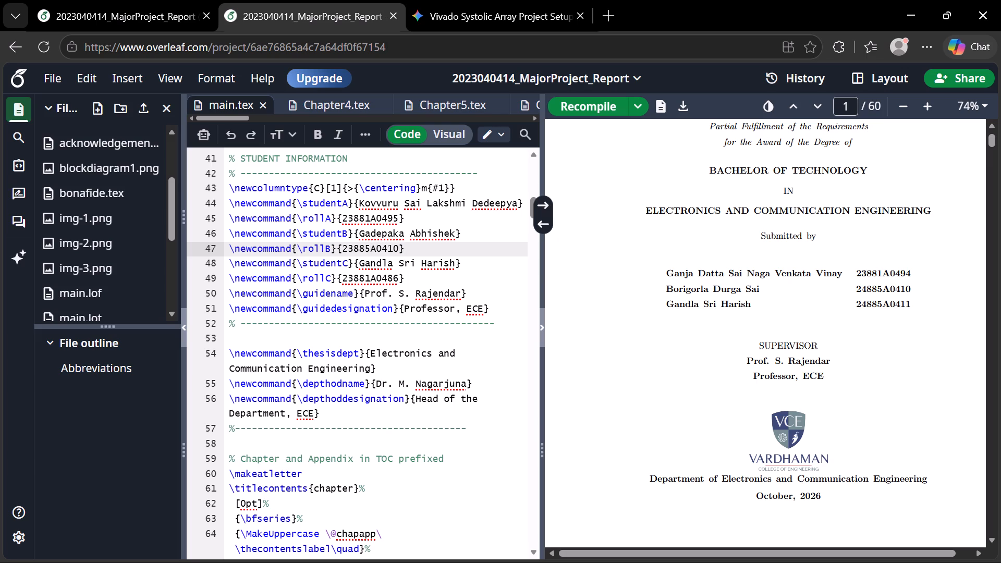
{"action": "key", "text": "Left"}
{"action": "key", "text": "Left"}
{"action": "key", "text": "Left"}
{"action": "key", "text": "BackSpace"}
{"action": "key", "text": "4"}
Replace the name in the \studentC definition with the third student's correct full name, keeping it enclosed in braces.
{"action": "left_click", "coordinate": [453, 264]}
{"action": "key", "text": "Right"}
{"action": "key", "text": "BackSpace"}
{"action": "key", "text": "BackSpace"}
{"action": "key", "text": "BackSpace"}
{"action": "key", "text": "BackSpace"}
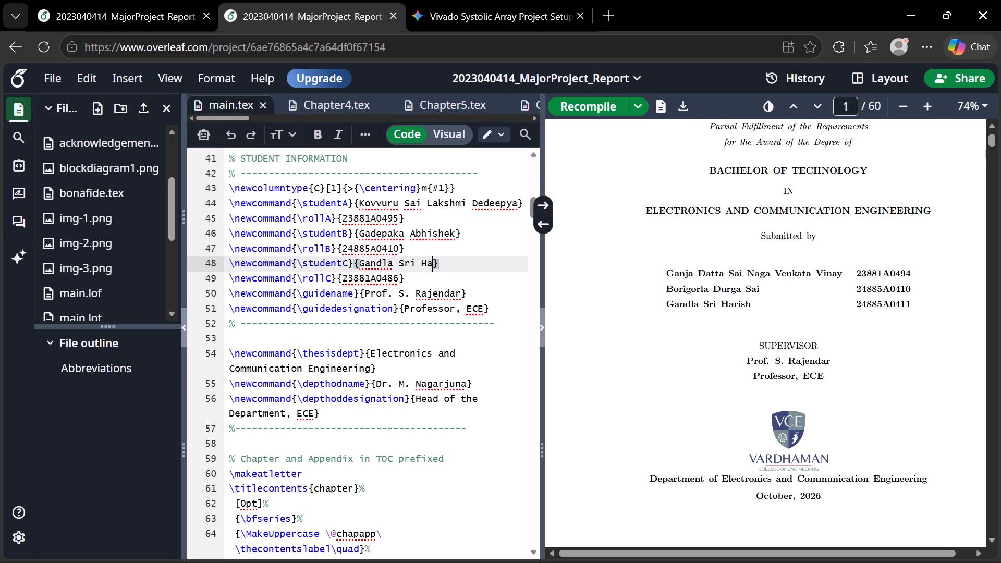
{"action": "key", "text": "BackSpace"}
{"action": "key", "text": "BackSpace"}
{"action": "key", "text": "BackSpace"}
{"action": "key", "text": "BackSpace"}
{"action": "key", "text": "BackSpace"}
{"action": "key", "text": "BackSpace"}
{"action": "key", "text": "BackSpace"}
{"action": "key", "text": "BackSpace"}
{"action": "key", "text": "BackSpace"}
{"action": "key", "text": "BackSpace"}
{"action": "key", "text": "BackSpace"}
{"action": "key", "text": "BackSpace"}
{"action": "key", "text": "BackSpace"}
{"action": "key", "text": "BackSpace"}
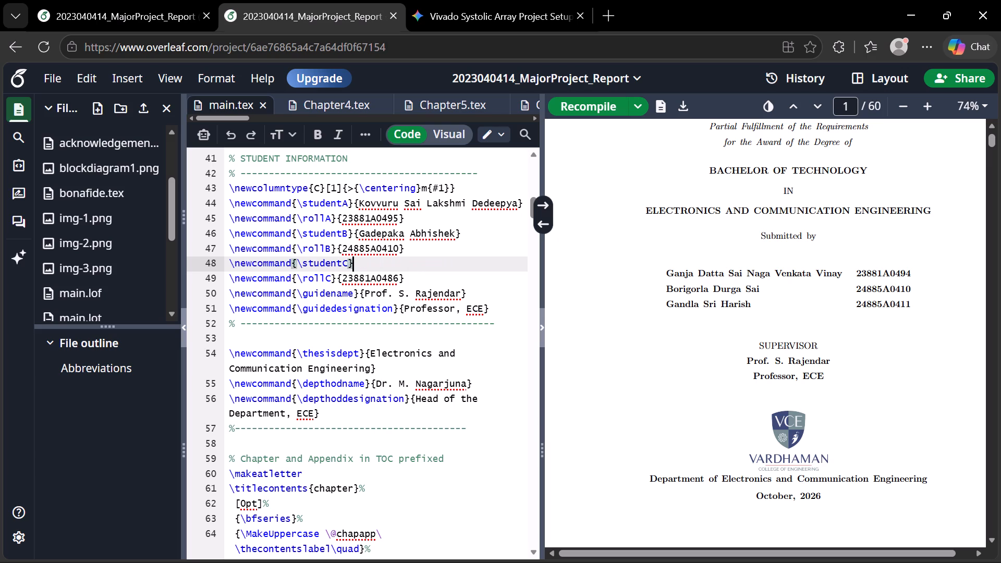
{"action": "key", "text": "shift+braceleft"}
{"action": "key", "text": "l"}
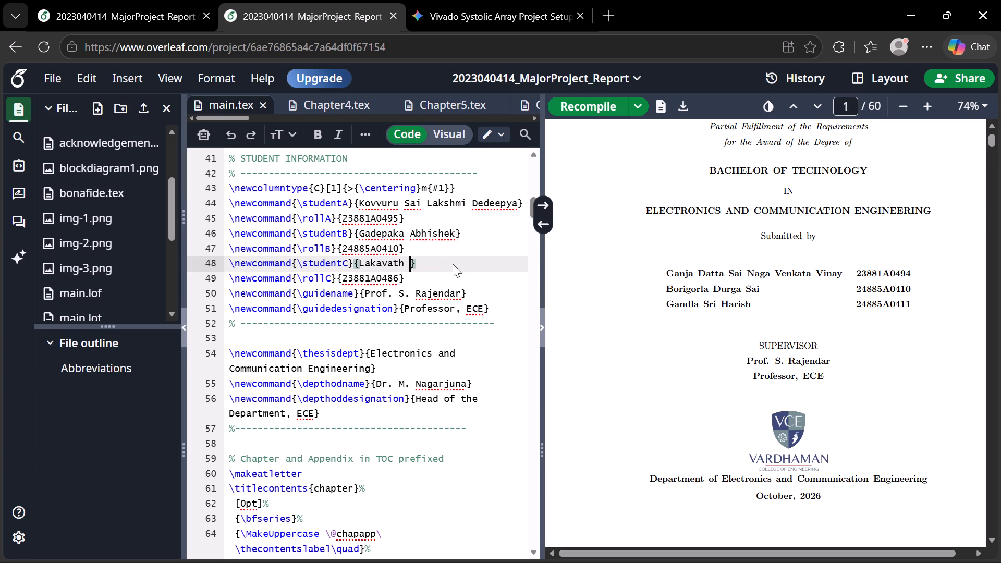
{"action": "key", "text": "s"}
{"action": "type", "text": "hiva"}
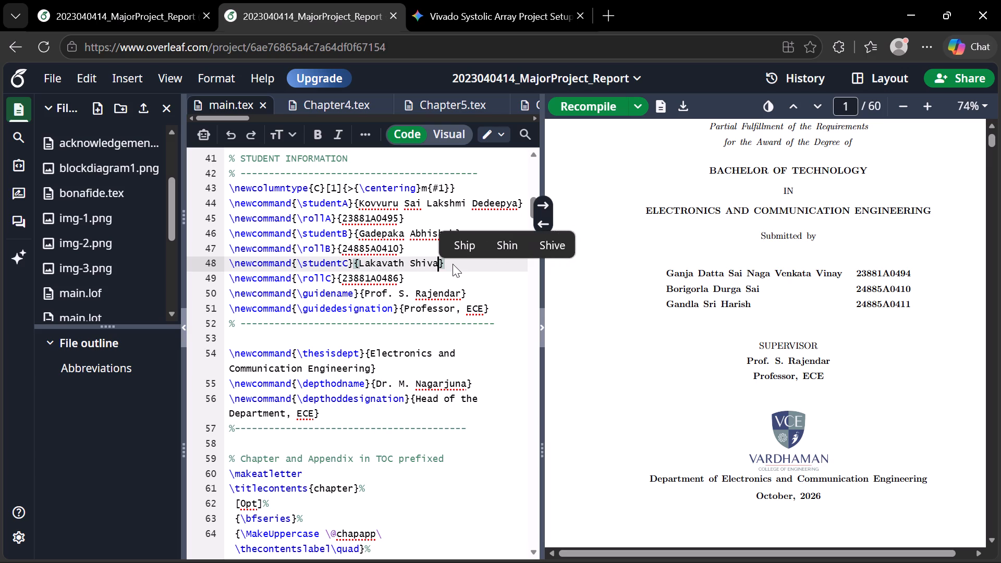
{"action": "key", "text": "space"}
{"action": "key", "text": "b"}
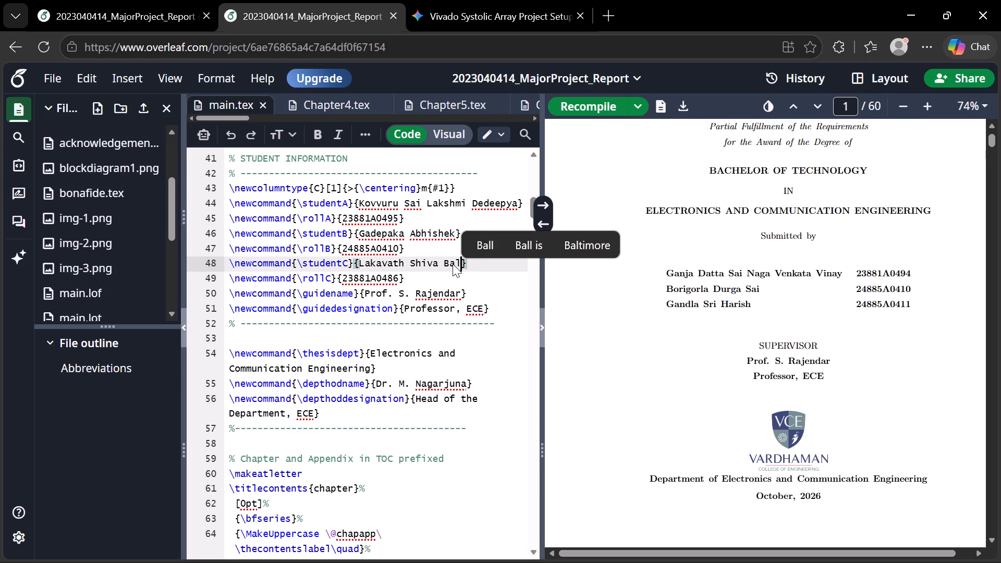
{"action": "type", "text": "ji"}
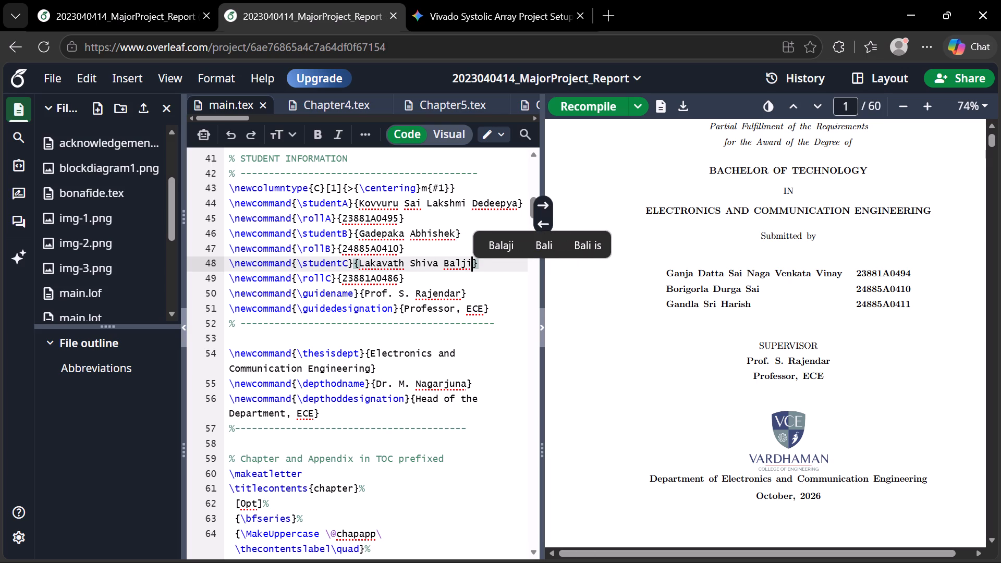
{"action": "left_click", "coordinate": [462, 265]}
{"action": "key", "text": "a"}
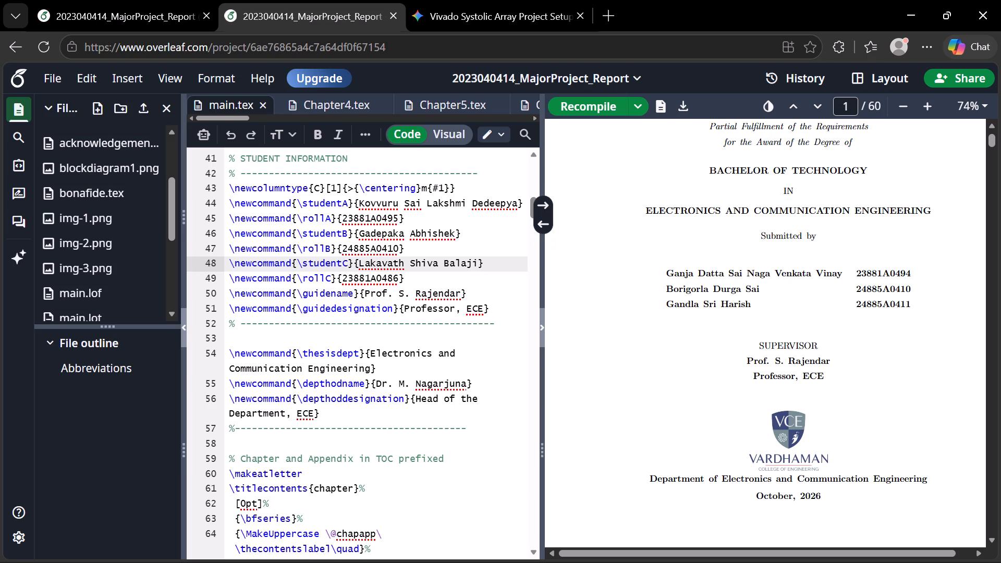
Correct the year, code and last two digits of the third student's roll number in the \rollC definition.
{"action": "left_click", "coordinate": [354, 277]}
{"action": "key", "text": "BackSpace"}
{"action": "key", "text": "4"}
{"action": "key", "text": "Right"}
{"action": "key", "text": "Right"}
{"action": "key", "text": "Right"}
{"action": "key", "text": "Right"}
{"action": "key", "text": "Left"}
{"action": "key", "text": "BackSpace"}
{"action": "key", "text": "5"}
{"action": "key", "text": "Right"}
{"action": "key", "text": "Right"}
{"action": "key", "text": "Right"}
{"action": "key", "text": "Right"}
{"action": "key", "text": "Right"}
{"action": "key", "text": "BackSpace"}
{"action": "key", "text": "BackSpace"}
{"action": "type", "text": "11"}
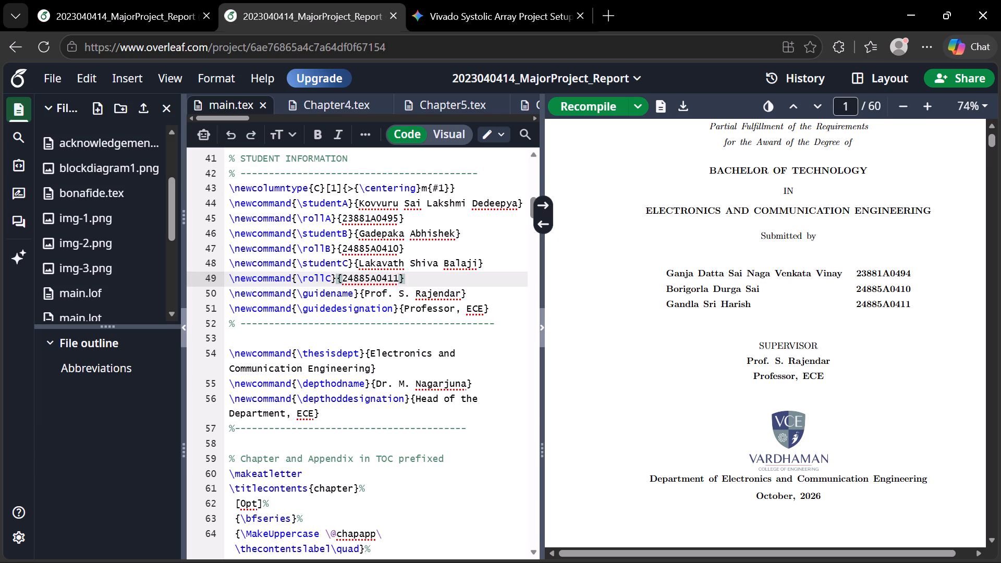
Copy the italicised major project title from the Chapter 1 introduction in the compiled PDF.
{"action": "scroll", "coordinate": [376, 420], "scroll_direction": "up", "scroll_amount": 2}
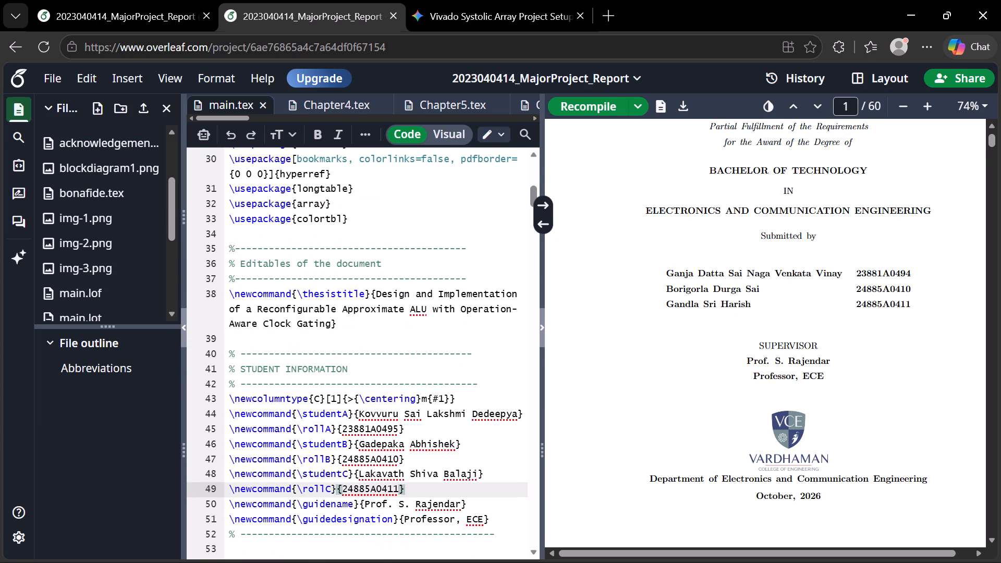
{"action": "scroll", "coordinate": [746, 360], "scroll_direction": "down", "scroll_amount": 13}
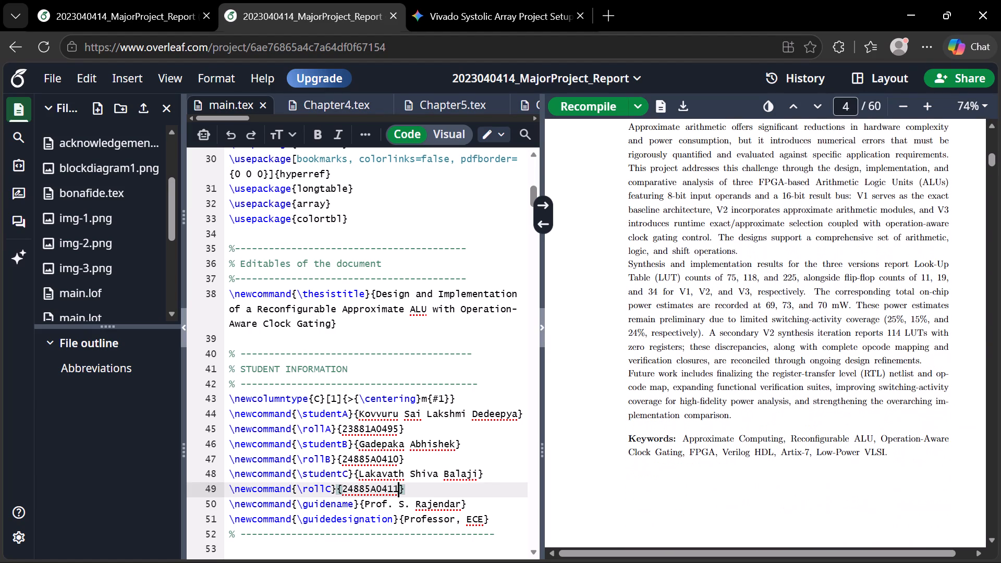
{"action": "scroll", "coordinate": [746, 360], "scroll_direction": "down", "scroll_amount": 3}
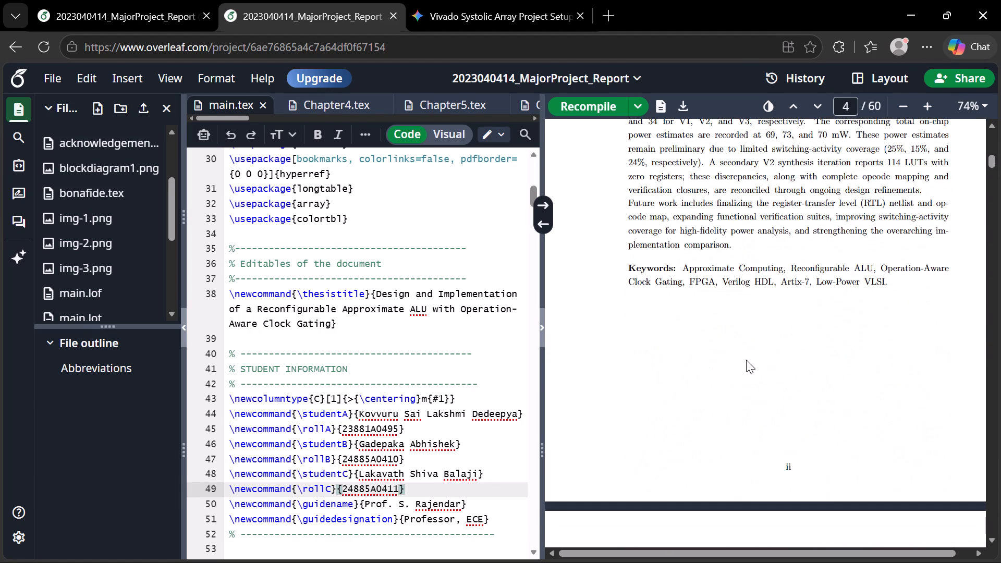
{"action": "scroll", "coordinate": [746, 360], "scroll_direction": "down", "scroll_amount": 8}
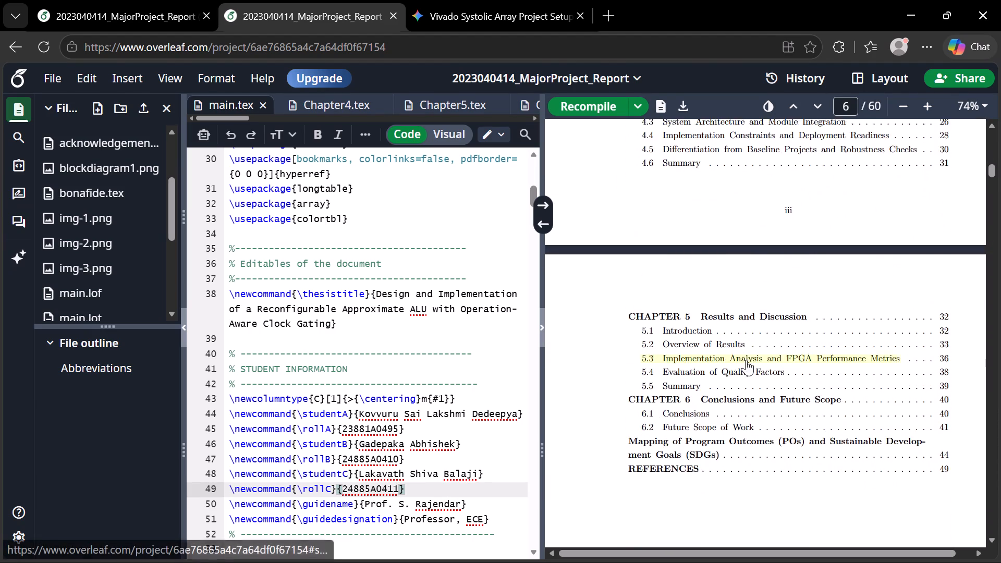
{"action": "scroll", "coordinate": [746, 360], "scroll_direction": "down", "scroll_amount": 5}
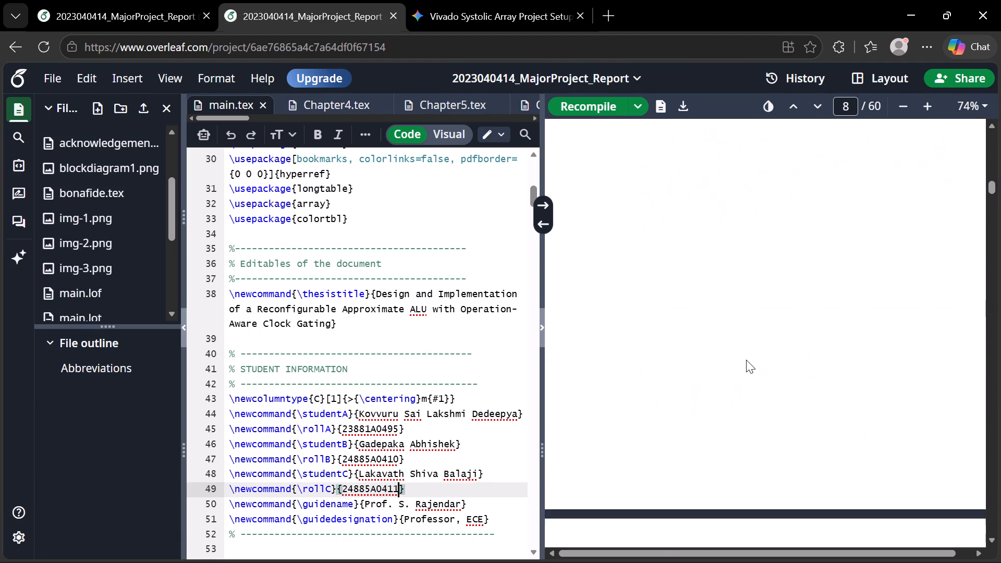
{"action": "scroll", "coordinate": [746, 360], "scroll_direction": "down", "scroll_amount": 6}
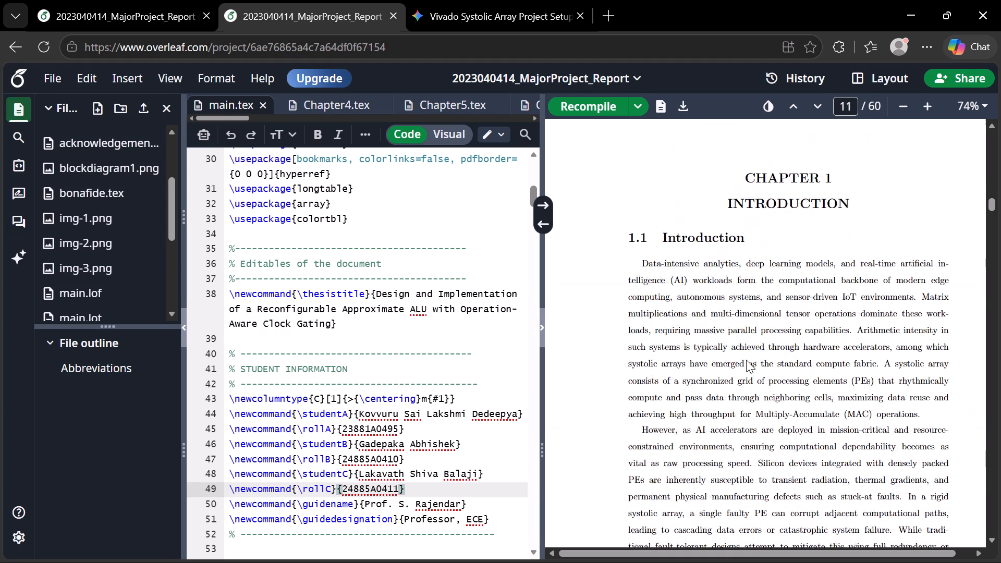
{"action": "scroll", "coordinate": [746, 360], "scroll_direction": "down", "scroll_amount": 3}
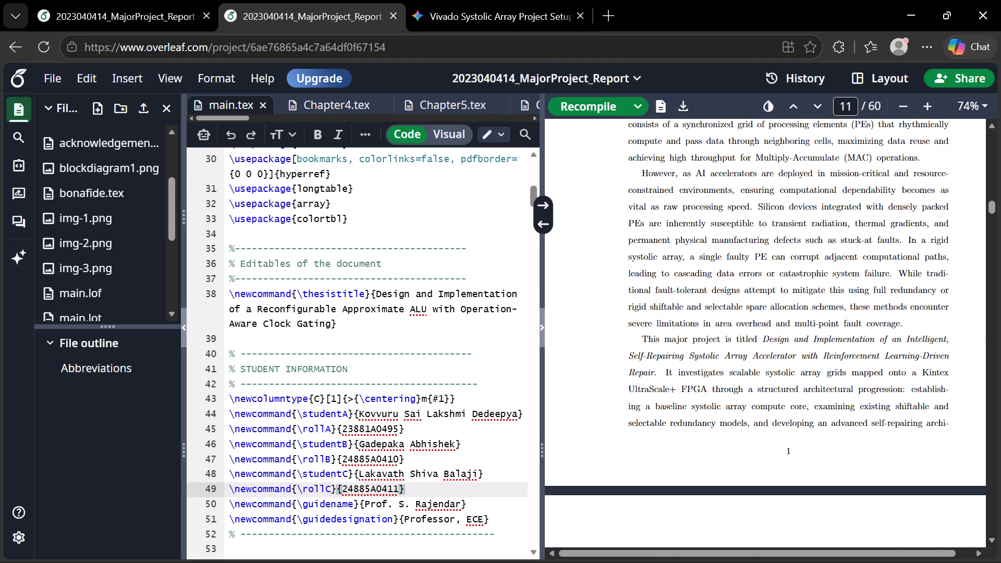
{"action": "left_click", "coordinate": [764, 340]}
{"action": "left_click_drag", "start_coordinate": [764, 340], "coordinate": [656, 373]}
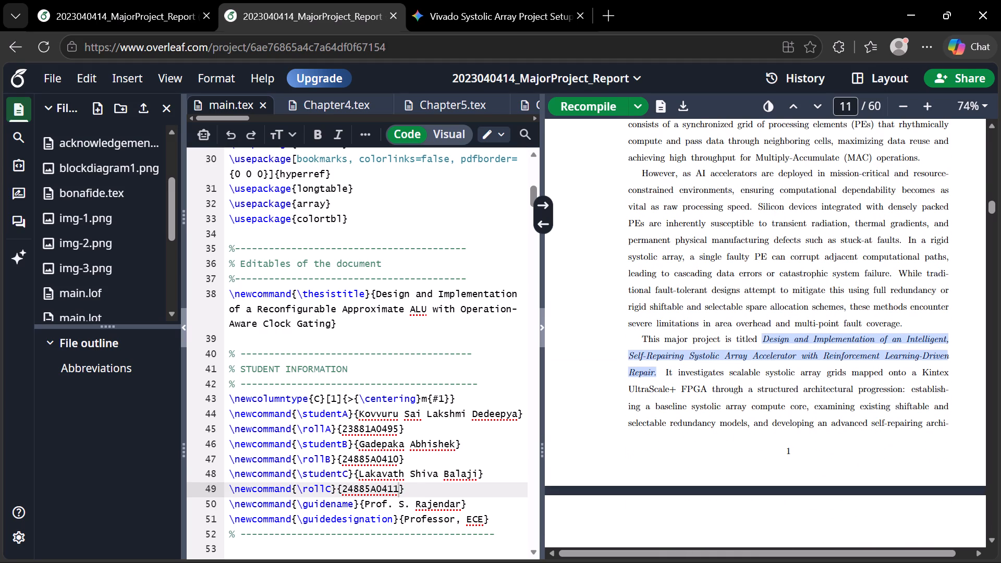
{"action": "left_click_drag", "start_coordinate": [656, 373], "coordinate": [653, 372]}
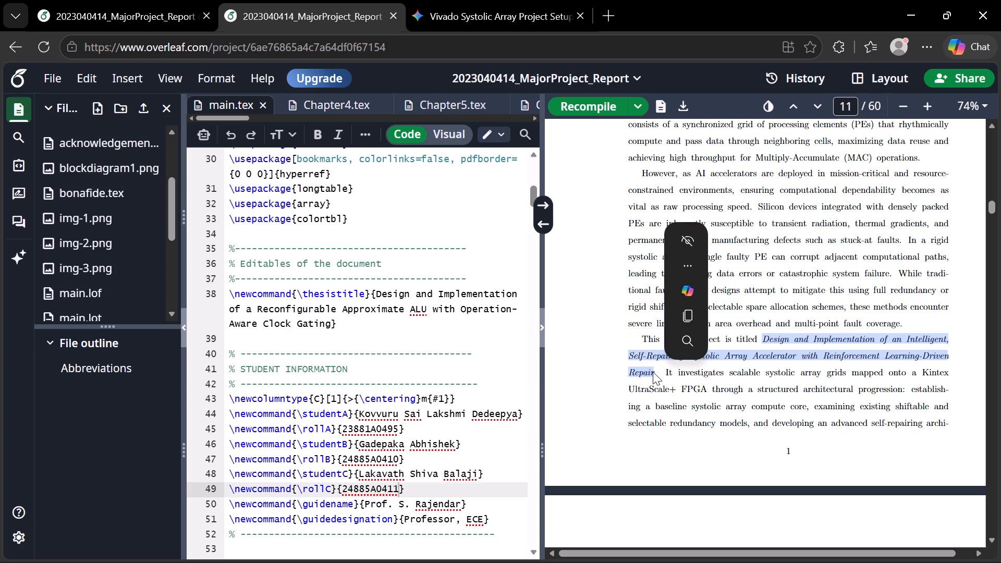
{"action": "left_click", "coordinate": [690, 315]}
Replace the \thesistitle text with the copied title "Design and Implementation of an Intelligent, Self-Repairing Systolic Array Accelerator with Reinforcement Learning-Driven Repair".
{"action": "scroll", "coordinate": [392, 194], "scroll_direction": "up", "scroll_amount": 1}
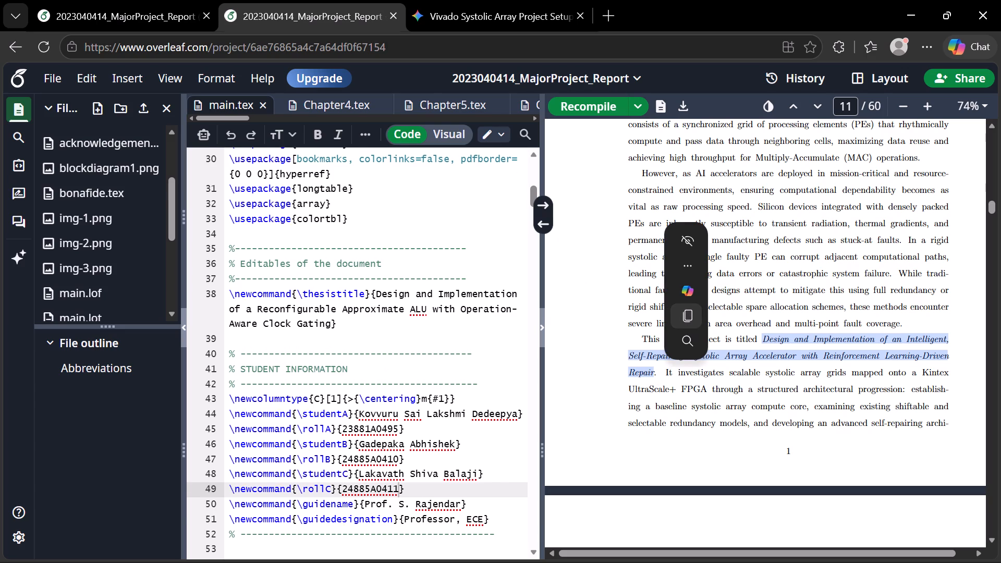
{"action": "scroll", "coordinate": [392, 194], "scroll_direction": "up", "scroll_amount": 1}
{"action": "left_click_drag", "start_coordinate": [375, 316], "coordinate": [307, 350]}
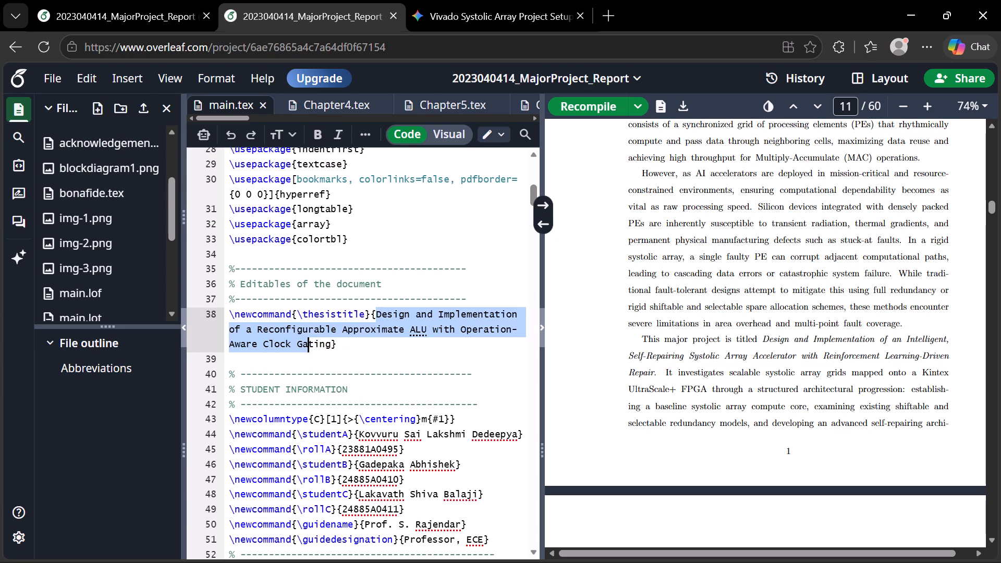
{"action": "left_click_drag", "start_coordinate": [307, 350], "coordinate": [330, 345]}
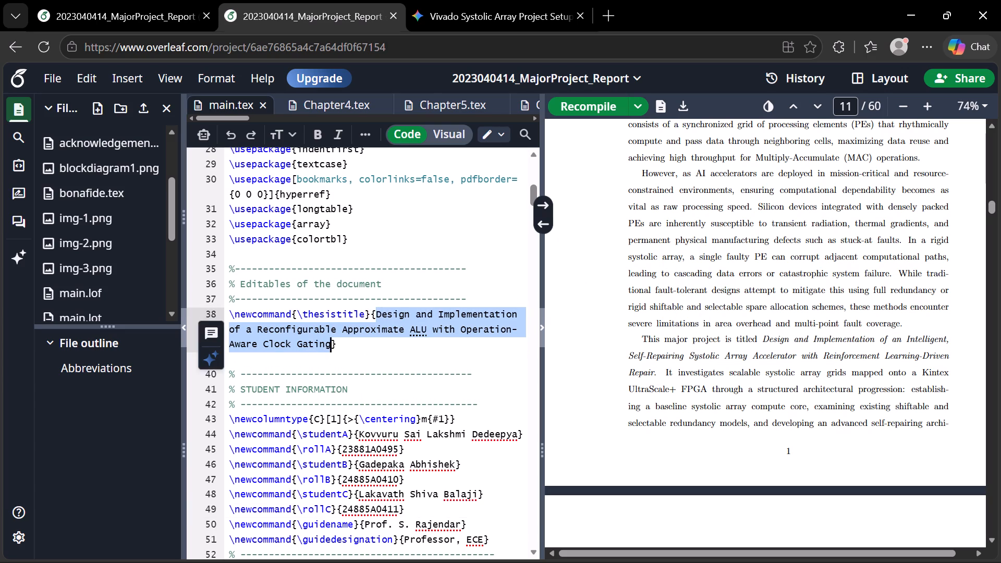
{"action": "key", "text": "ctrl+v"}
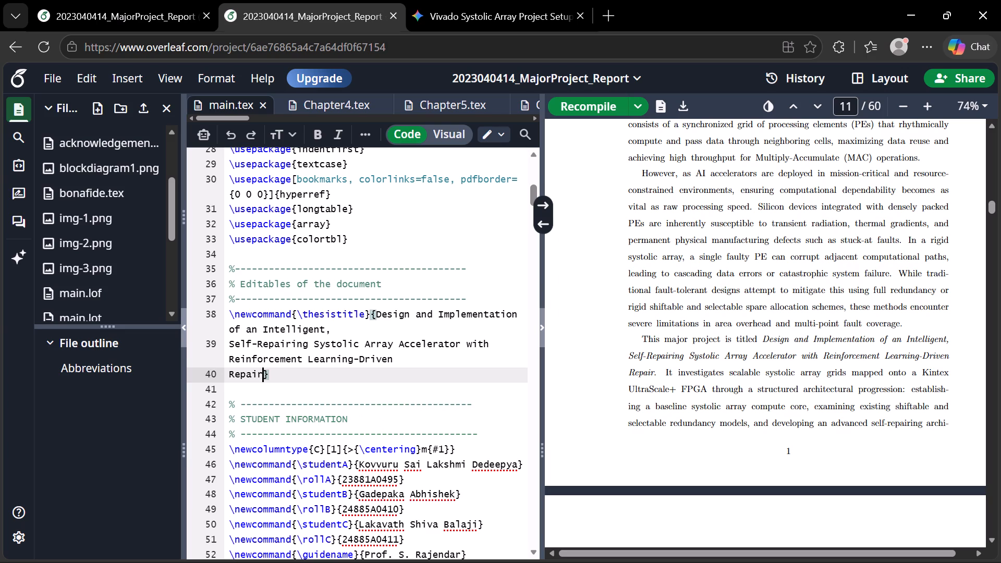
Replace the line break after "Intelligent," in the \thesistitle definition with a space and recompile the report.
{"action": "left_click", "coordinate": [231, 342]}
{"action": "key", "text": "BackSpace"}
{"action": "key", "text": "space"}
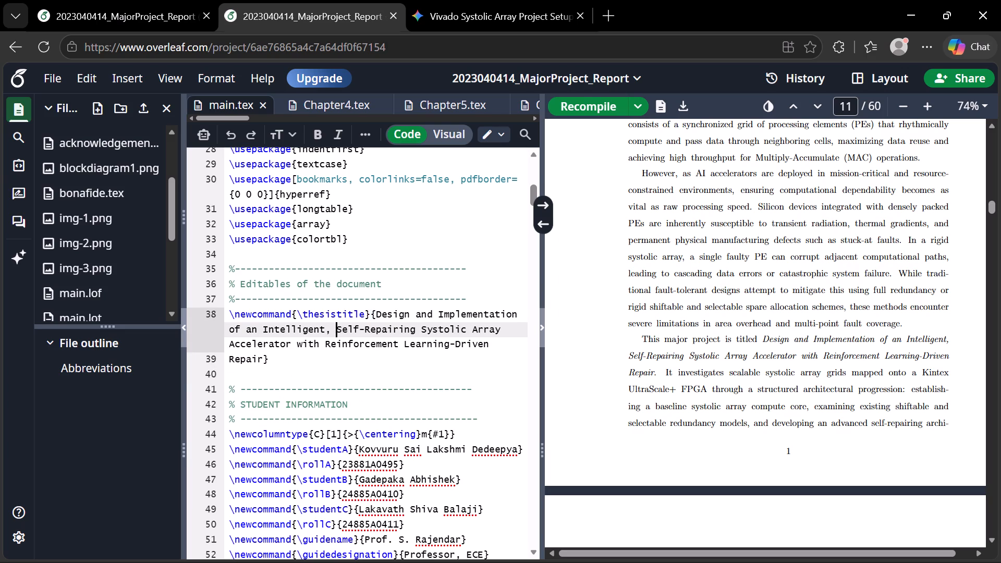
{"action": "key", "text": "ctrl+s"}
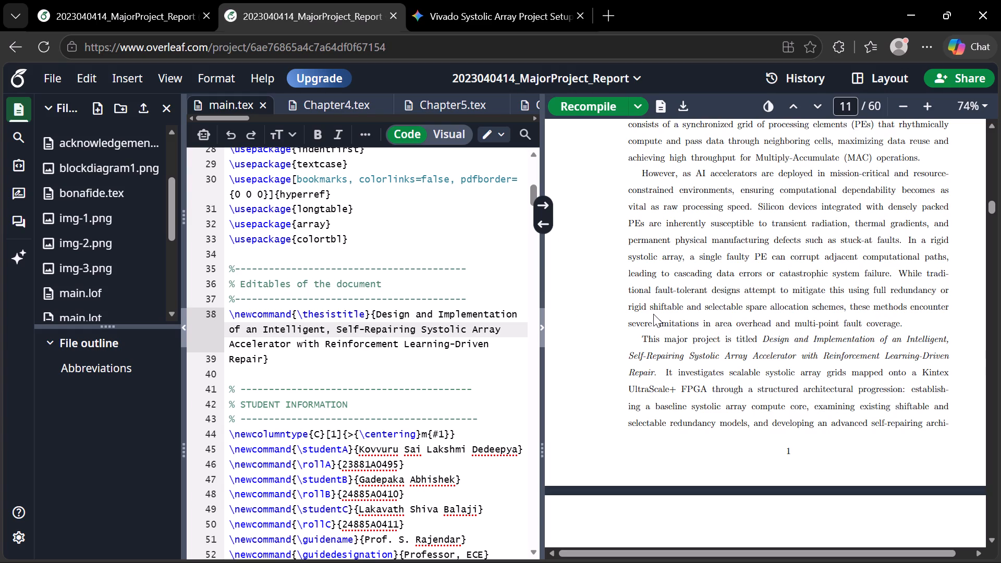
Check the project title, student names and roll numbers on the Certificate page of the compiled report.
{"action": "scroll", "coordinate": [653, 314], "scroll_direction": "up", "scroll_amount": 15}
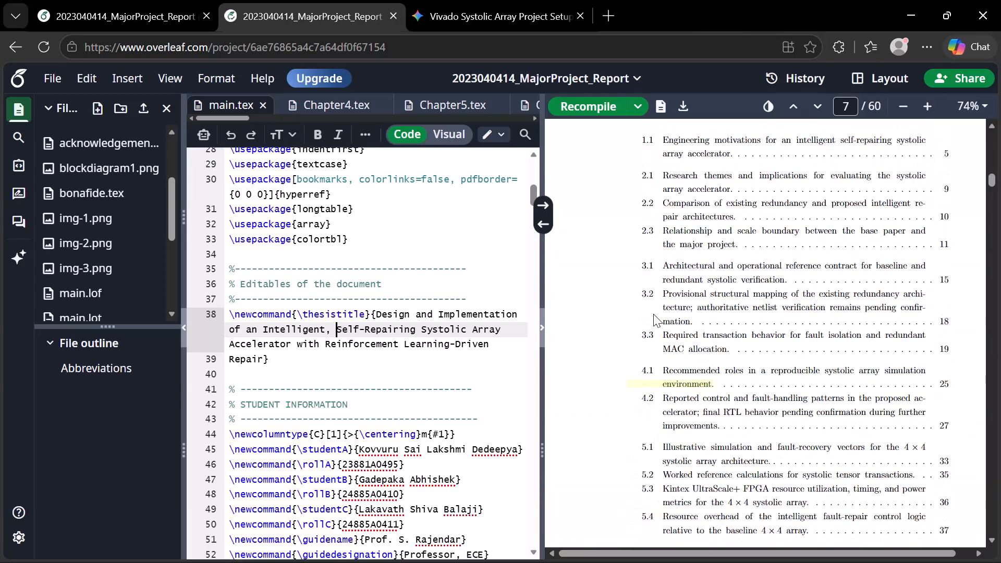
{"action": "scroll", "coordinate": [653, 314], "scroll_direction": "up", "scroll_amount": 11}
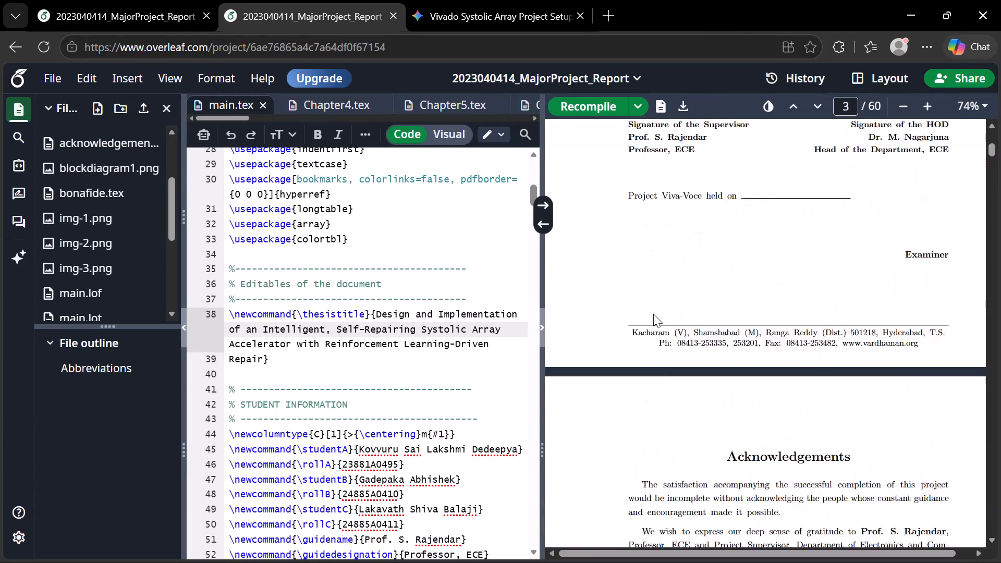
{"action": "scroll", "coordinate": [653, 314], "scroll_direction": "down", "scroll_amount": 5}
{"action": "scroll", "coordinate": [653, 314], "scroll_direction": "up", "scroll_amount": 4}
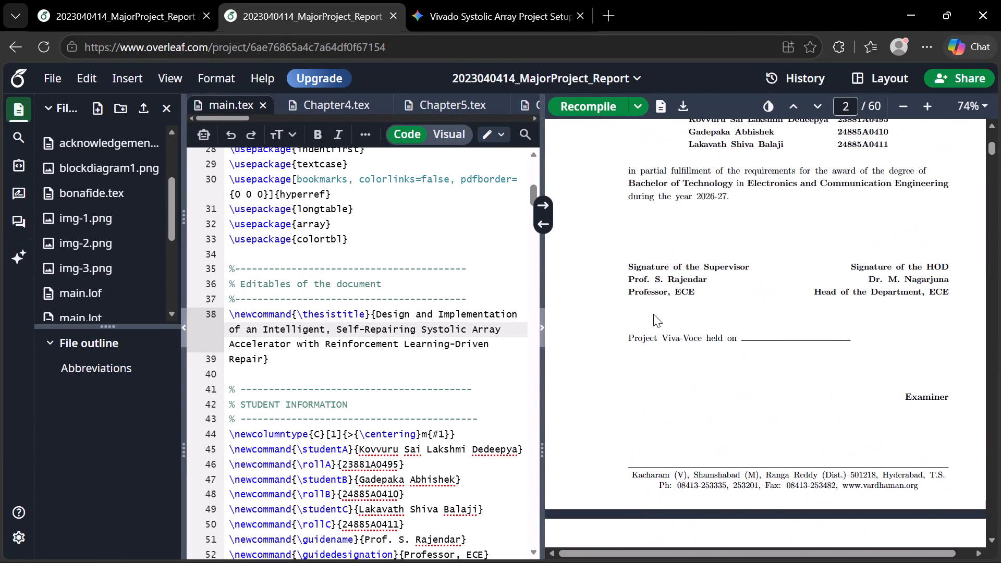
{"action": "scroll", "coordinate": [653, 314], "scroll_direction": "up", "scroll_amount": 2}
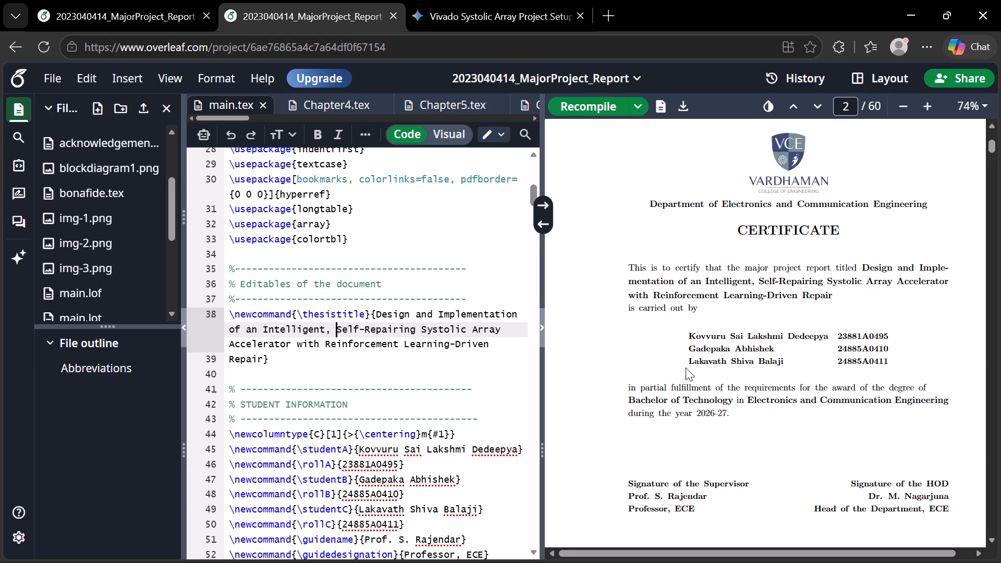
{"action": "left_click", "coordinate": [262, 355]}
{"action": "left_click", "coordinate": [112, 2]}
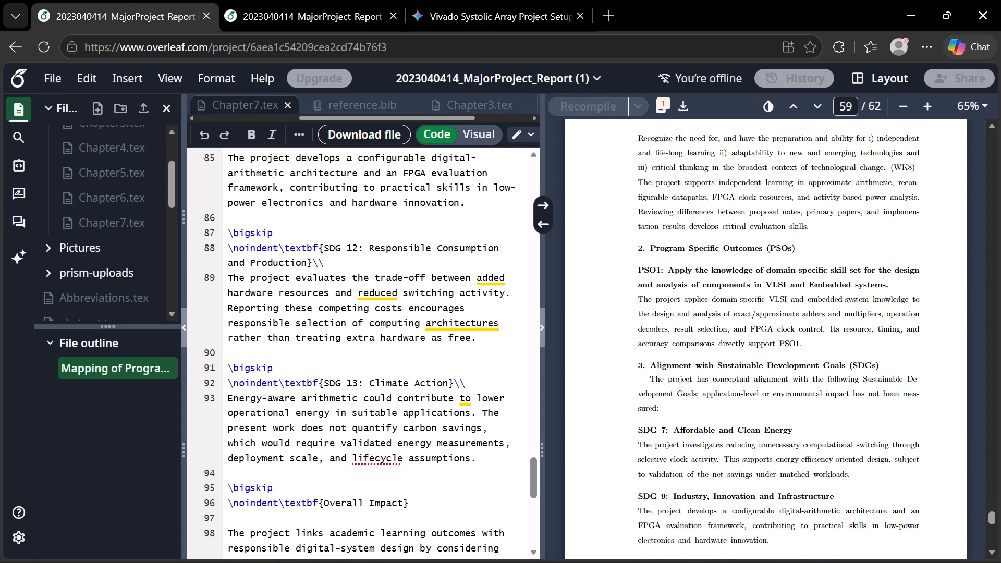
{"action": "scroll", "coordinate": [651, 281], "scroll_direction": "up", "scroll_amount": 20}
{"action": "scroll", "coordinate": [651, 281], "scroll_direction": "up", "scroll_amount": 20}
{"action": "scroll", "coordinate": [651, 281], "scroll_direction": "up", "scroll_amount": 13}
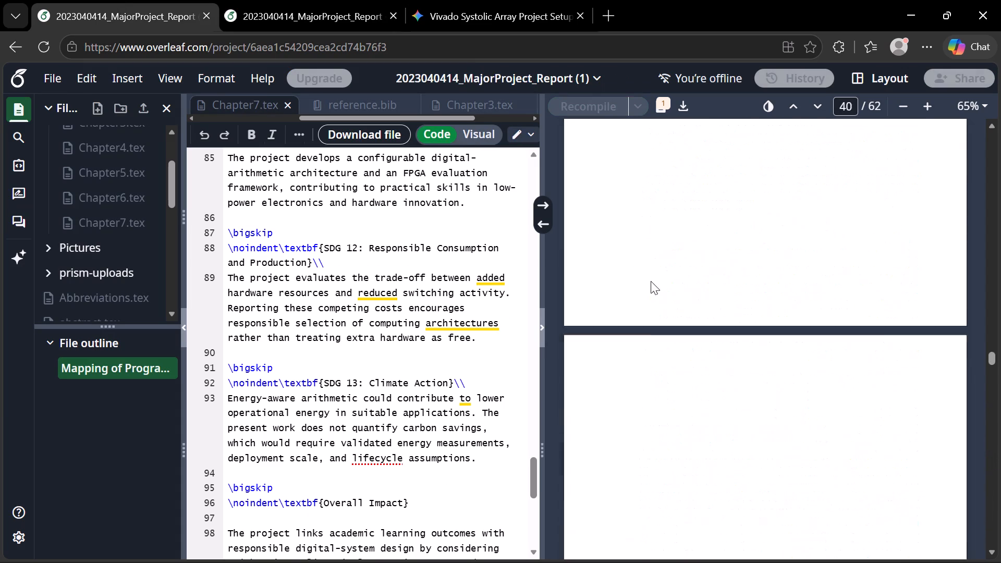
{"action": "scroll", "coordinate": [651, 281], "scroll_direction": "up", "scroll_amount": 20}
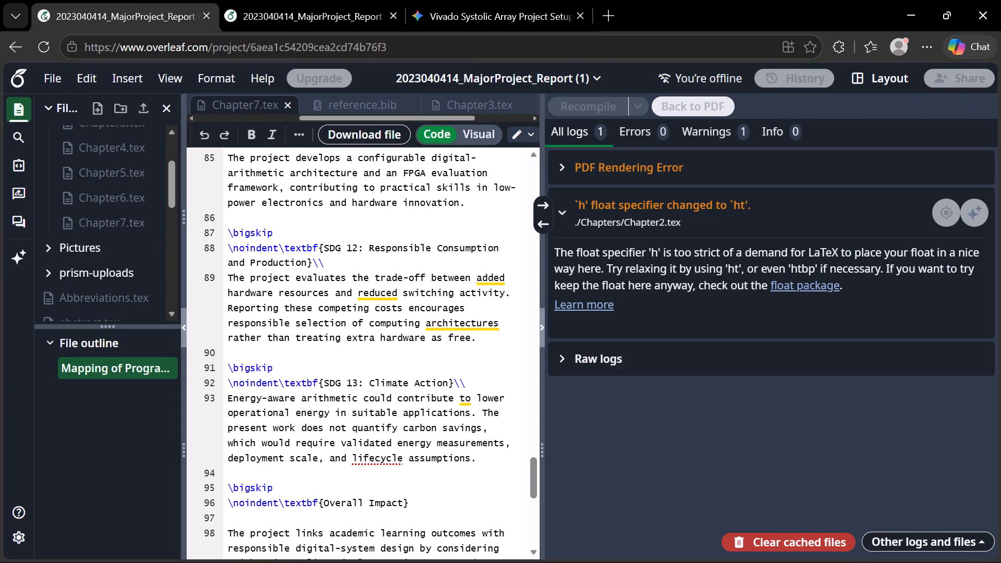
{"action": "left_click", "coordinate": [426, 183]}
{"action": "left_click", "coordinate": [509, 235]}
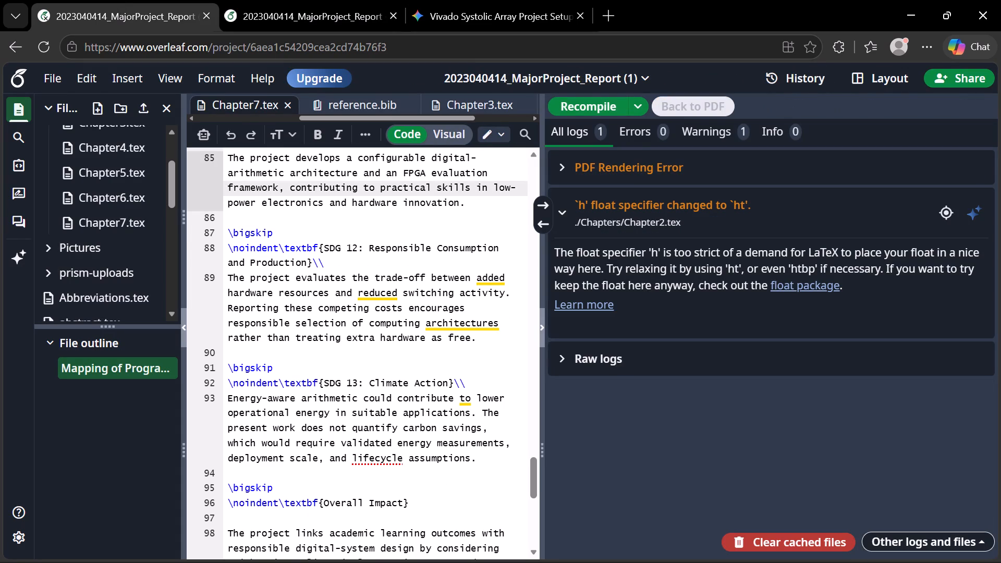
{"action": "left_click", "coordinate": [585, 89]}
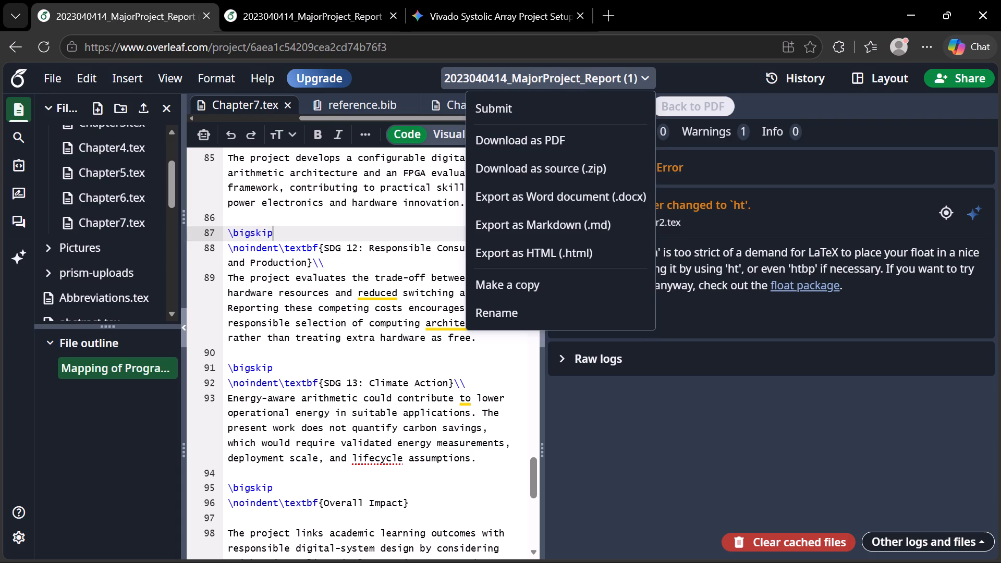
{"action": "left_click", "coordinate": [392, 193]}
{"action": "left_click", "coordinate": [573, 103]}
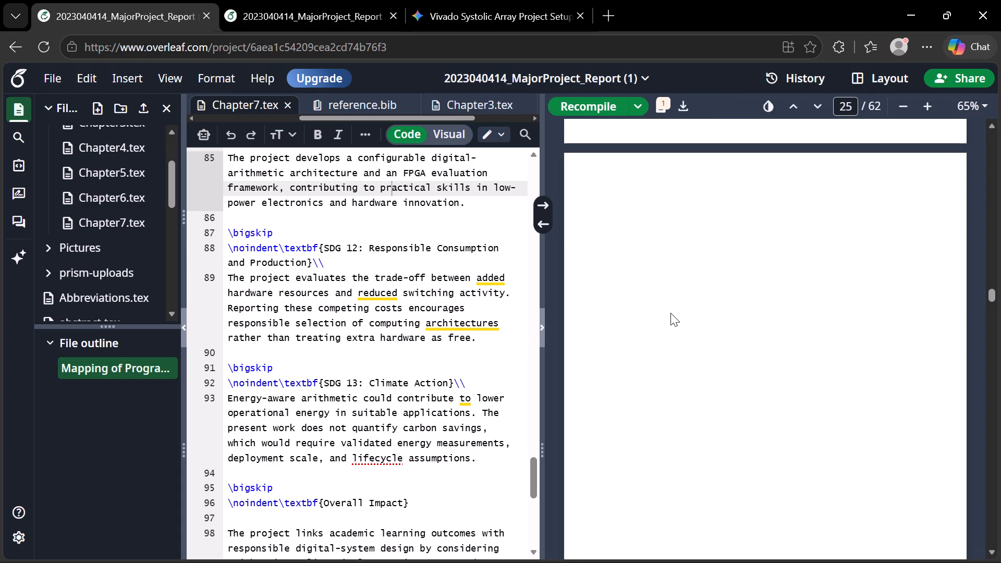
{"action": "scroll", "coordinate": [670, 313], "scroll_direction": "up", "scroll_amount": 20}
{"action": "scroll", "coordinate": [670, 313], "scroll_direction": "up", "scroll_amount": 19}
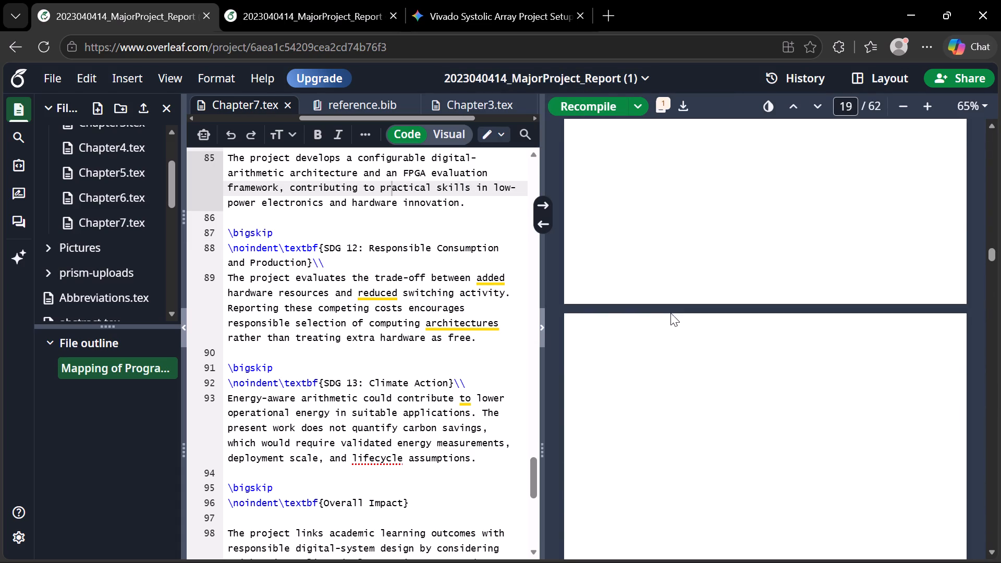
{"action": "scroll", "coordinate": [670, 313], "scroll_direction": "up", "scroll_amount": 18}
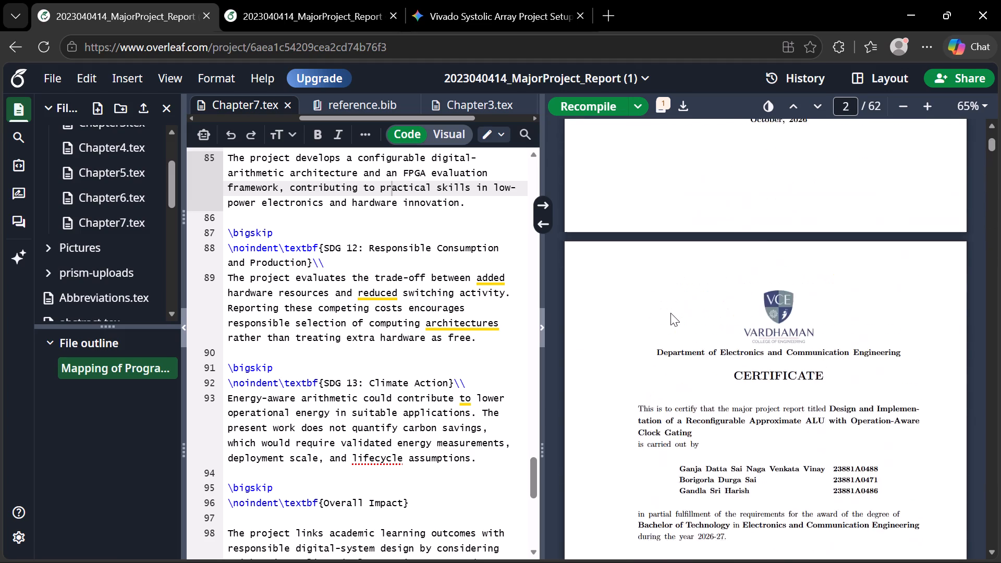
{"action": "scroll", "coordinate": [670, 313], "scroll_direction": "down", "scroll_amount": 2}
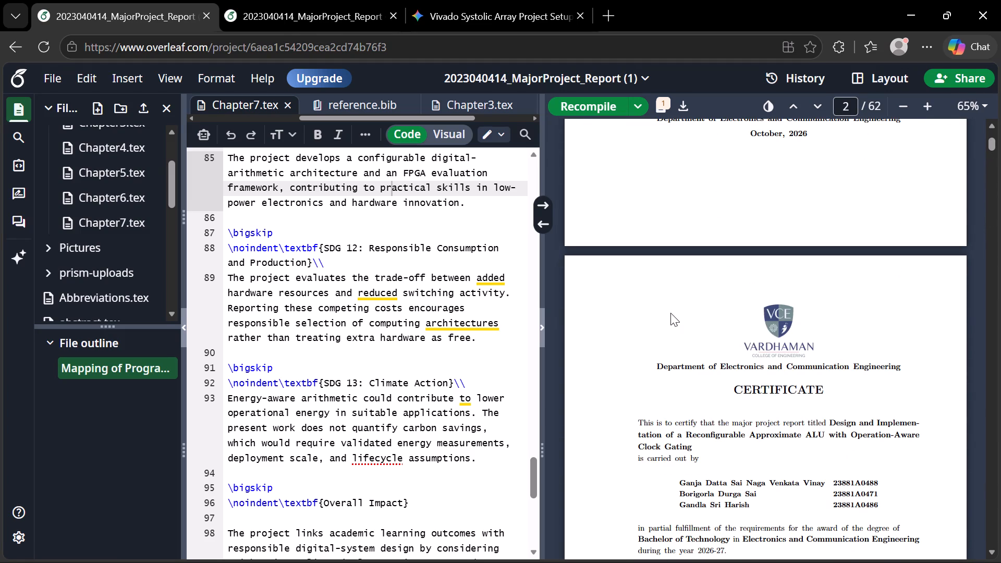
{"action": "scroll", "coordinate": [670, 313], "scroll_direction": "up", "scroll_amount": 6}
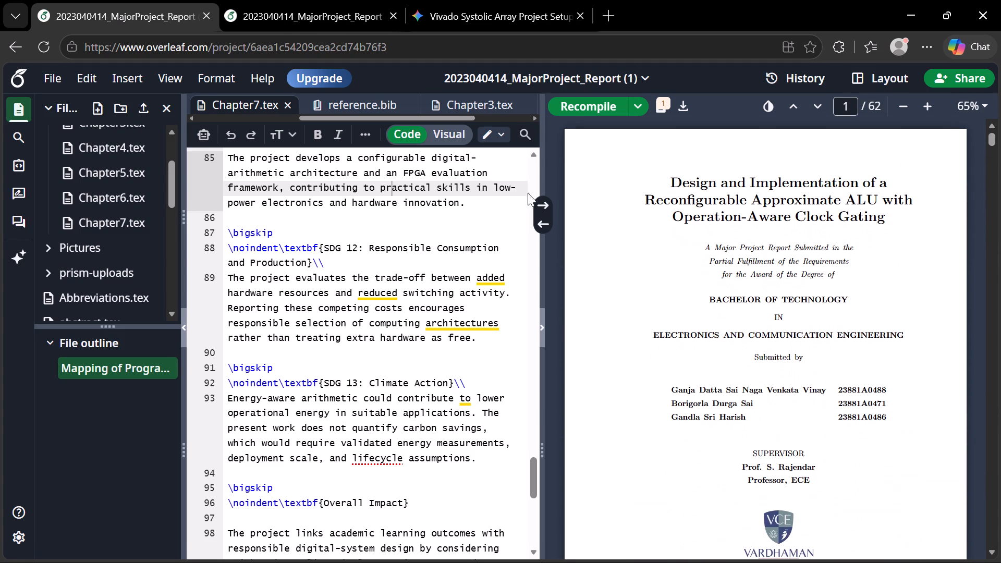
{"action": "left_click", "coordinate": [302, 0]}
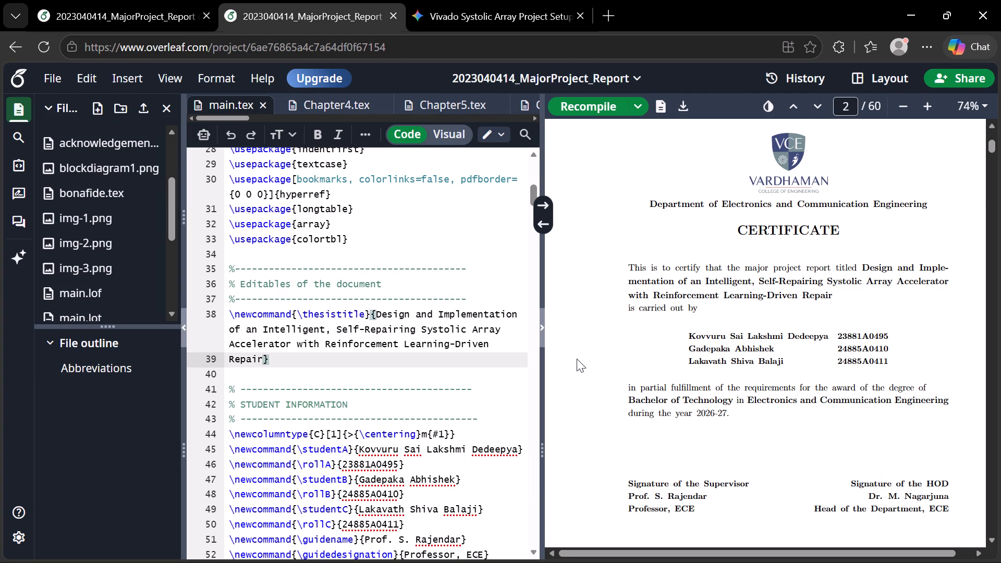
{"action": "scroll", "coordinate": [688, 397], "scroll_direction": "down", "scroll_amount": 4}
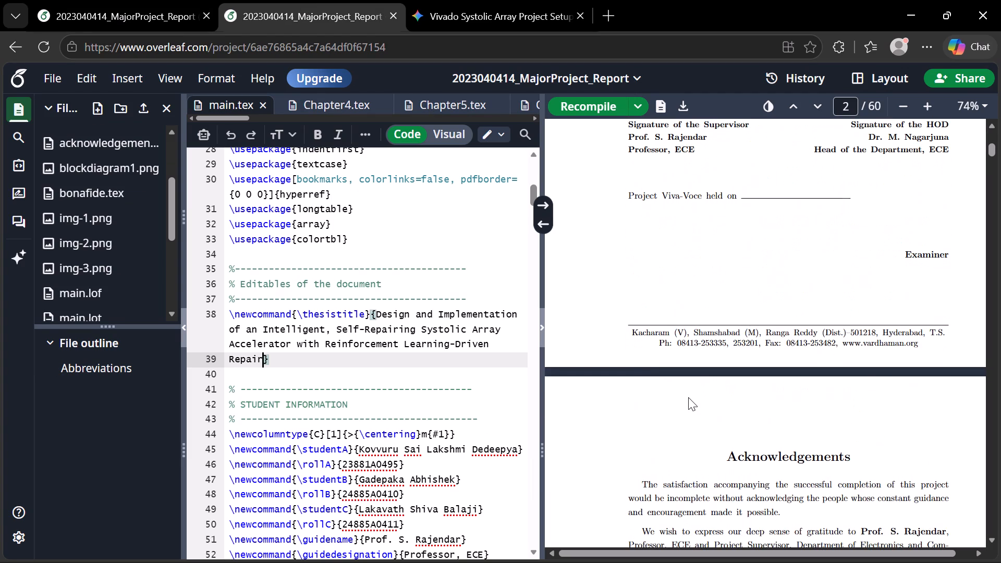
{"action": "scroll", "coordinate": [688, 397], "scroll_direction": "down", "scroll_amount": 5}
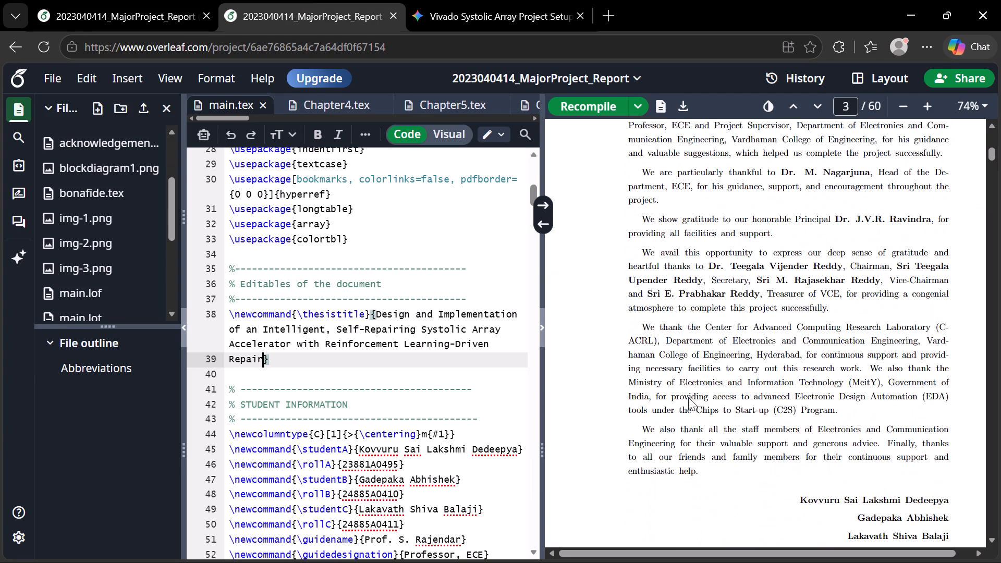
{"action": "scroll", "coordinate": [688, 397], "scroll_direction": "down", "scroll_amount": 3}
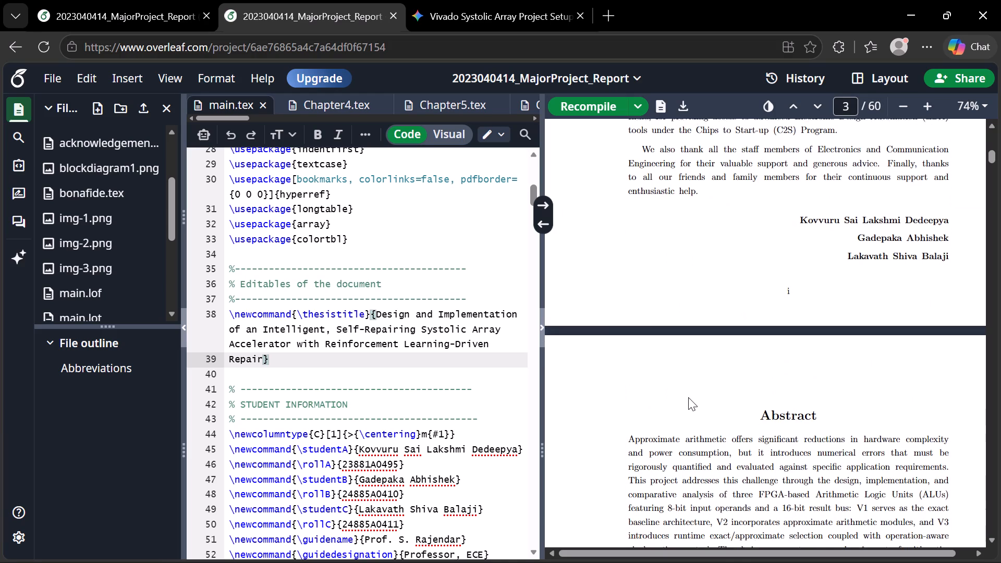
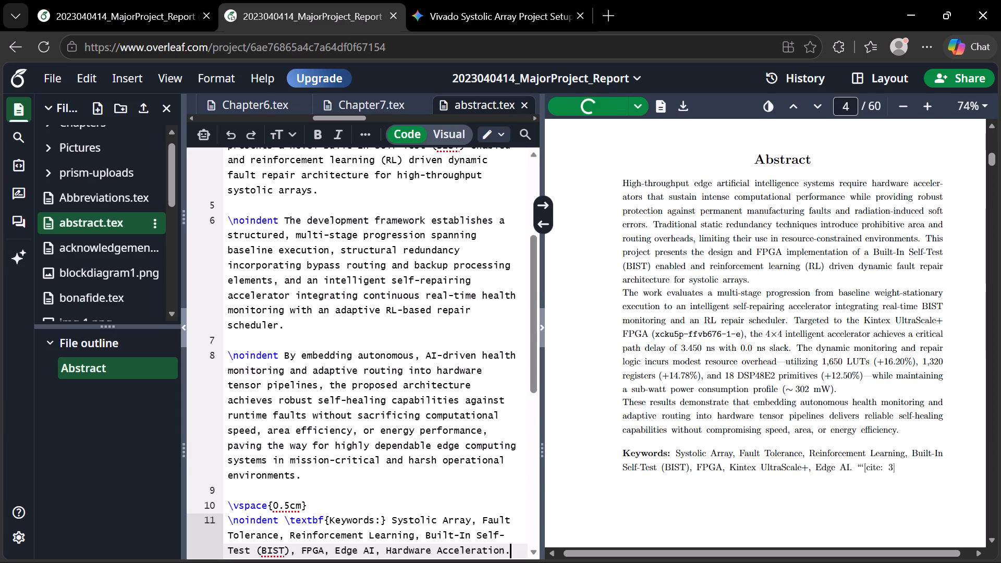
{"action": "scroll", "coordinate": [782, 329], "scroll_direction": "up", "scroll_amount": 3}
{"action": "scroll", "coordinate": [782, 329], "scroll_direction": "down", "scroll_amount": 2}
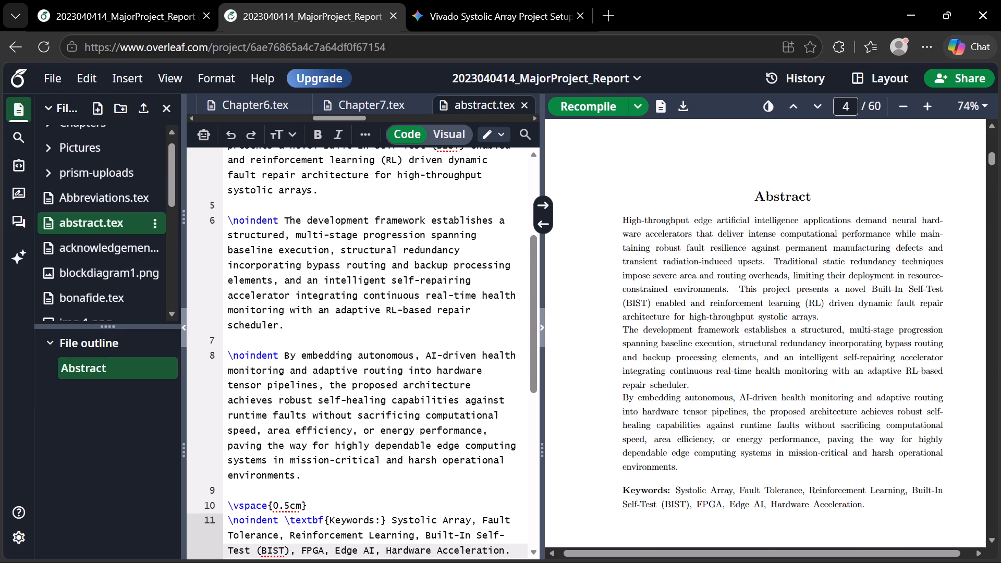
Join the "The development framework" paragraph to the first abstract paragraph by removing its \noindent and the blank line before it.
{"action": "left_click", "coordinate": [283, 225]}
{"action": "key", "text": "BackSpace"}
{"action": "key", "text": "BackSpace"}
{"action": "key", "text": "BackSpace"}
{"action": "key", "text": "BackSpace"}
{"action": "key", "text": "BackSpace"}
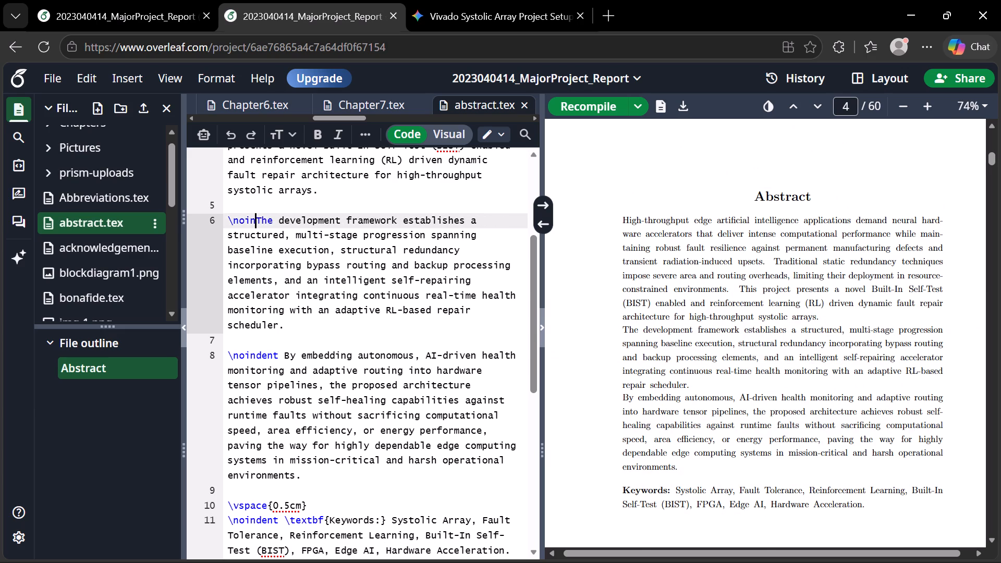
{"action": "key", "text": "BackSpace"}
{"action": "key", "text": "BackSpace"}
{"action": "key", "text": "BackSpace"}
{"action": "key", "text": "BackSpace"}
{"action": "key", "text": "BackSpace"}
{"action": "key", "text": "BackSpace"}
{"action": "key", "text": "BackSpace"}
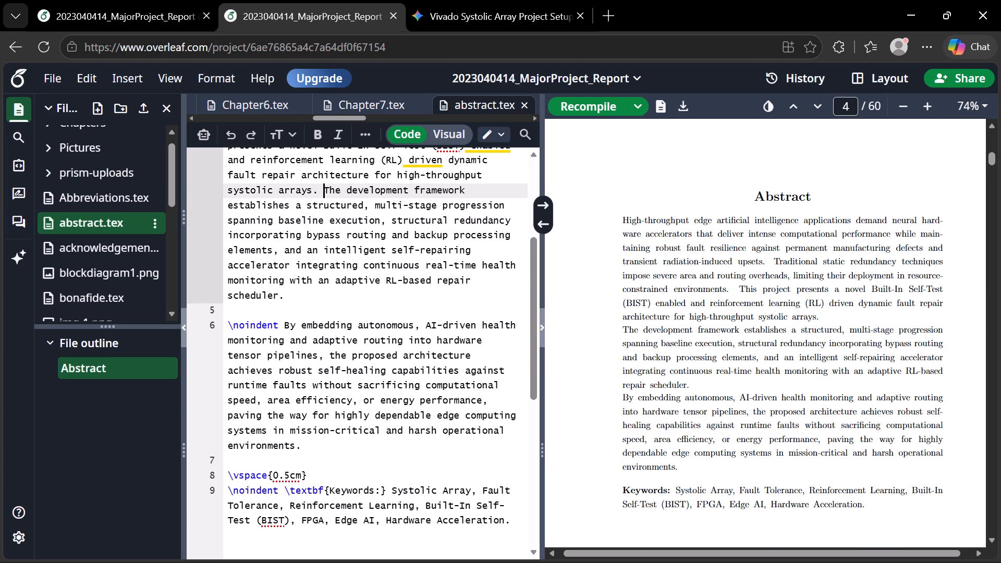
Join the "By embedding autonomous" paragraph to the preceding text by removing its \noindent and blank line, and recompile the report.
{"action": "left_click", "coordinate": [282, 323]}
{"action": "key", "text": "BackSpace"}
{"action": "key", "text": "BackSpace"}
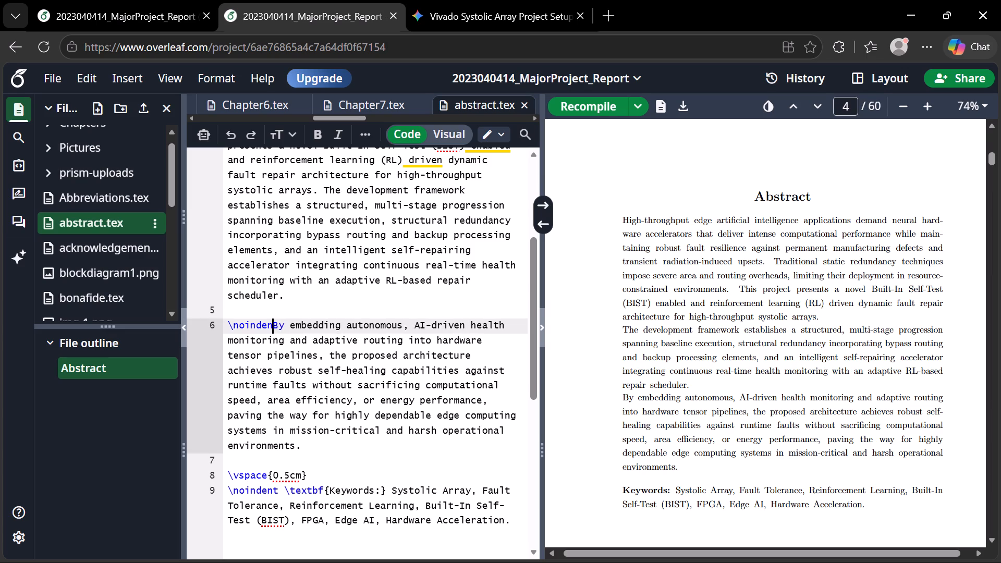
{"action": "key", "text": "BackSpace"}
{"action": "key", "text": "BackSpace"}
{"action": "key", "text": "BackSpace"}
{"action": "key", "text": "BackSpace"}
{"action": "key", "text": "BackSpace"}
{"action": "key", "text": "BackSpace"}
{"action": "key", "text": "BackSpace"}
{"action": "key", "text": "BackSpace"}
{"action": "key", "text": "BackSpace"}
{"action": "key", "text": "BackSpace"}
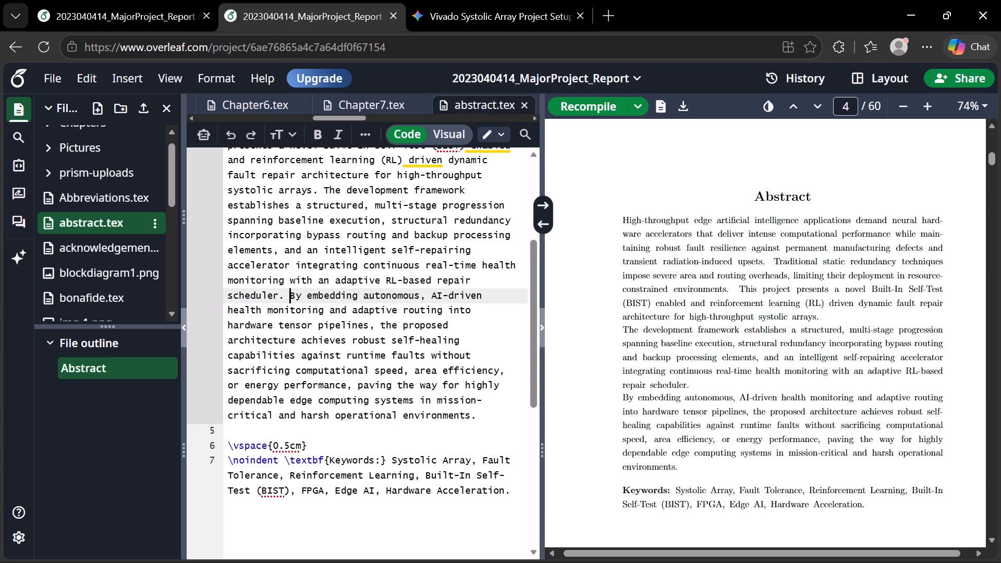
{"action": "left_click", "coordinate": [581, 104]}
Review the compiled front matter, checking the title page, certificate and acknowledgements for the project title and student details.
{"action": "scroll", "coordinate": [759, 399], "scroll_direction": "up", "scroll_amount": 4}
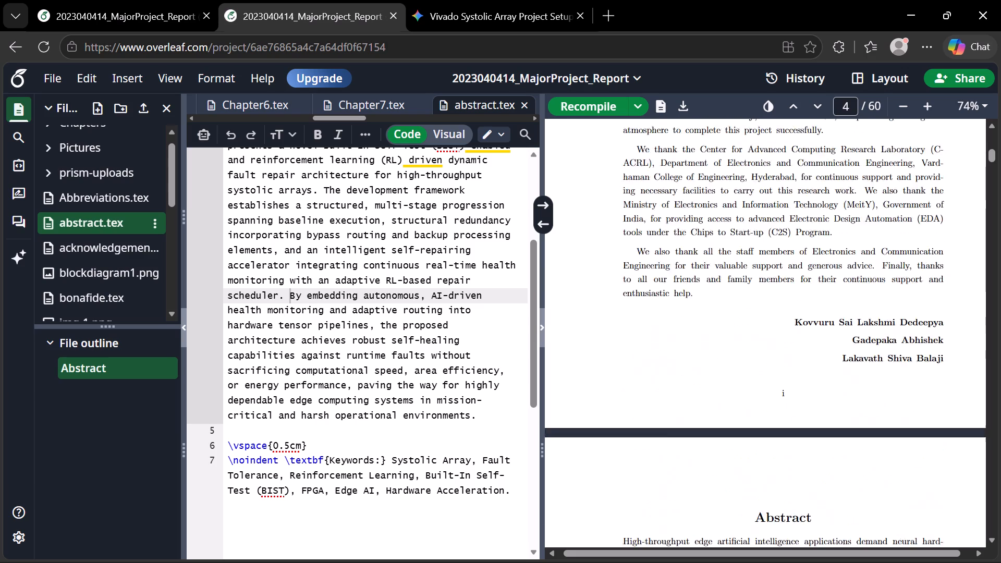
{"action": "scroll", "coordinate": [759, 399], "scroll_direction": "up", "scroll_amount": 4}
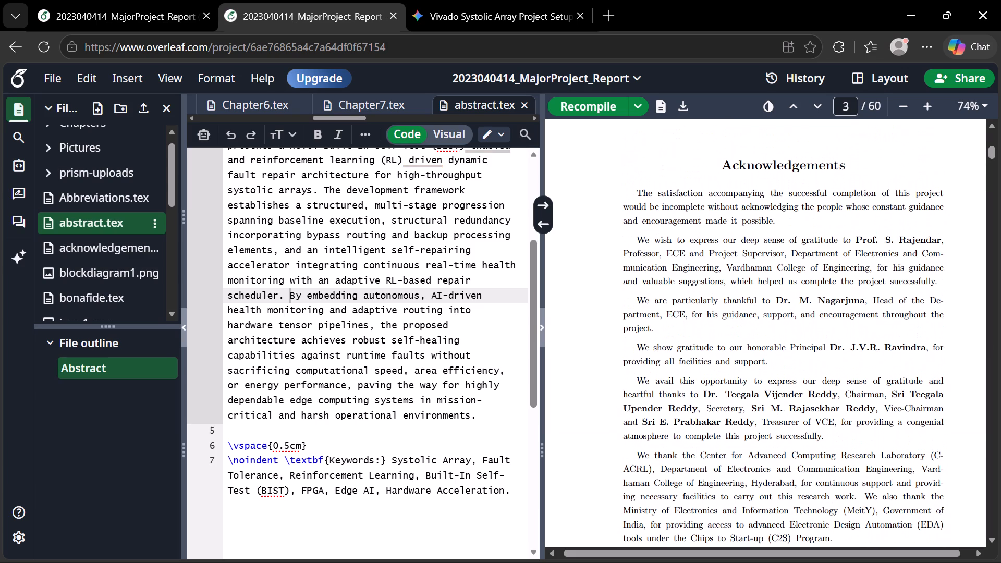
{"action": "scroll", "coordinate": [759, 399], "scroll_direction": "down", "scroll_amount": 3}
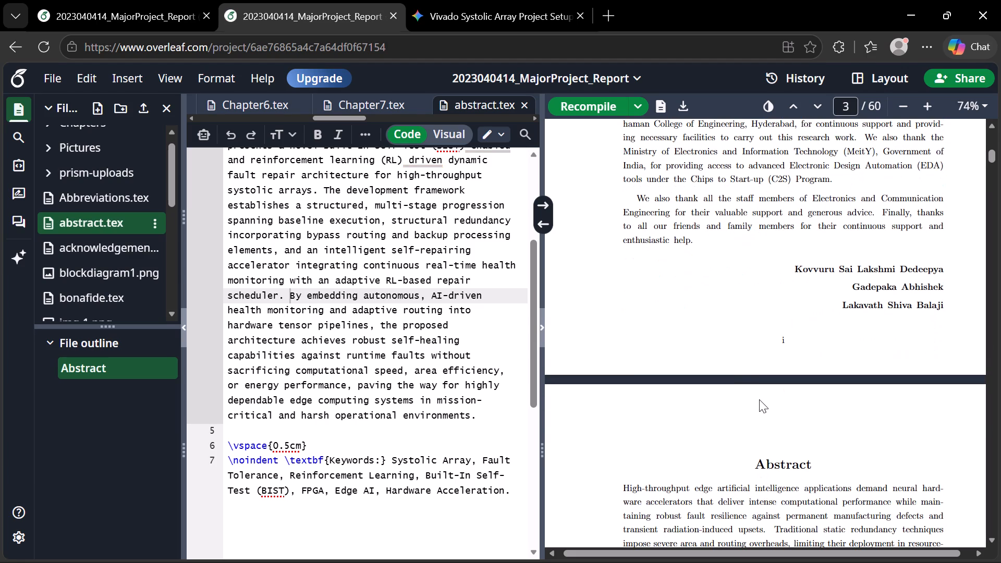
{"action": "scroll", "coordinate": [759, 399], "scroll_direction": "up", "scroll_amount": 9}
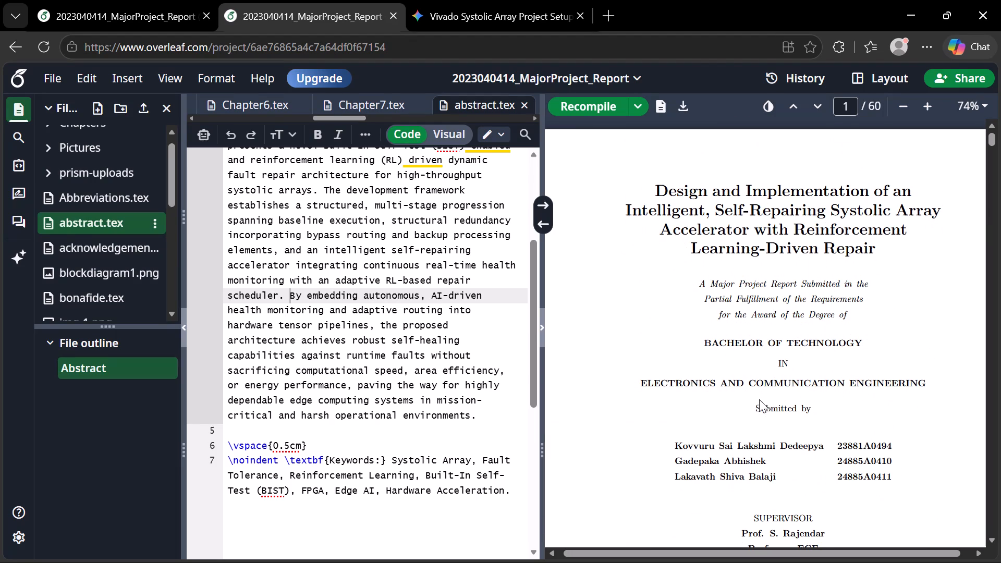
{"action": "scroll", "coordinate": [759, 399], "scroll_direction": "down", "scroll_amount": 2}
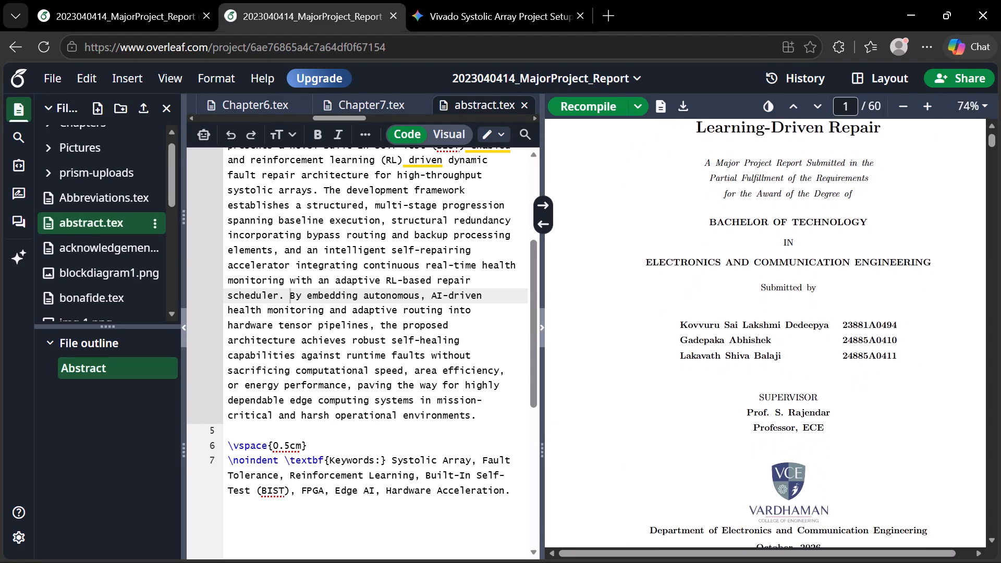
{"action": "scroll", "coordinate": [759, 399], "scroll_direction": "down", "scroll_amount": 4}
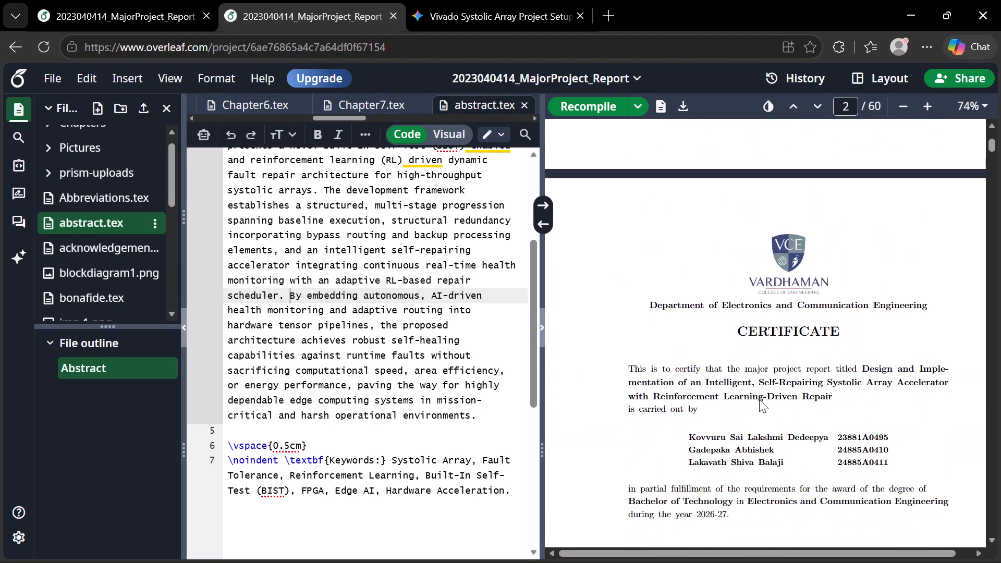
{"action": "scroll", "coordinate": [759, 399], "scroll_direction": "up", "scroll_amount": 3}
{"action": "scroll", "coordinate": [759, 399], "scroll_direction": "down", "scroll_amount": 7}
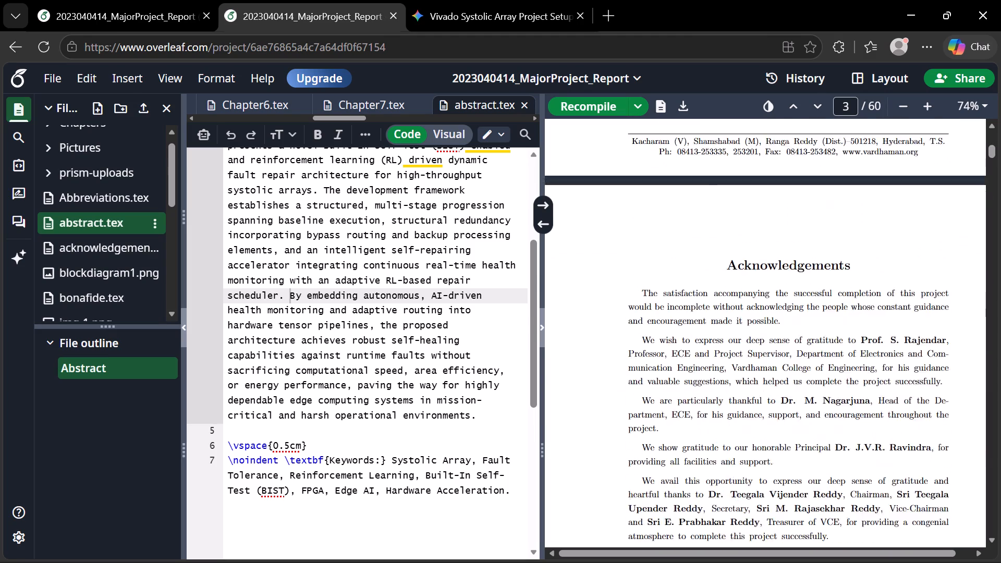
Review the remaining front matter of the compiled report, from the acknowledgements through the abstract and table of contents to Chapter 1.
{"action": "scroll", "coordinate": [759, 399], "scroll_direction": "down", "scroll_amount": 3}
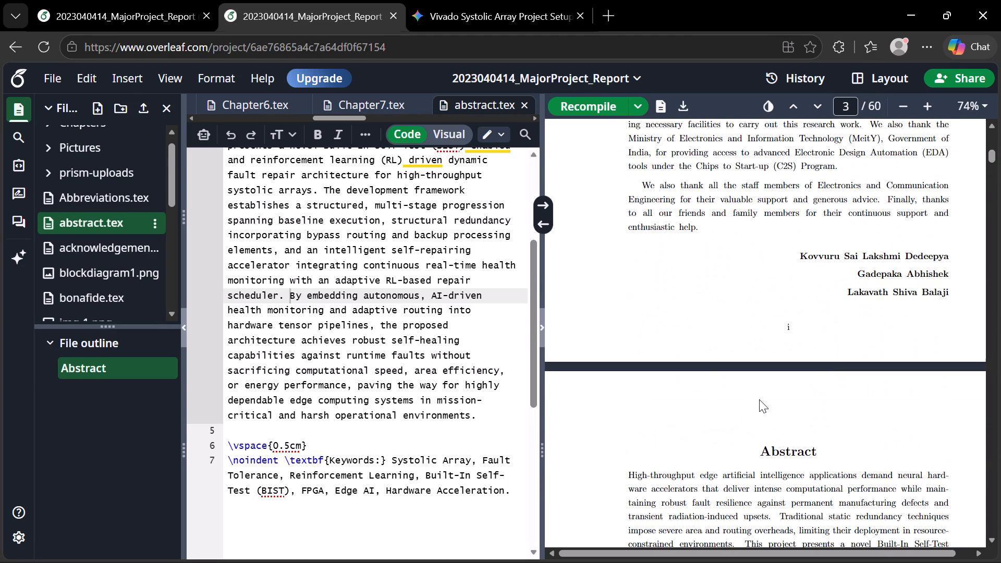
{"action": "scroll", "coordinate": [759, 399], "scroll_direction": "down", "scroll_amount": 7}
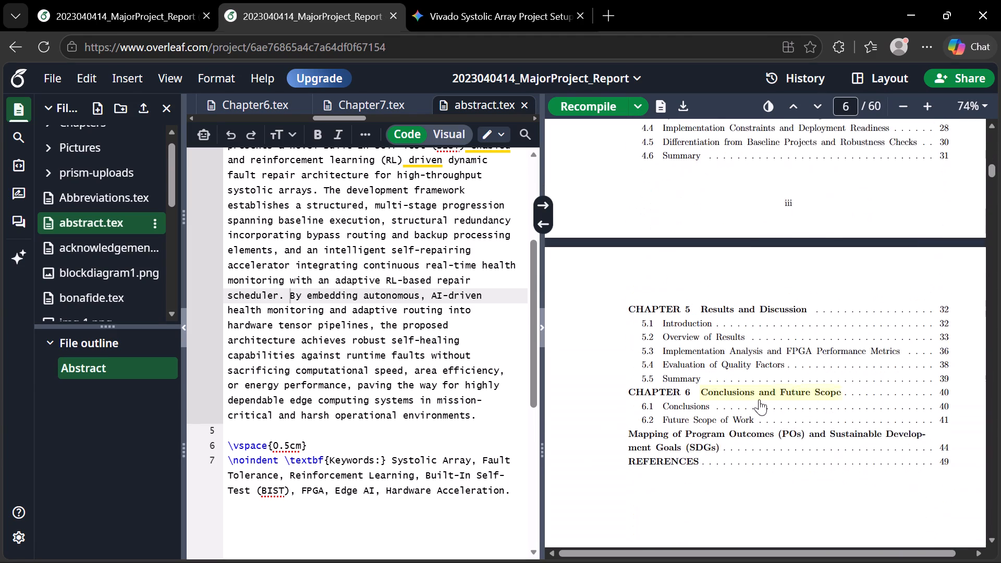
{"action": "scroll", "coordinate": [759, 399], "scroll_direction": "down", "scroll_amount": 5}
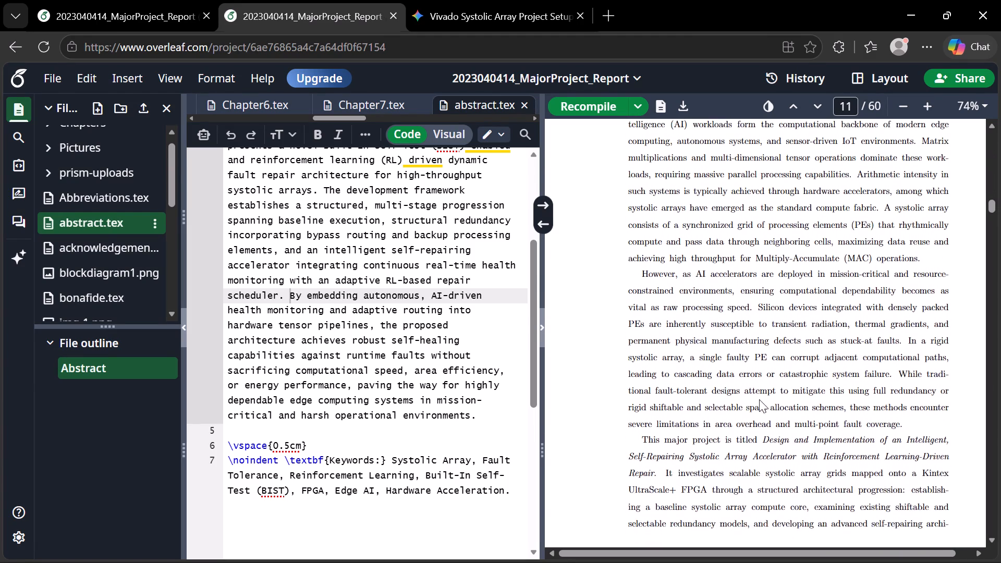
Read Chapter 1's Introduction and Background and Motivation sections in the compiled report, up to the paragraph below Figure 1.1.
{"action": "scroll", "coordinate": [759, 399], "scroll_direction": "down", "scroll_amount": 1}
{"action": "scroll", "coordinate": [759, 399], "scroll_direction": "up", "scroll_amount": 1}
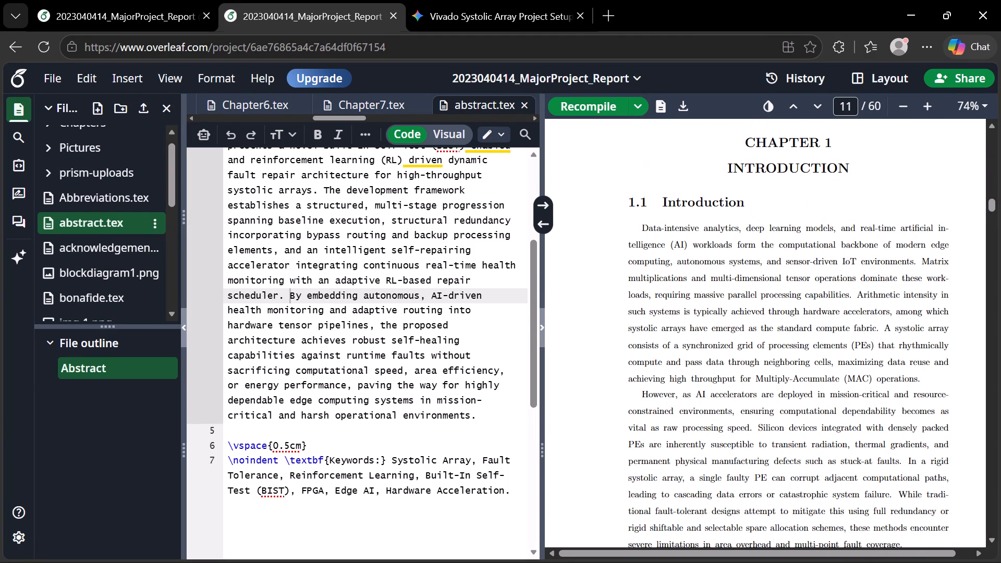
{"action": "scroll", "coordinate": [663, 397], "scroll_direction": "down", "scroll_amount": 2}
{"action": "scroll", "coordinate": [655, 366], "scroll_direction": "up", "scroll_amount": 1}
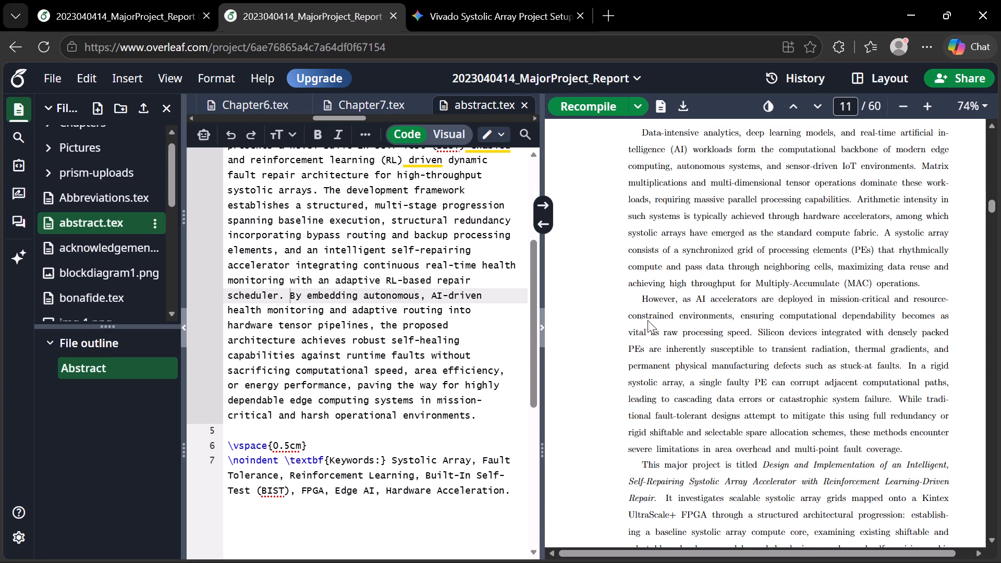
{"action": "scroll", "coordinate": [658, 296], "scroll_direction": "down", "scroll_amount": 4}
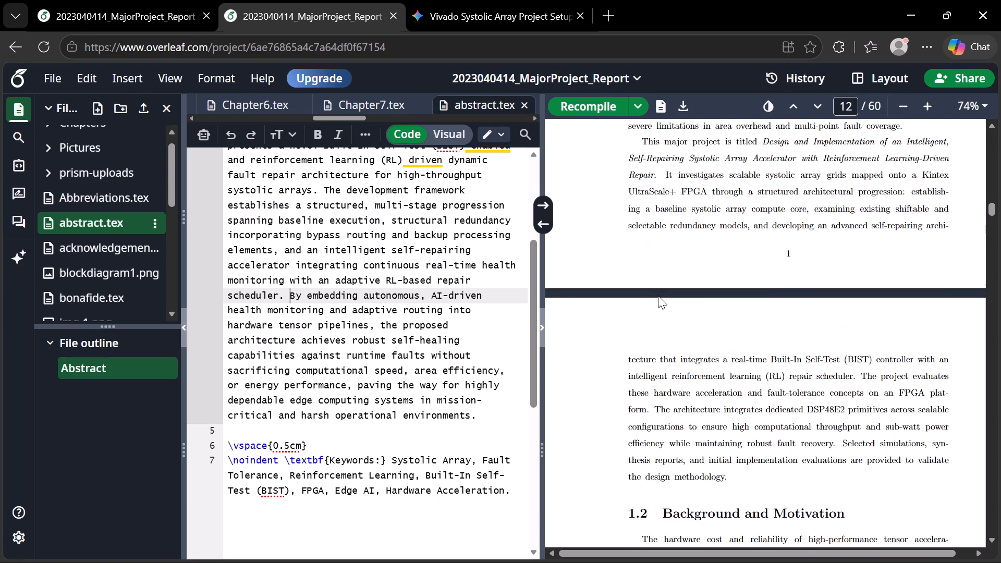
{"action": "scroll", "coordinate": [658, 296], "scroll_direction": "down", "scroll_amount": 3}
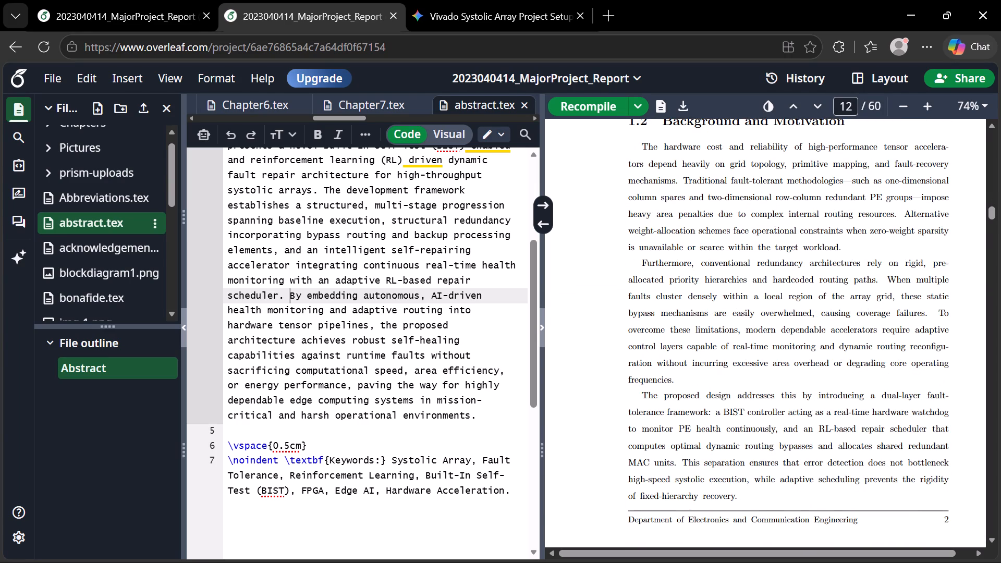
{"action": "scroll", "coordinate": [684, 242], "scroll_direction": "up", "scroll_amount": 1}
{"action": "scroll", "coordinate": [684, 242], "scroll_direction": "down", "scroll_amount": 2}
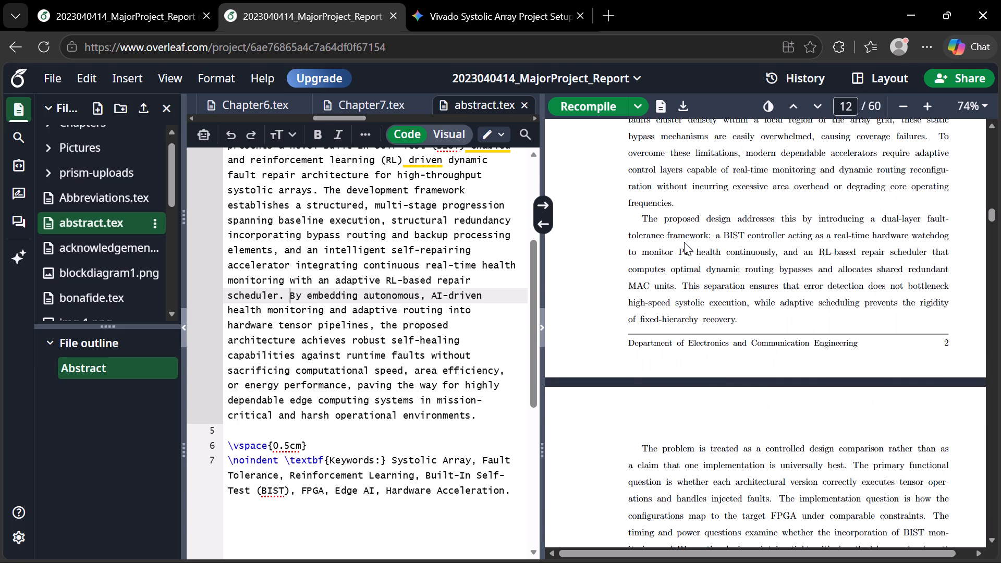
{"action": "scroll", "coordinate": [684, 242], "scroll_direction": "down", "scroll_amount": 3}
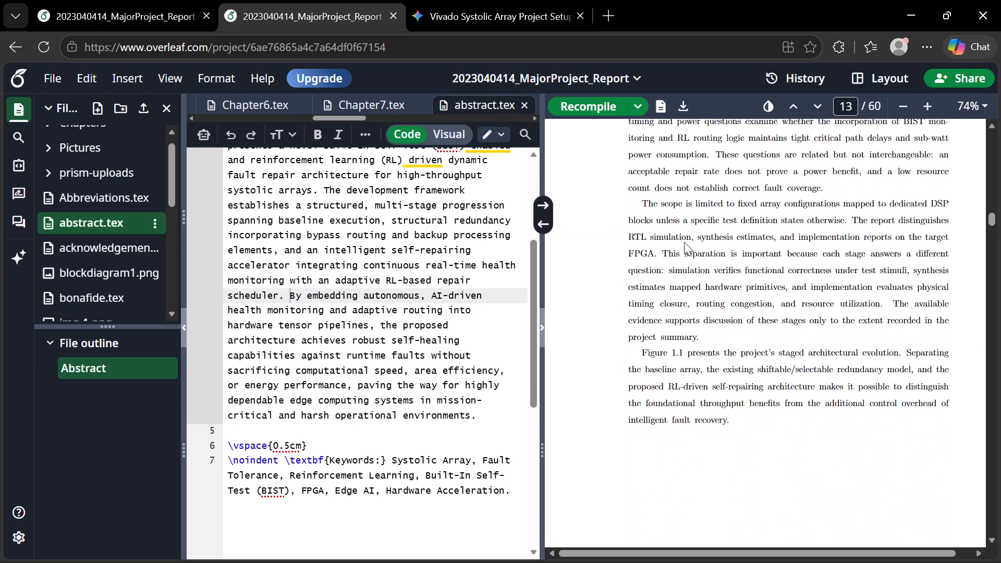
{"action": "scroll", "coordinate": [684, 242], "scroll_direction": "up", "scroll_amount": 1}
{"action": "scroll", "coordinate": [684, 242], "scroll_direction": "down", "scroll_amount": 3}
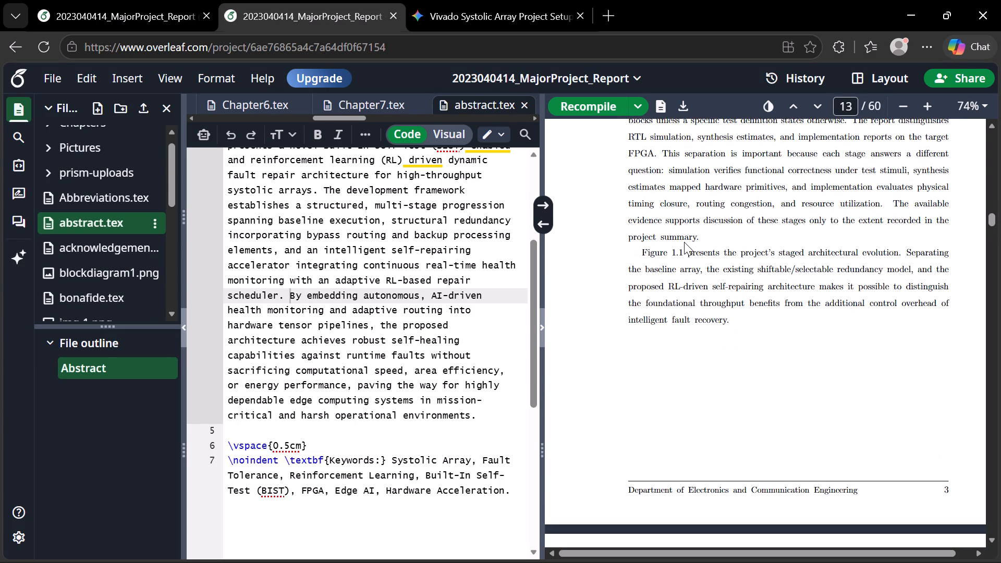
{"action": "scroll", "coordinate": [704, 380], "scroll_direction": "down", "scroll_amount": 4}
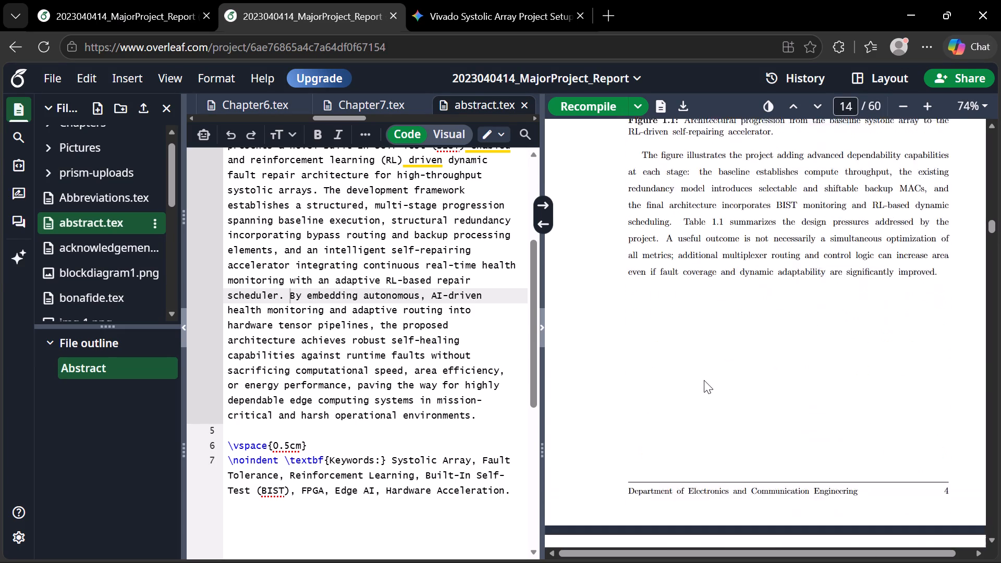
{"action": "scroll", "coordinate": [704, 380], "scroll_direction": "down", "scroll_amount": 1}
{"action": "scroll", "coordinate": [704, 380], "scroll_direction": "up", "scroll_amount": 5}
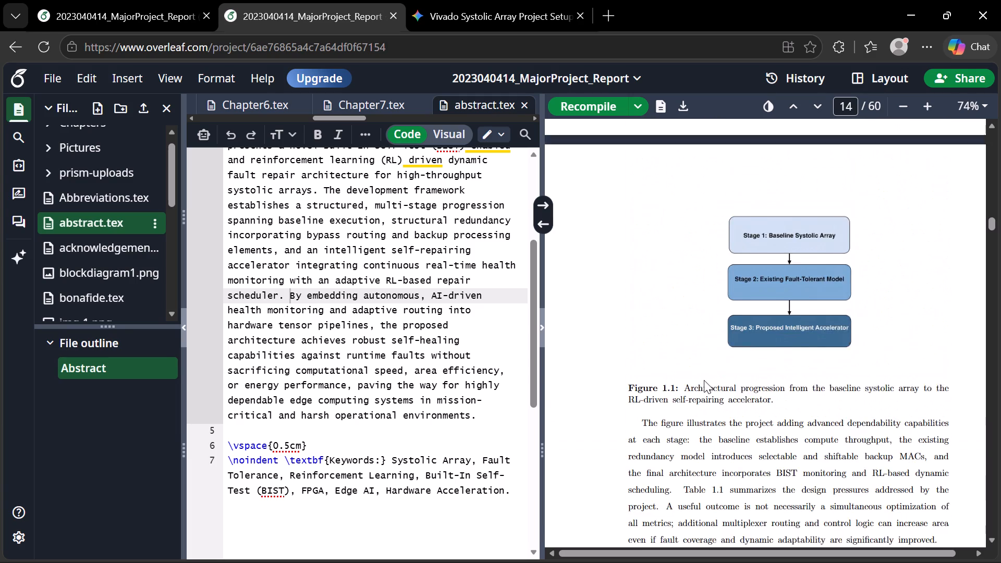
{"action": "scroll", "coordinate": [704, 380], "scroll_direction": "down", "scroll_amount": 2}
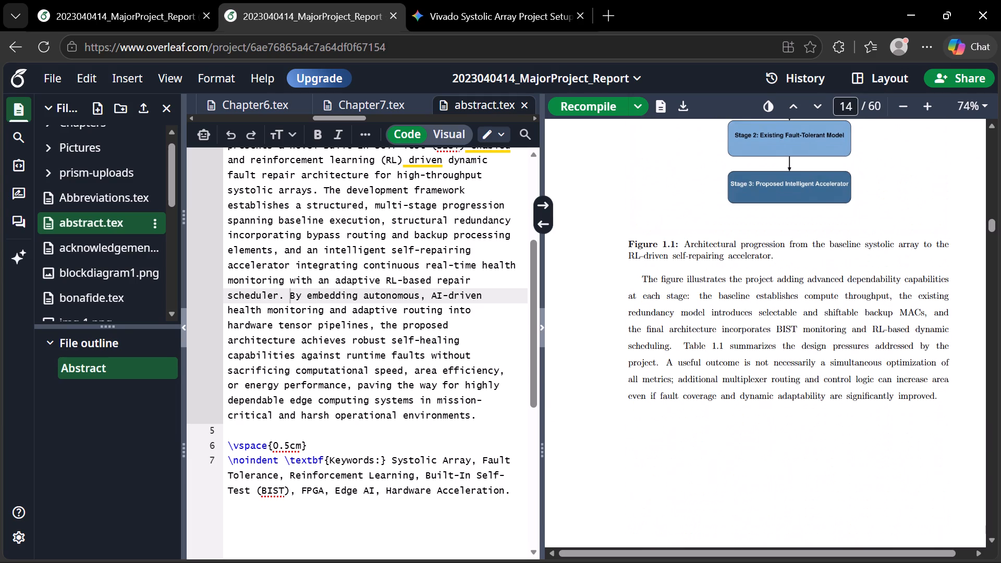
Jump from the compiled paragraph beginning "The figure illustrates" below Figure 1.1 to its source in Chapter1.tex.
{"action": "double_click", "coordinate": [642, 276]}
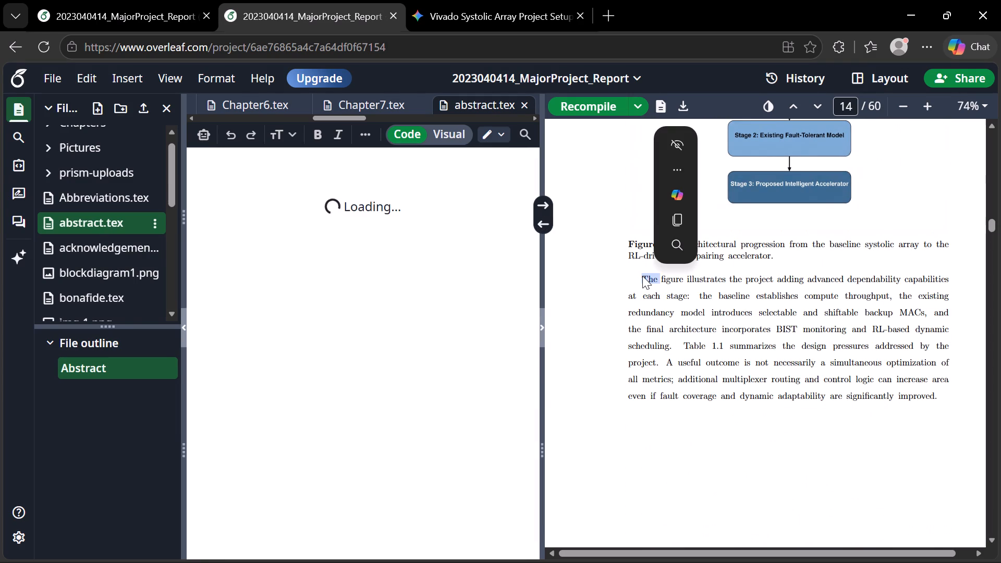
{"action": "scroll", "coordinate": [336, 400], "scroll_direction": "down", "scroll_amount": 1}
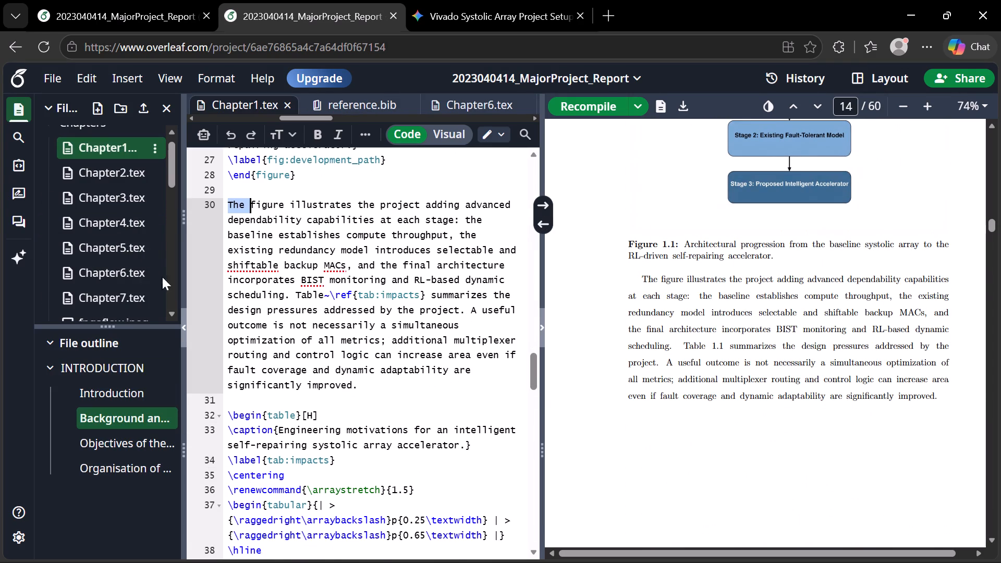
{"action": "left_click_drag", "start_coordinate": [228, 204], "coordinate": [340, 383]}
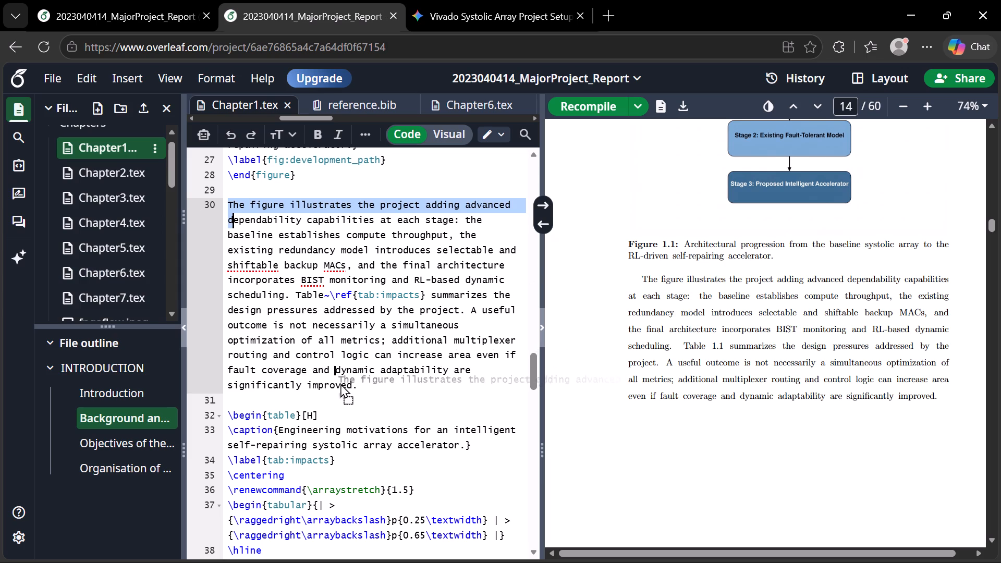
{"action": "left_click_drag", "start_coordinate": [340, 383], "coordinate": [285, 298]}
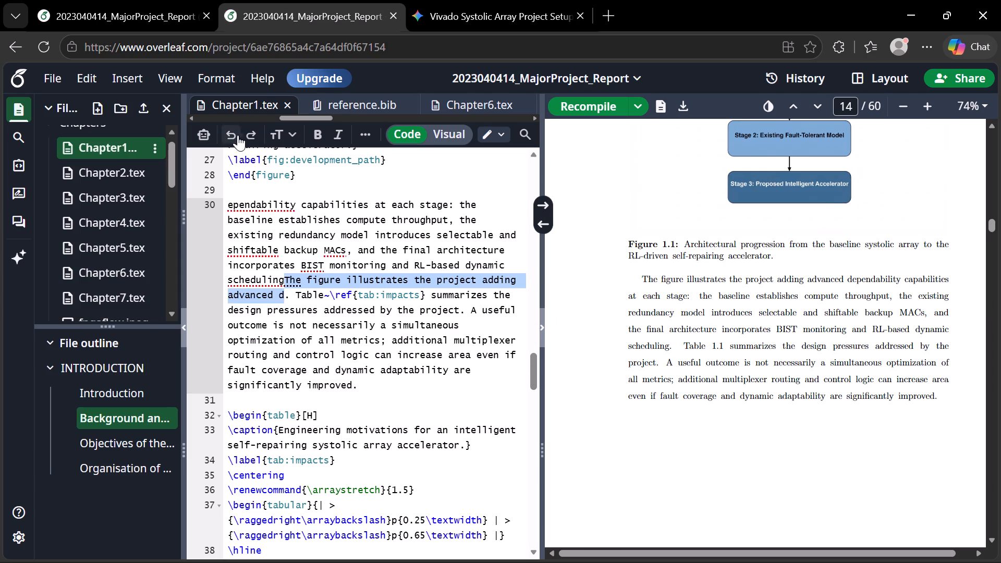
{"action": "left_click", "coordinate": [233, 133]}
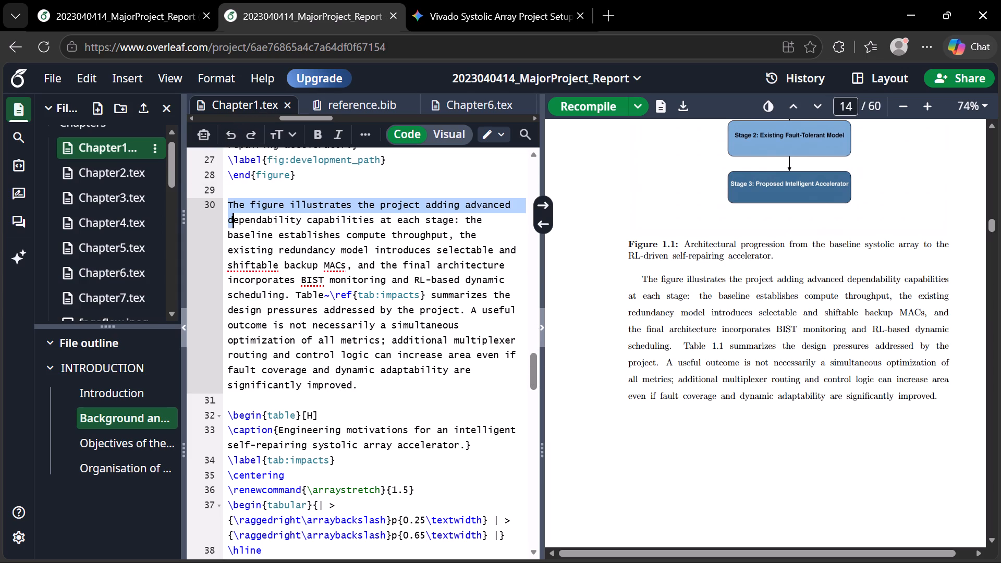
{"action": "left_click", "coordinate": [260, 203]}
{"action": "left_click", "coordinate": [233, 183]}
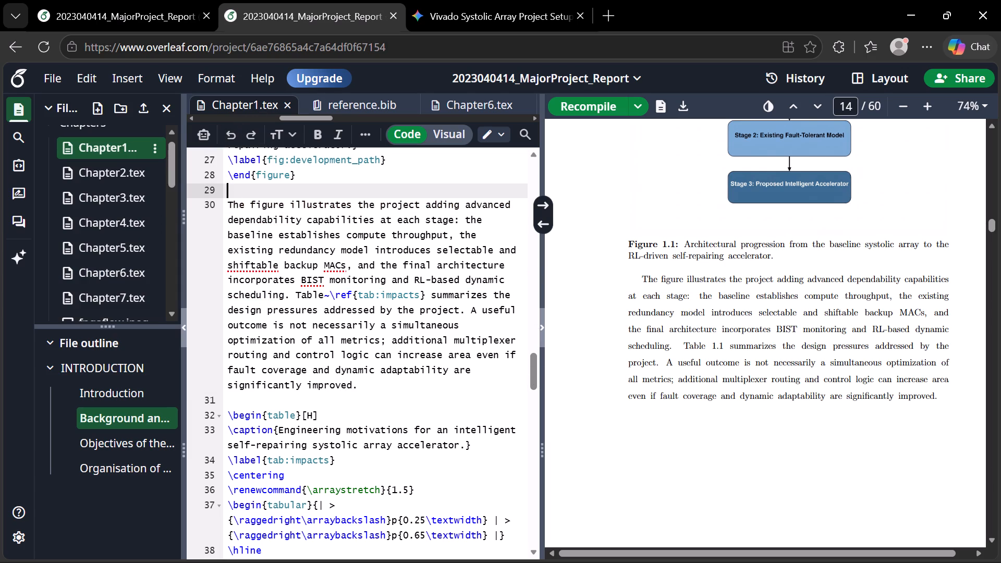
{"action": "left_click_drag", "start_coordinate": [231, 188], "coordinate": [260, 221]}
{"action": "left_click_drag", "start_coordinate": [260, 221], "coordinate": [381, 390]}
{"action": "right_click", "coordinate": [352, 317]}
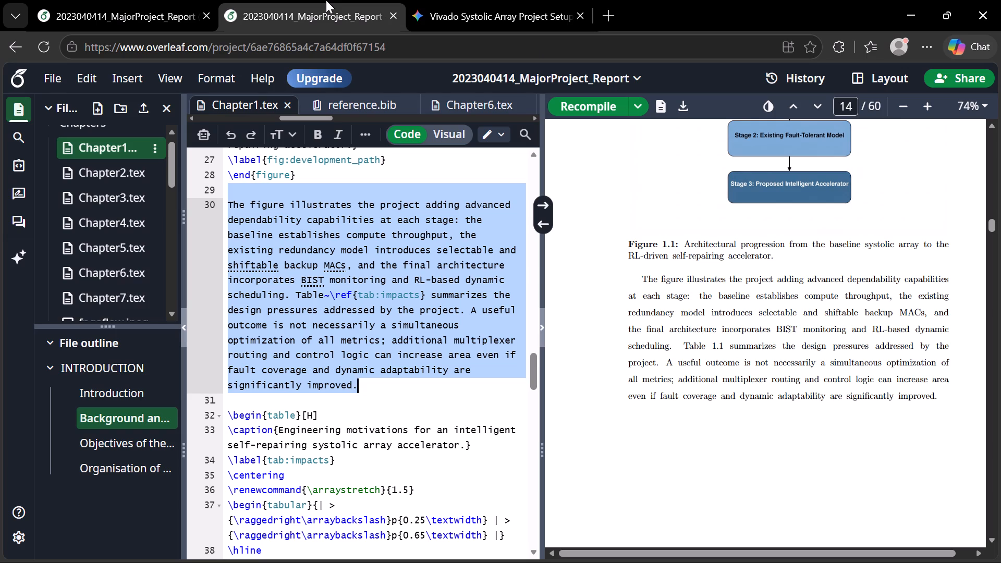
{"action": "key", "text": "ctrl+v"}
{"action": "key", "text": "ctrl+s"}
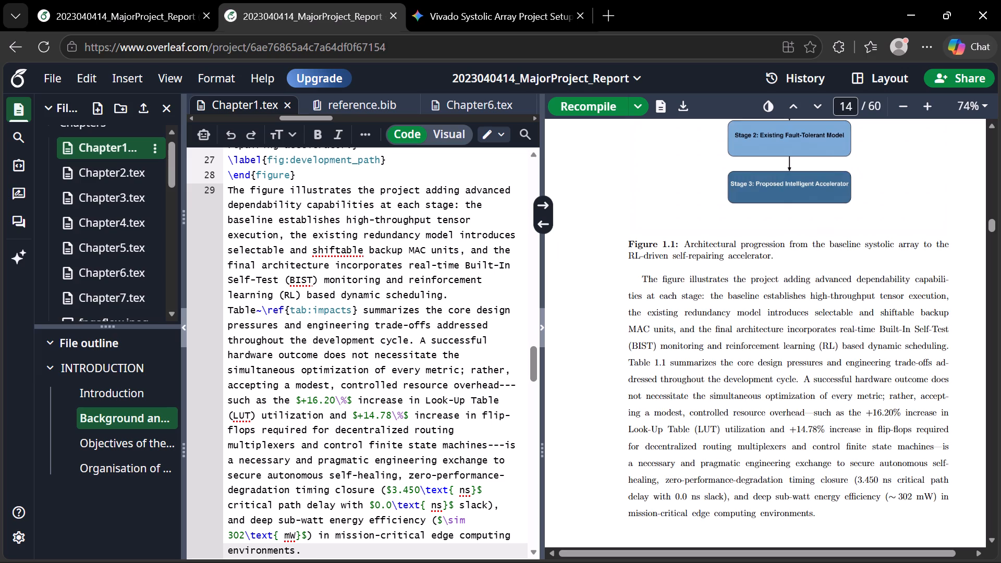
Check the expanded paragraph and page layout below Figure 1.1 in the compiled report, and jump to the paragraph's source in Chapter1.tex.
{"action": "scroll", "coordinate": [699, 347], "scroll_direction": "down", "scroll_amount": 1}
{"action": "scroll", "coordinate": [699, 347], "scroll_direction": "left", "scroll_amount": 1}
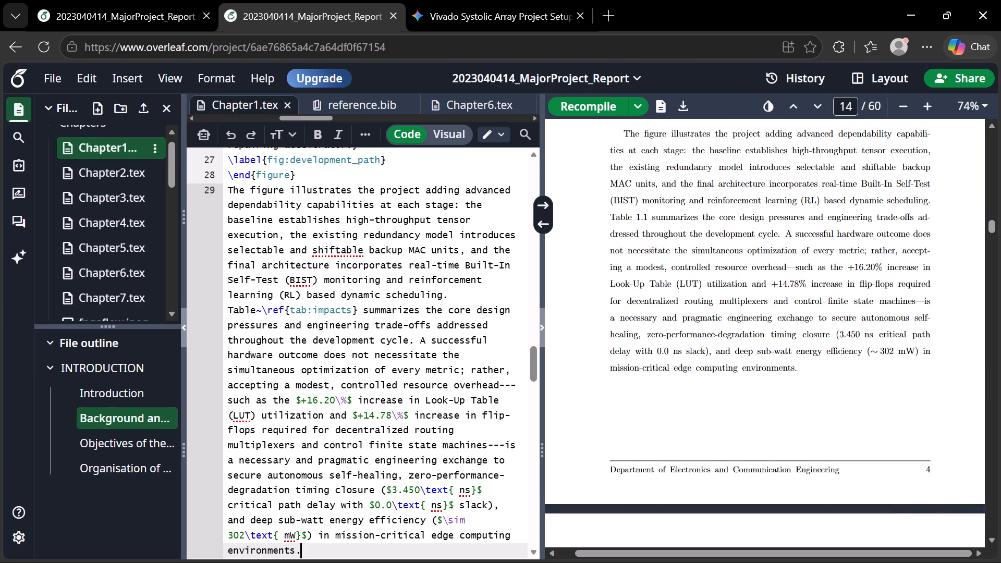
{"action": "scroll", "coordinate": [699, 347], "scroll_direction": "up", "scroll_amount": 1}
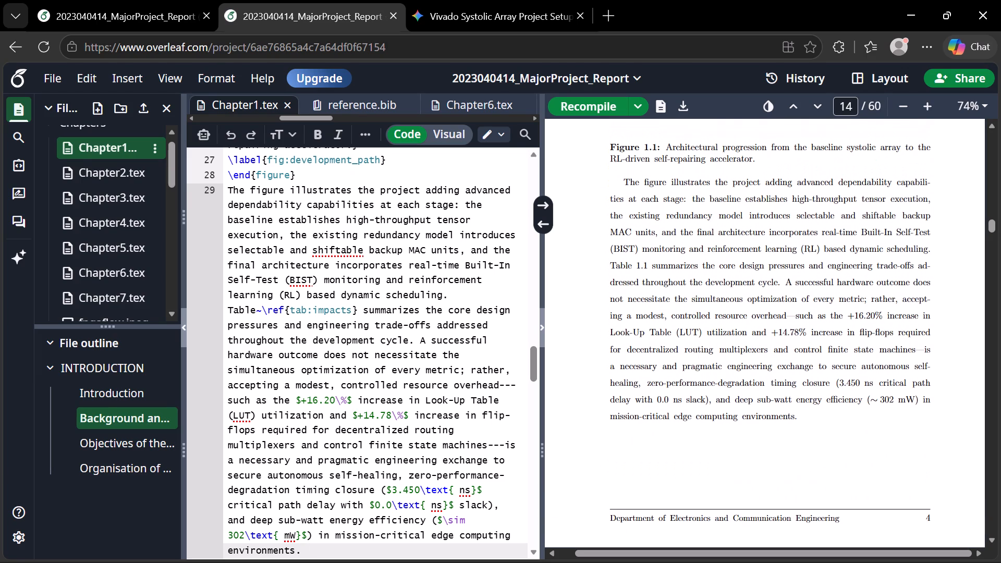
{"action": "scroll", "coordinate": [699, 347], "scroll_direction": "up", "scroll_amount": 3}
{"action": "scroll", "coordinate": [699, 347], "scroll_direction": "down", "scroll_amount": 2}
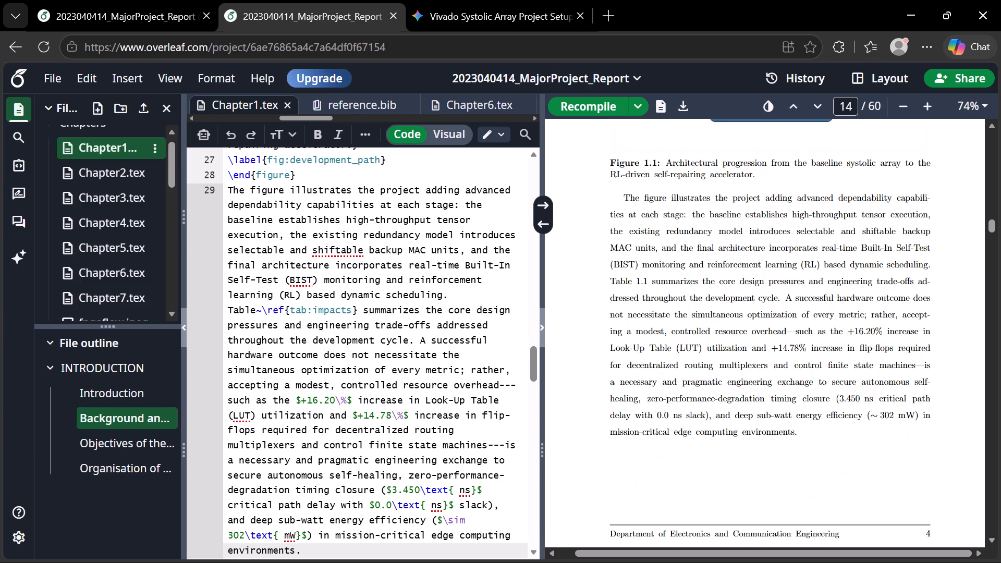
{"action": "double_click", "coordinate": [787, 297]}
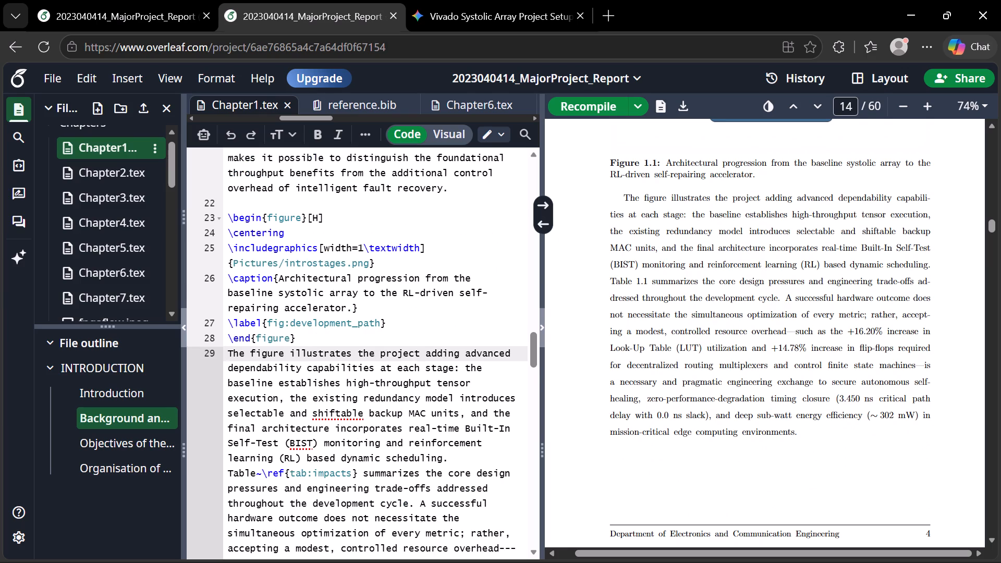
Examine the paragraph below Figure 1.1, Table 1.1 and the text after it in the Chapter 1 source and compiled pages.
{"action": "scroll", "coordinate": [433, 371], "scroll_direction": "down", "scroll_amount": 3}
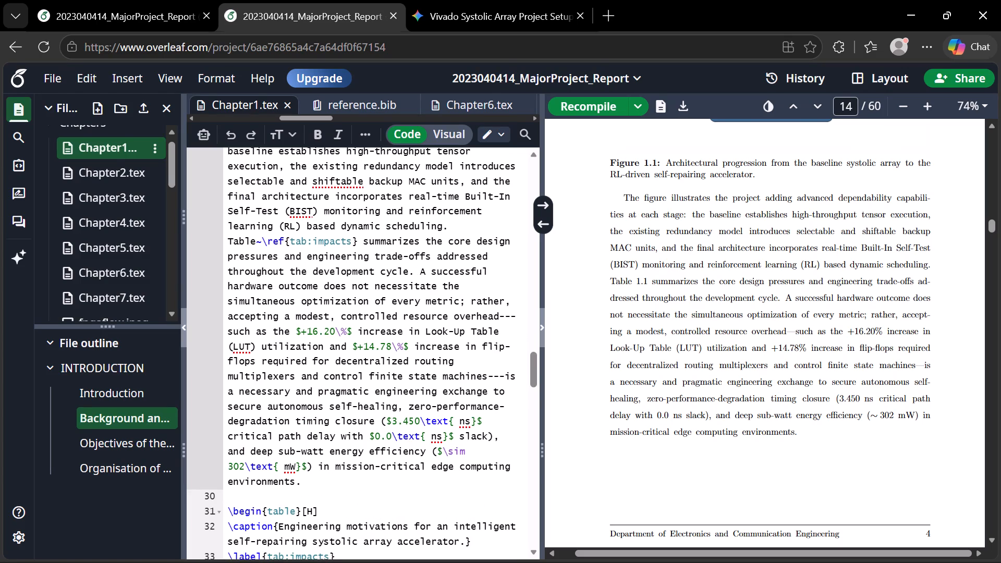
{"action": "scroll", "coordinate": [433, 371], "scroll_direction": "down", "scroll_amount": 2}
{"action": "scroll", "coordinate": [724, 346], "scroll_direction": "down", "scroll_amount": 4}
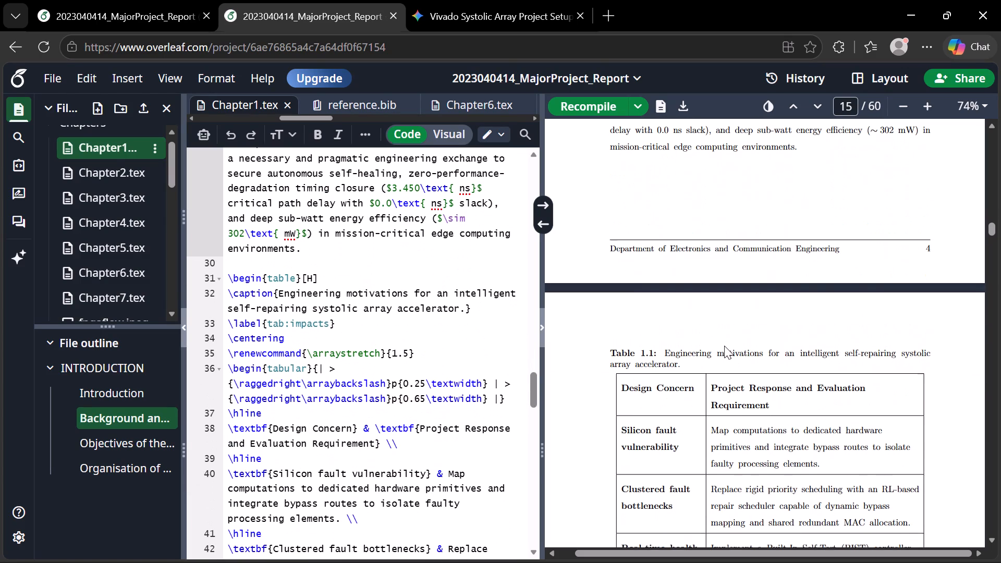
{"action": "scroll", "coordinate": [724, 346], "scroll_direction": "down", "scroll_amount": 4}
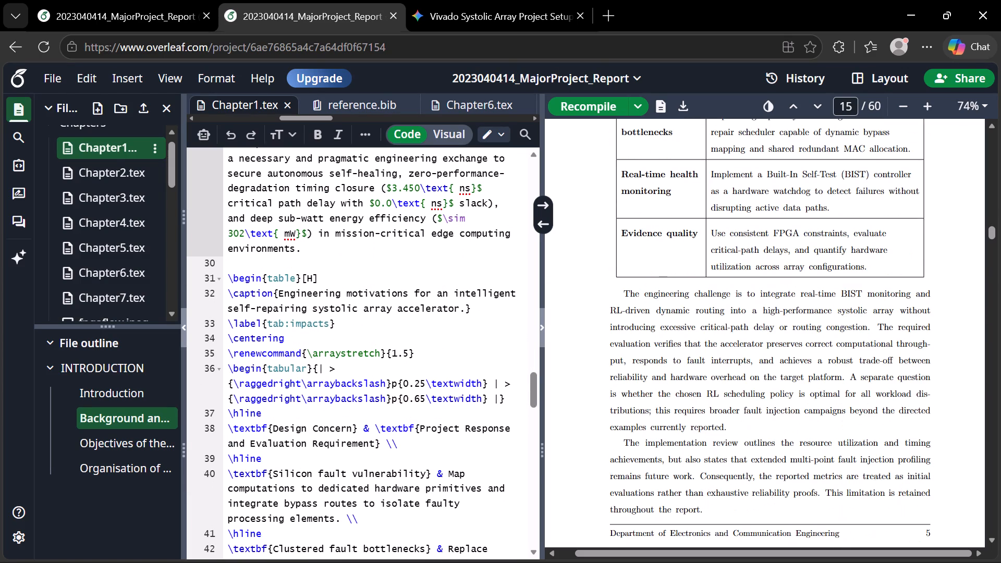
{"action": "scroll", "coordinate": [724, 346], "scroll_direction": "up", "scroll_amount": 6}
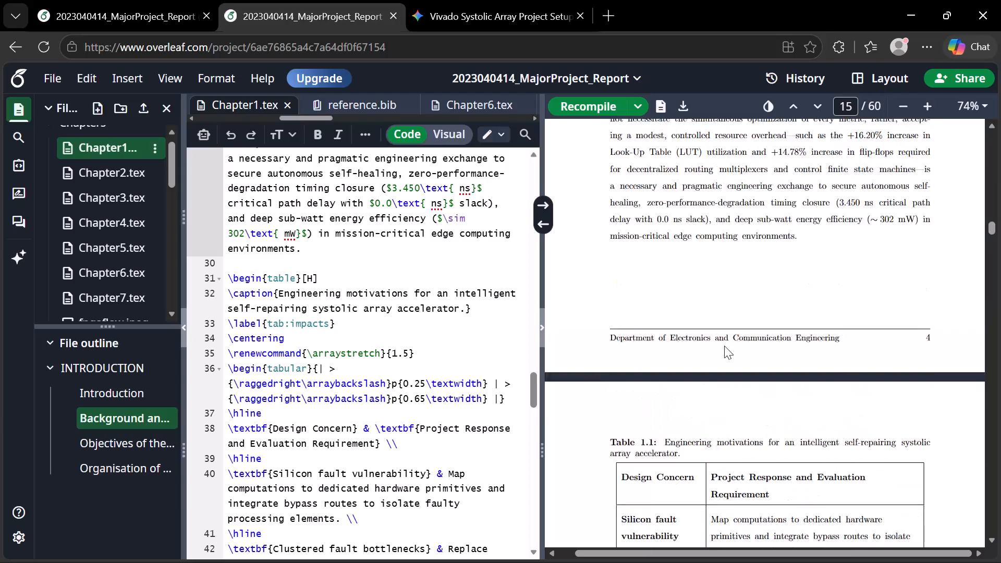
{"action": "scroll", "coordinate": [724, 346], "scroll_direction": "up", "scroll_amount": 3}
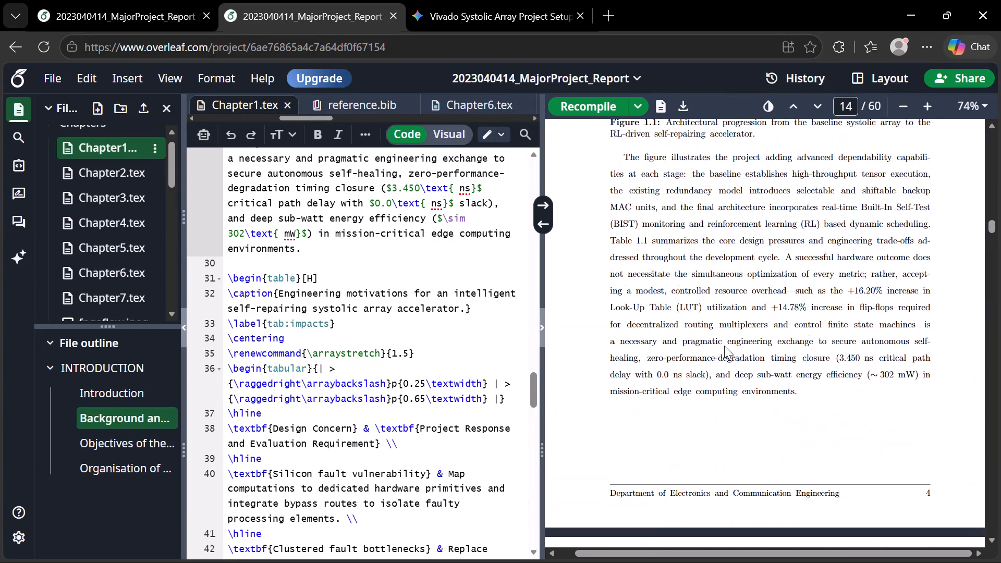
{"action": "scroll", "coordinate": [724, 346], "scroll_direction": "up", "scroll_amount": 1}
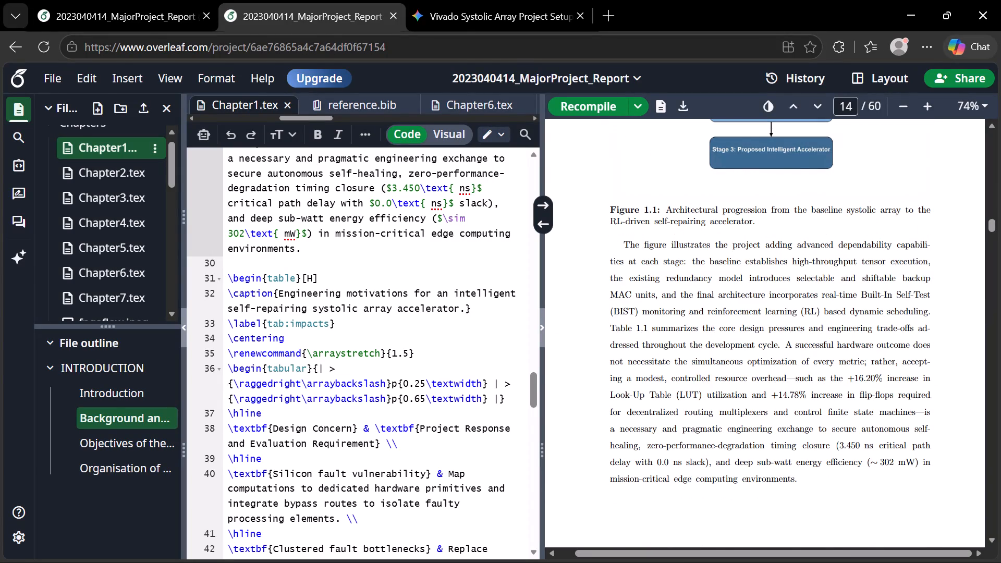
Start a new paragraph at "Table~\ref{tab:impacts} summarizes" in Chapter1.tex, separated from the figure description by a blank line.
{"action": "double_click", "coordinate": [611, 327]}
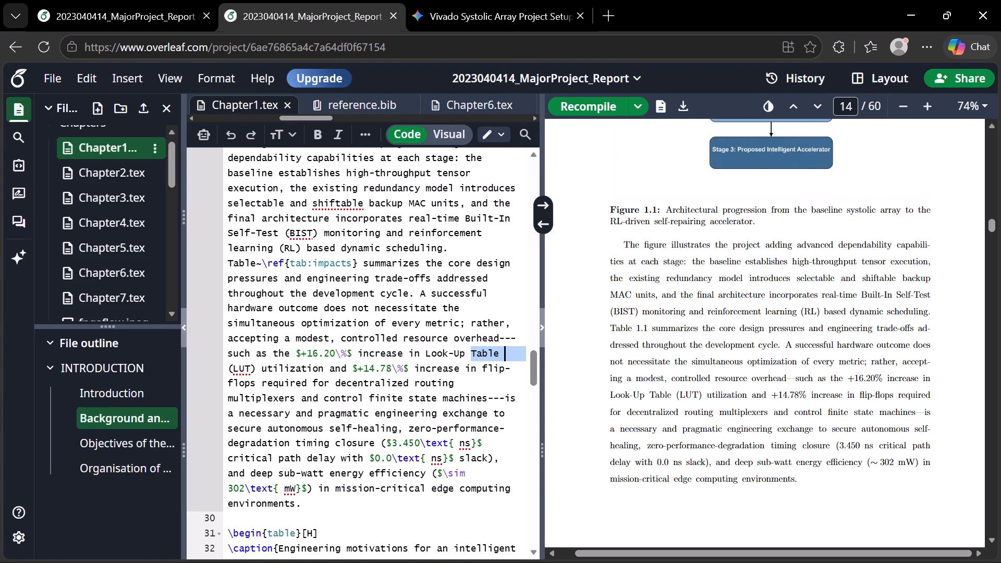
{"action": "left_click", "coordinate": [452, 319]}
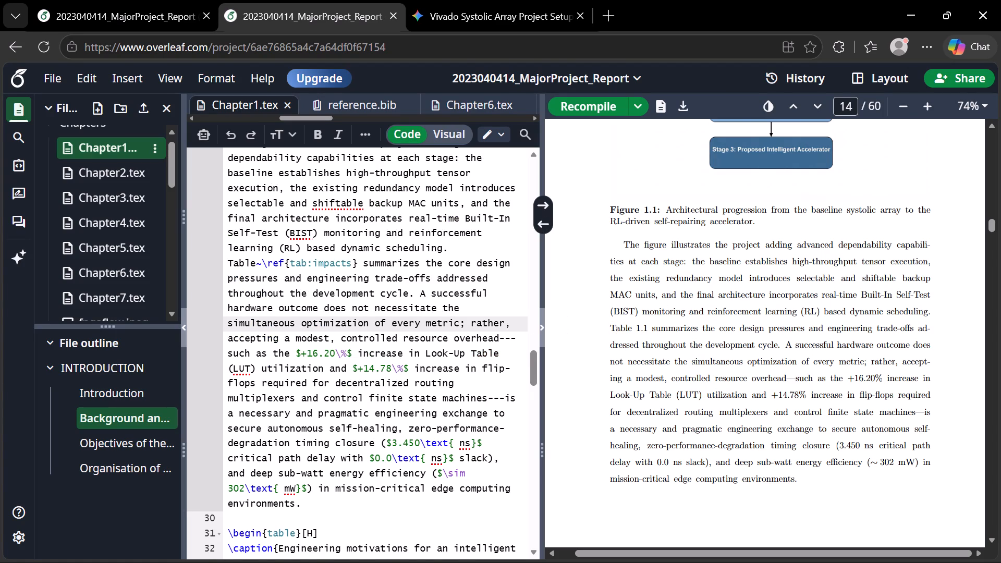
{"action": "left_click", "coordinate": [228, 260]}
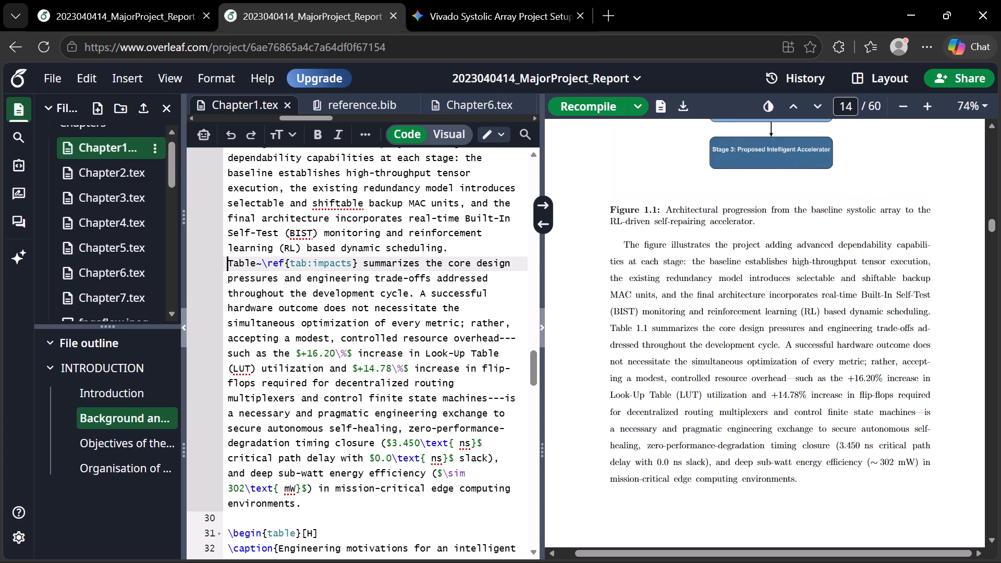
{"action": "left_click", "coordinate": [450, 249]}
{"action": "key", "text": "Return"}
{"action": "key", "text": "Return"}
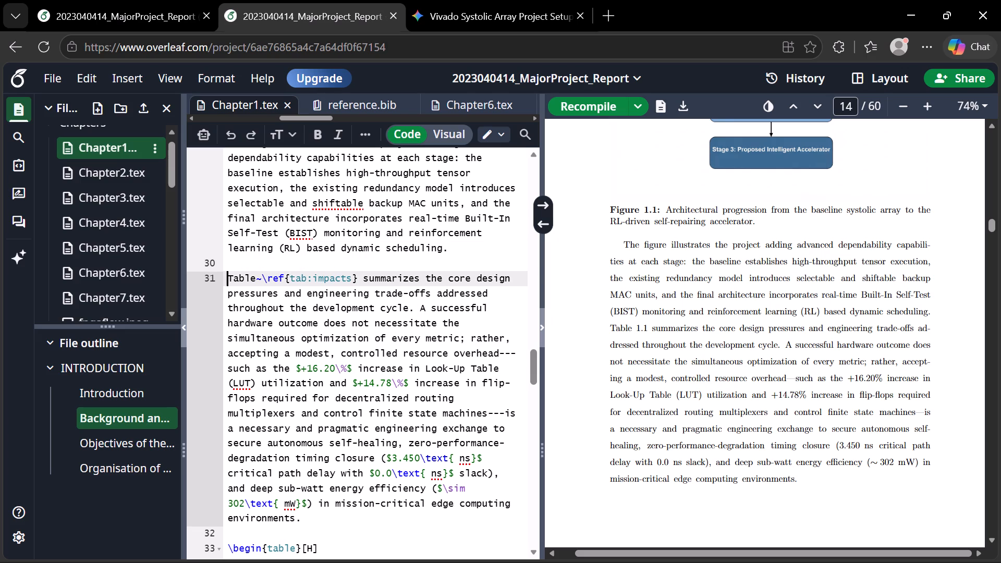
{"action": "left_click", "coordinate": [226, 275]}
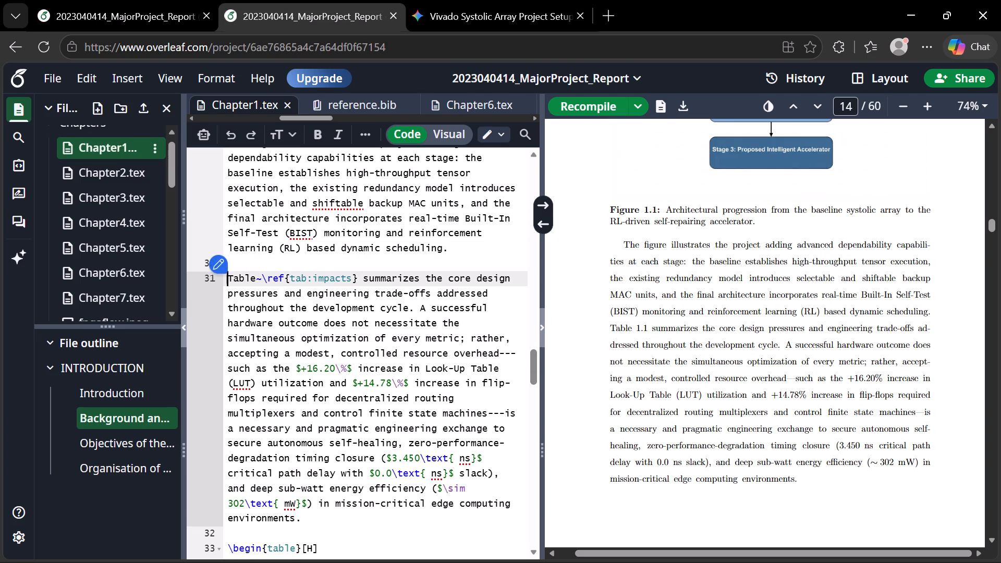
{"action": "left_click_drag", "start_coordinate": [226, 275], "coordinate": [435, 532]}
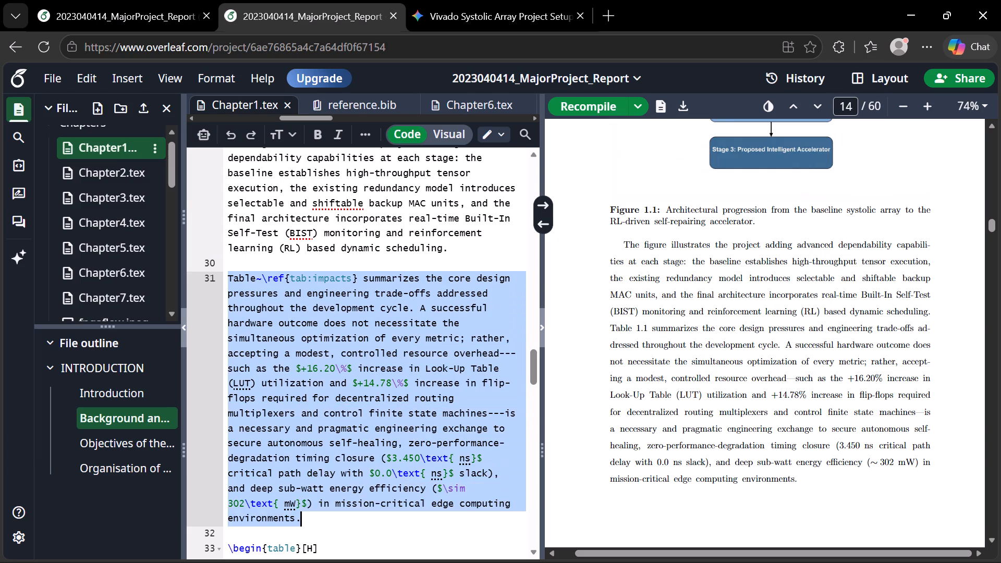
{"action": "left_click_drag", "start_coordinate": [435, 532], "coordinate": [340, 450]}
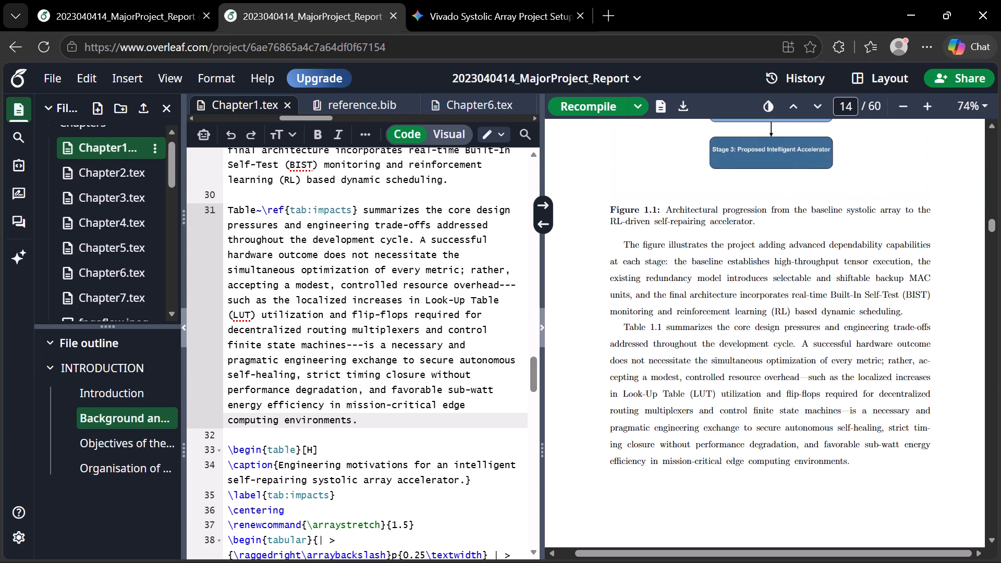
Join the two paragraphs of section 1.4, Organisation of the Report, into one, with a space before "Chapter 4 details".
{"action": "scroll", "coordinate": [782, 327], "scroll_direction": "down", "scroll_amount": 3}
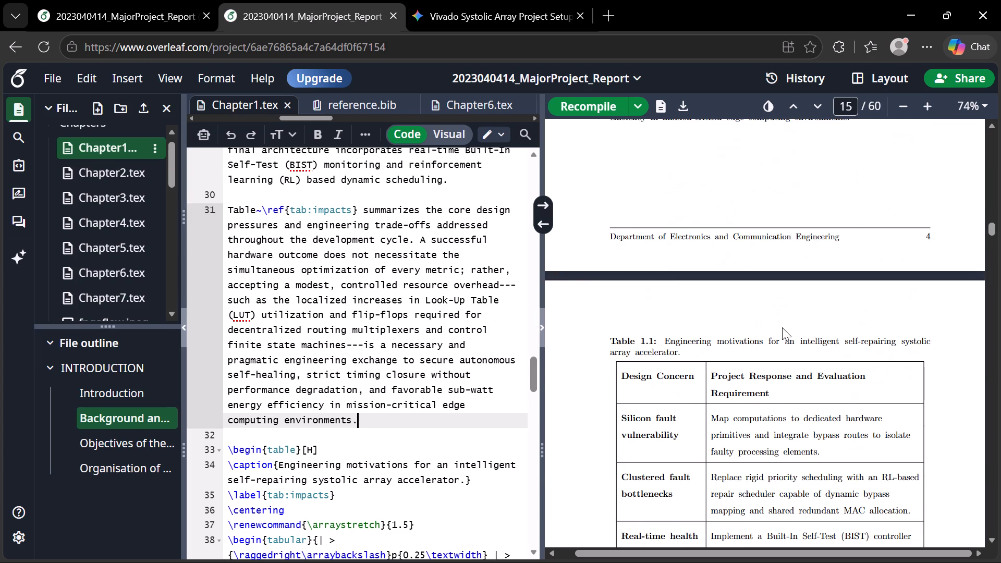
{"action": "scroll", "coordinate": [782, 327], "scroll_direction": "down", "scroll_amount": 4}
{"action": "scroll", "coordinate": [782, 327], "scroll_direction": "left", "scroll_amount": 1}
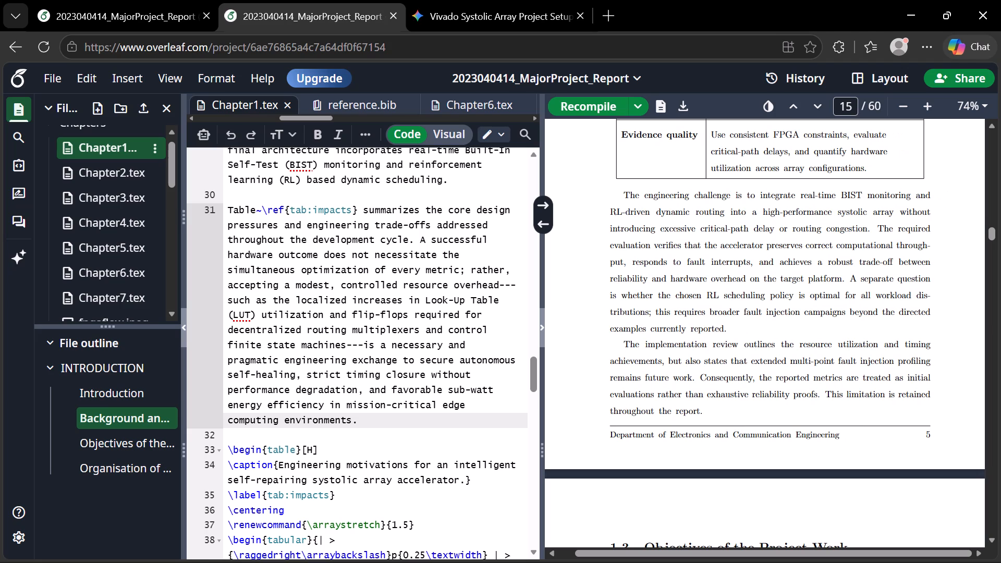
{"action": "scroll", "coordinate": [628, 343], "scroll_direction": "down", "scroll_amount": 4}
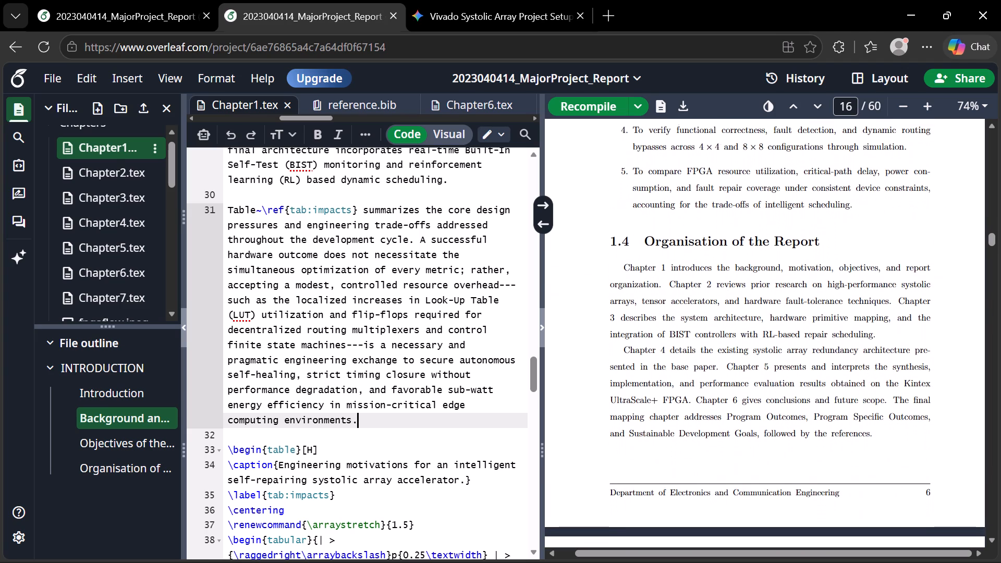
{"action": "scroll", "coordinate": [628, 343], "scroll_direction": "down", "scroll_amount": 1}
{"action": "double_click", "coordinate": [627, 318]}
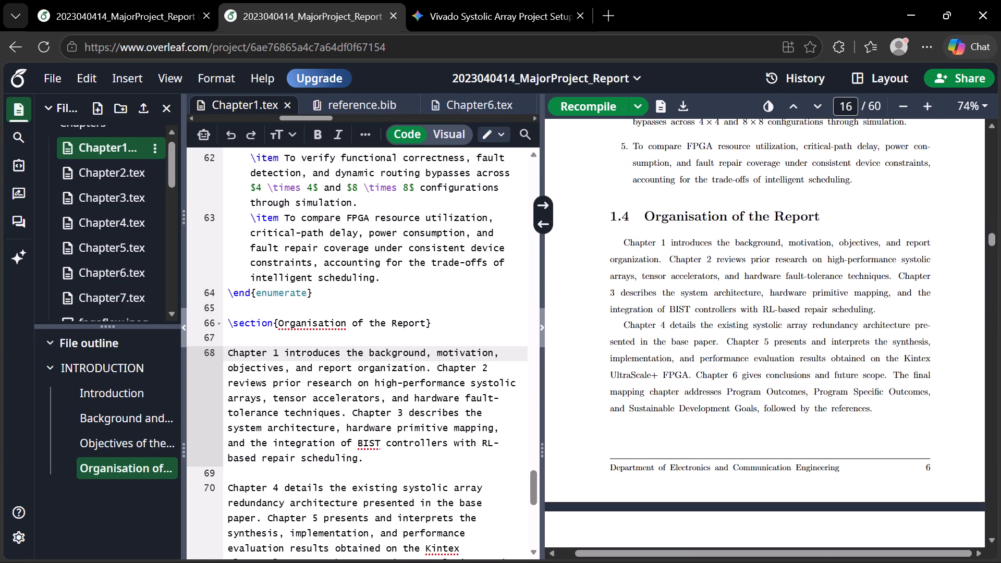
{"action": "left_click", "coordinate": [229, 488]}
{"action": "key", "text": "BackSpace"}
{"action": "key", "text": "BackSpace"}
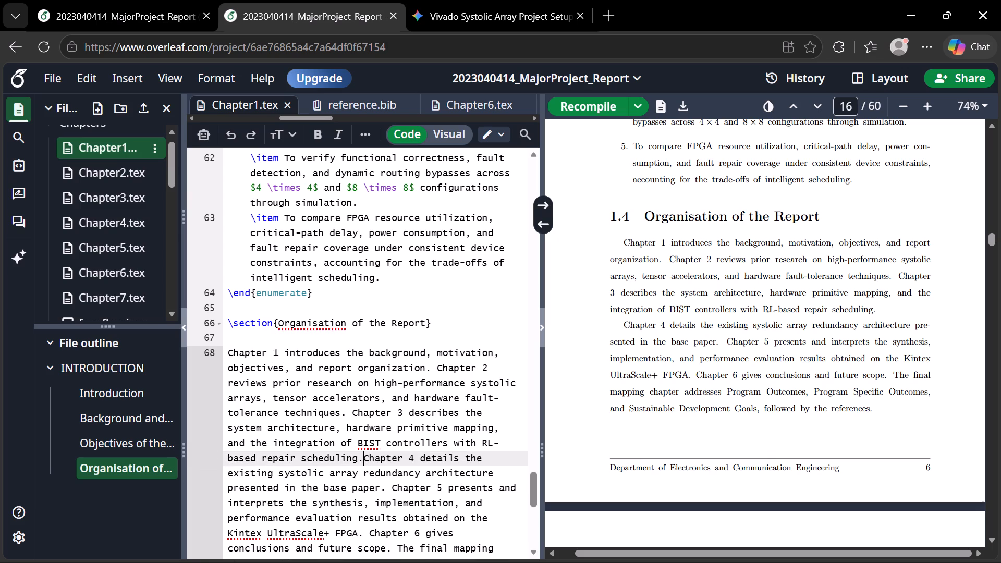
{"action": "key", "text": "space"}
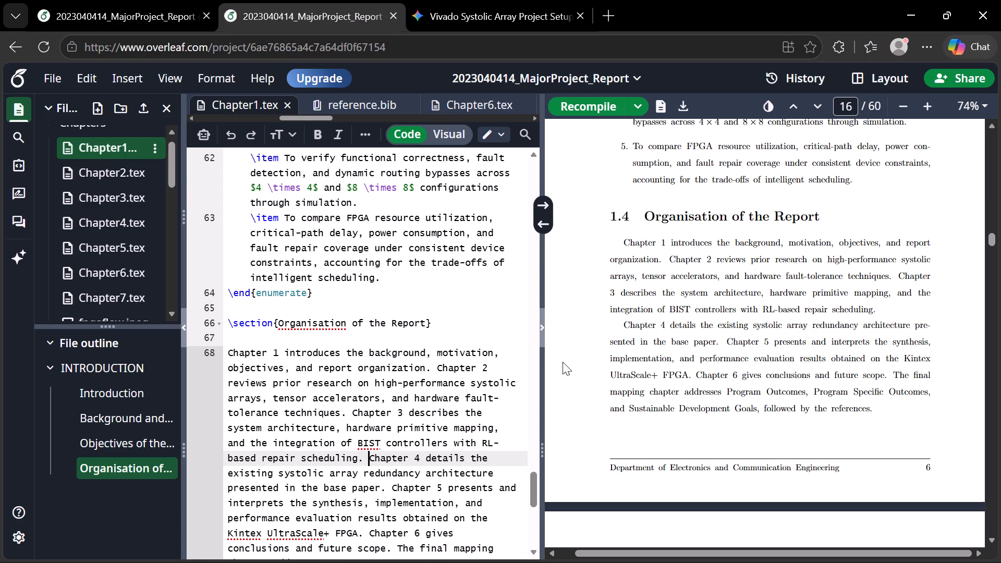
Review the compiled pages of Chapter 2, Literature Review, checking paragraph flow, tables and page fill up to the start of Chapter 3.
{"action": "scroll", "coordinate": [681, 422], "scroll_direction": "down", "scroll_amount": 4}
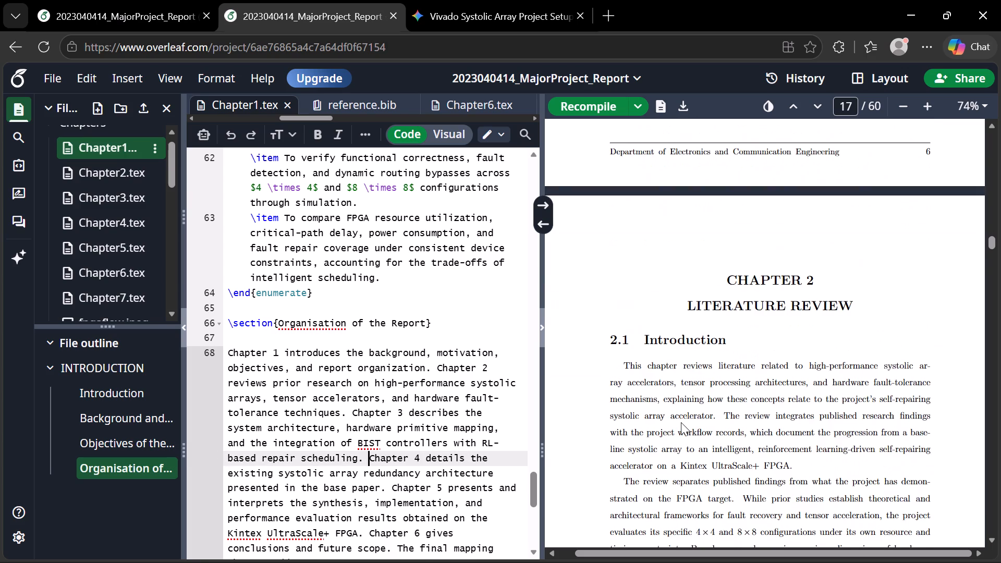
{"action": "scroll", "coordinate": [681, 422], "scroll_direction": "down", "scroll_amount": 3}
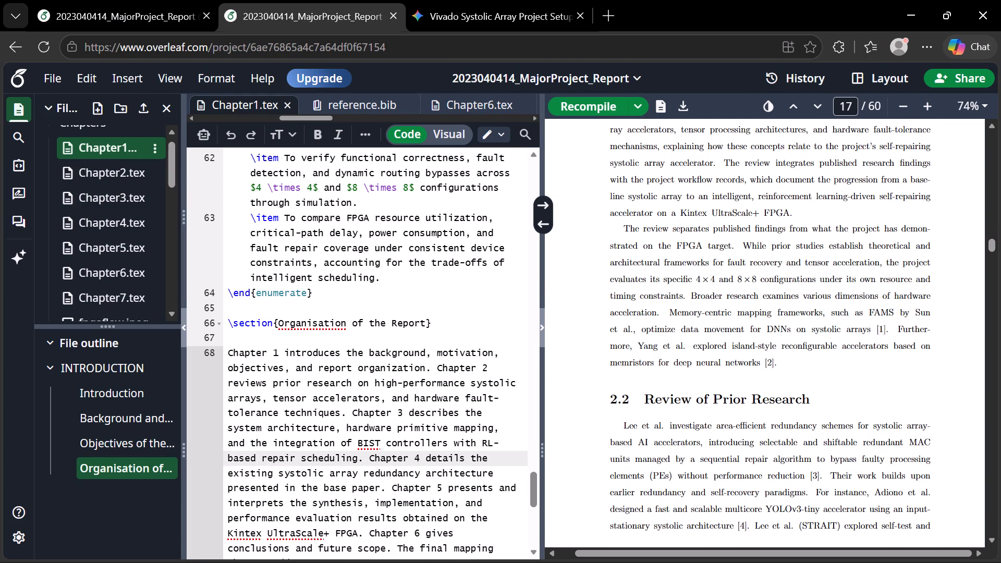
{"action": "scroll", "coordinate": [681, 422], "scroll_direction": "down", "scroll_amount": 3}
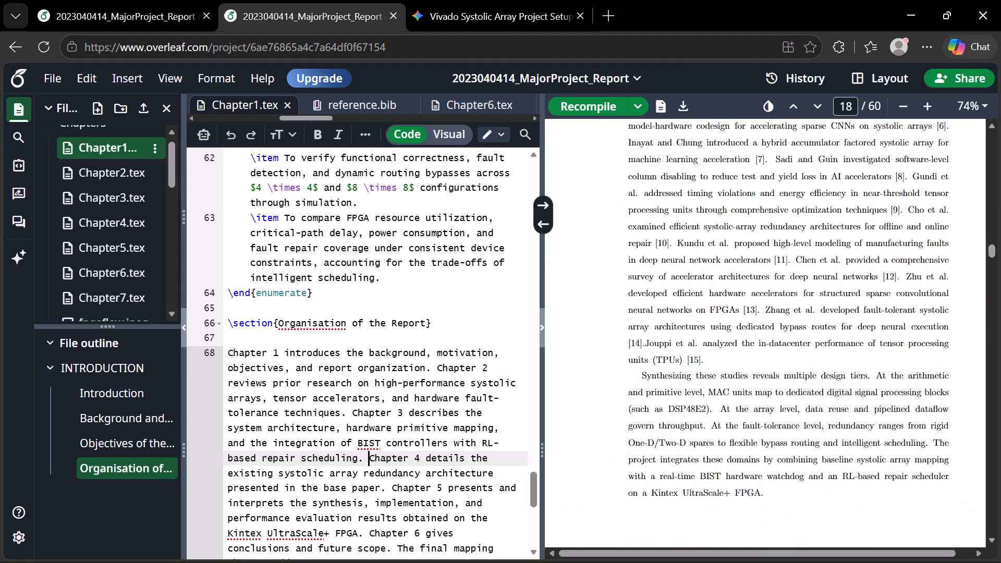
{"action": "scroll", "coordinate": [681, 422], "scroll_direction": "left", "scroll_amount": 1}
{"action": "scroll", "coordinate": [681, 422], "scroll_direction": "down", "scroll_amount": 1}
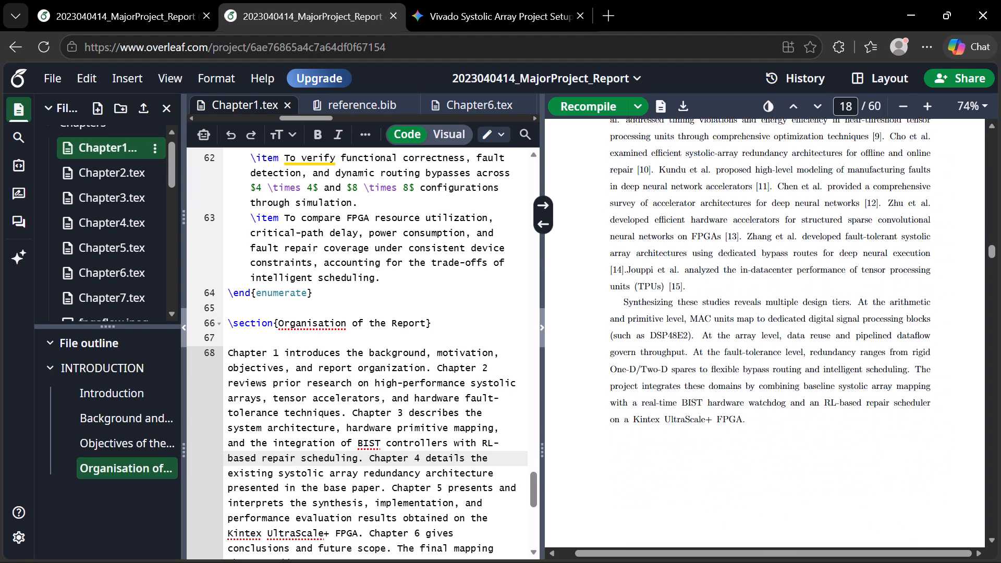
{"action": "scroll", "coordinate": [681, 422], "scroll_direction": "down", "scroll_amount": 5}
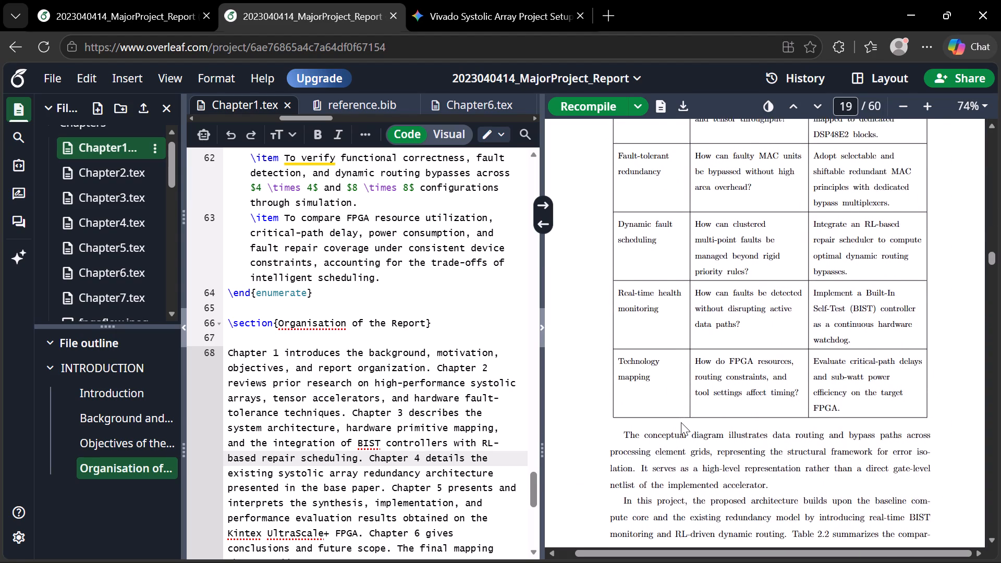
{"action": "scroll", "coordinate": [681, 422], "scroll_direction": "down", "scroll_amount": 1}
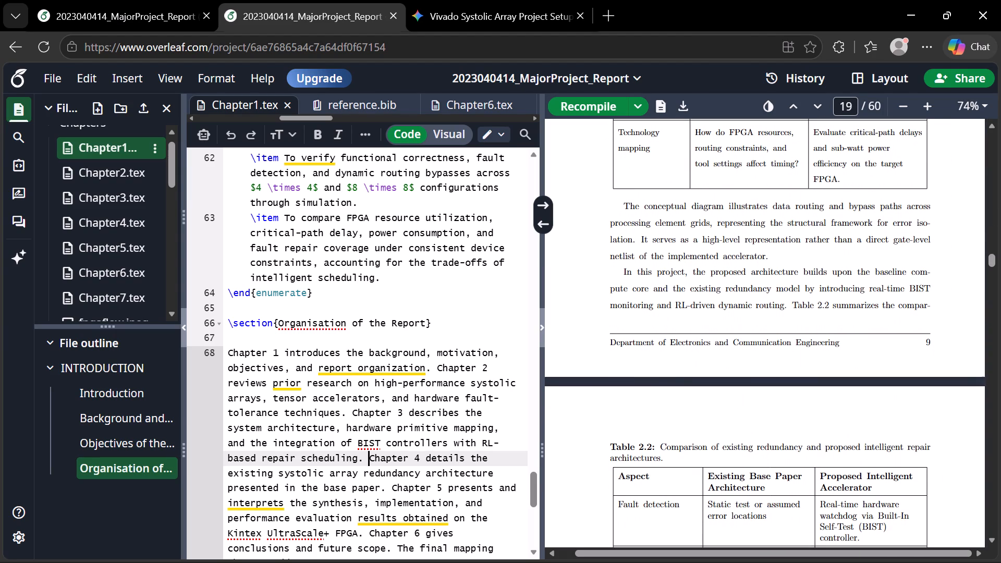
{"action": "scroll", "coordinate": [664, 388], "scroll_direction": "down", "scroll_amount": 3}
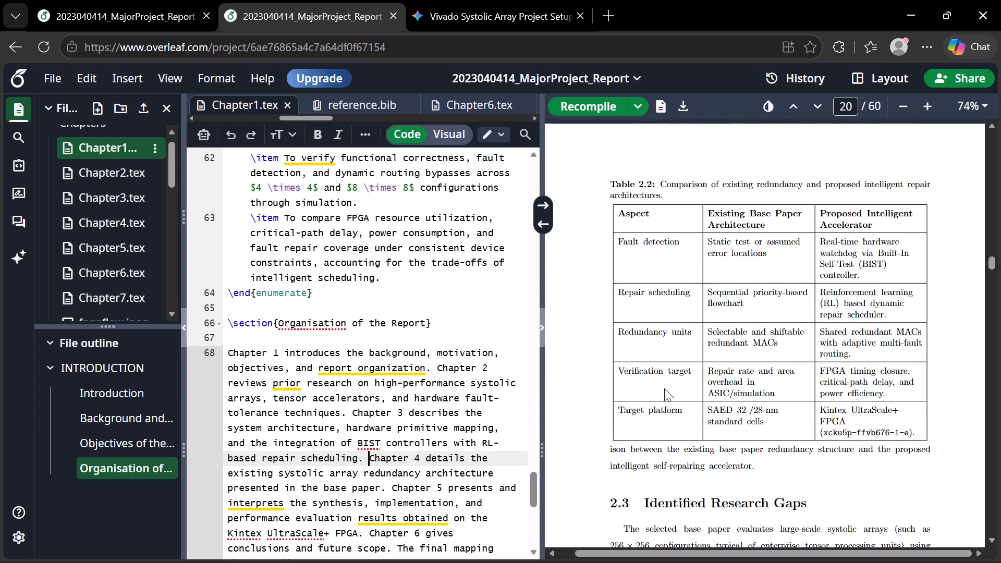
{"action": "scroll", "coordinate": [664, 388], "scroll_direction": "down", "scroll_amount": 4}
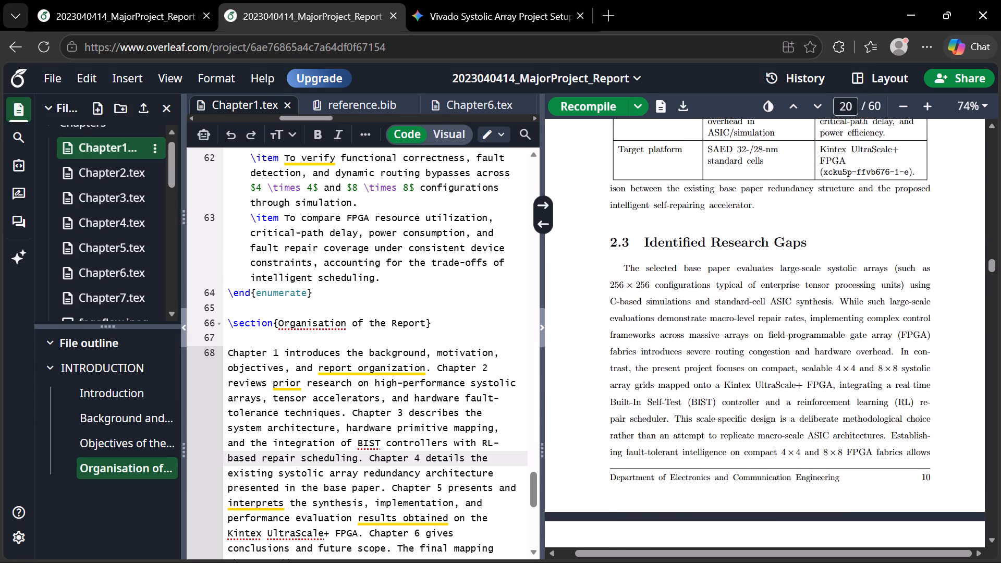
{"action": "scroll", "coordinate": [664, 388], "scroll_direction": "down", "scroll_amount": 4}
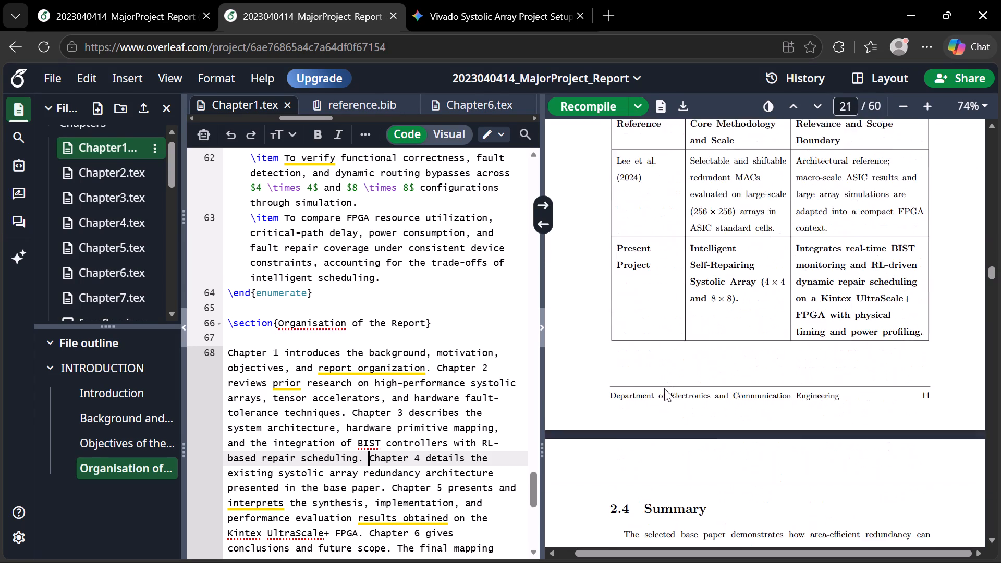
{"action": "scroll", "coordinate": [664, 388], "scroll_direction": "down", "scroll_amount": 4}
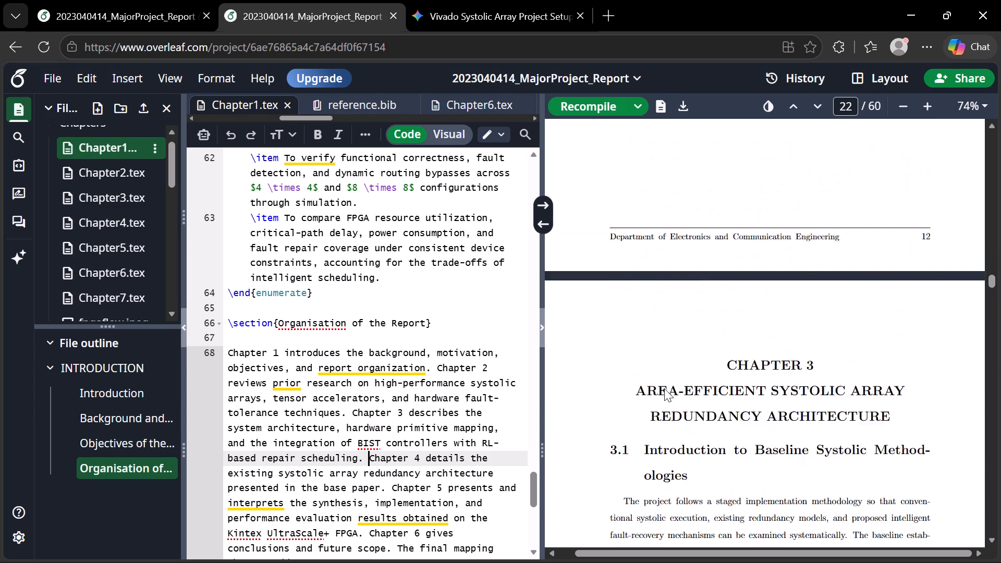
Review the compiled pages of Chapter 3 from section 3.1 through section 3.2, Redundancy and Repair Principles, checking paragraph breaks and layout.
{"action": "scroll", "coordinate": [664, 388], "scroll_direction": "down", "scroll_amount": 4}
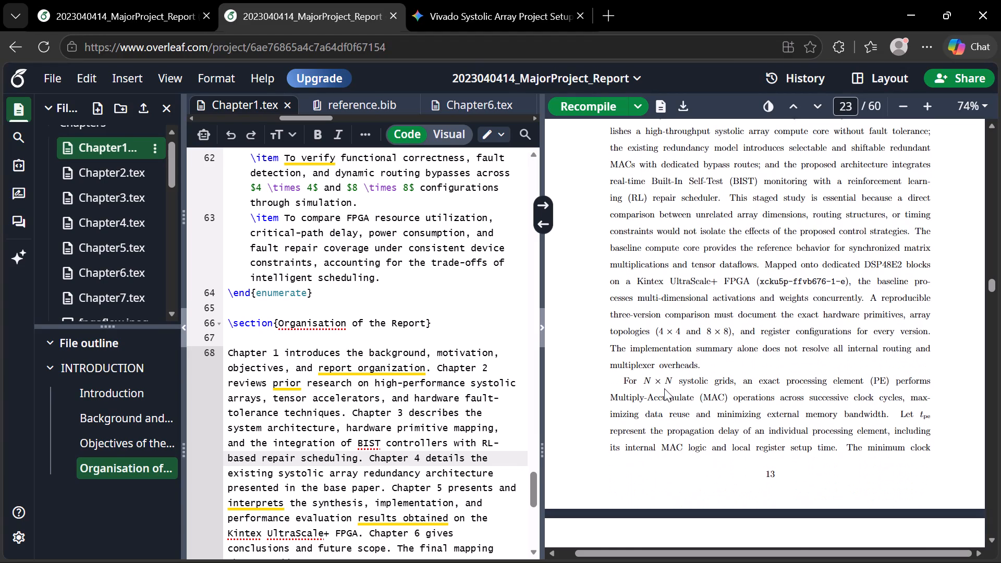
{"action": "scroll", "coordinate": [664, 388], "scroll_direction": "down", "scroll_amount": 6}
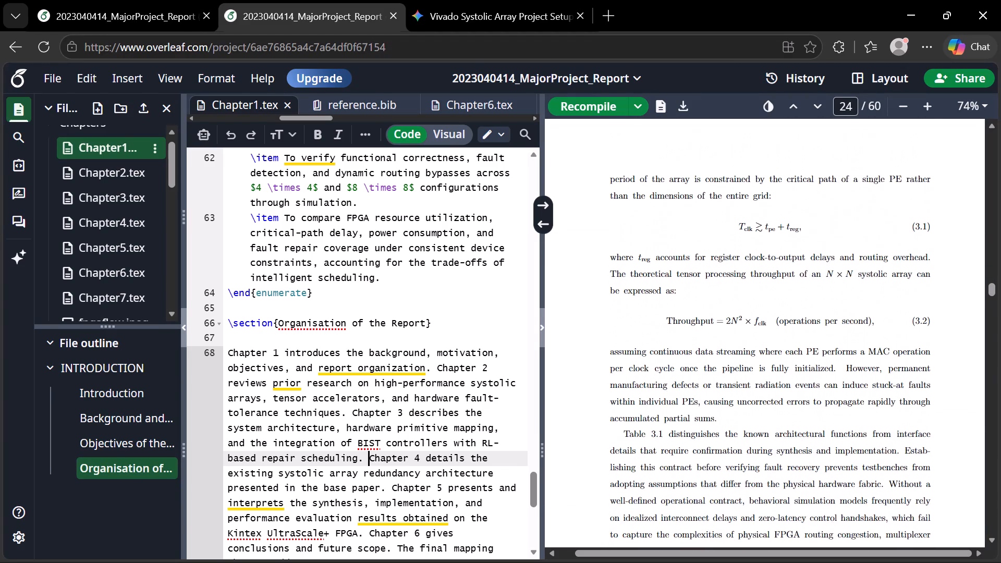
{"action": "scroll", "coordinate": [664, 388], "scroll_direction": "down", "scroll_amount": 3}
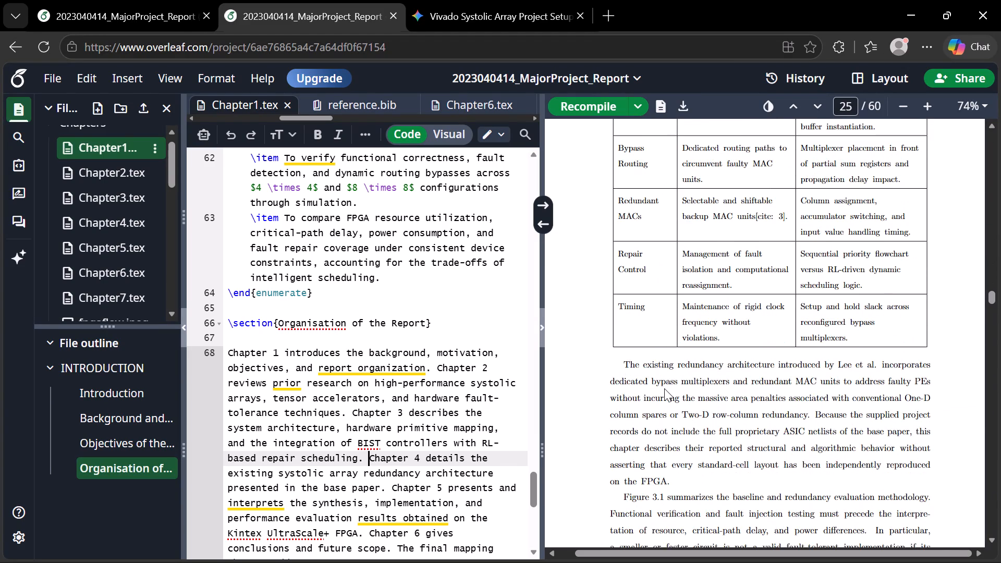
{"action": "scroll", "coordinate": [664, 388], "scroll_direction": "down", "scroll_amount": 5}
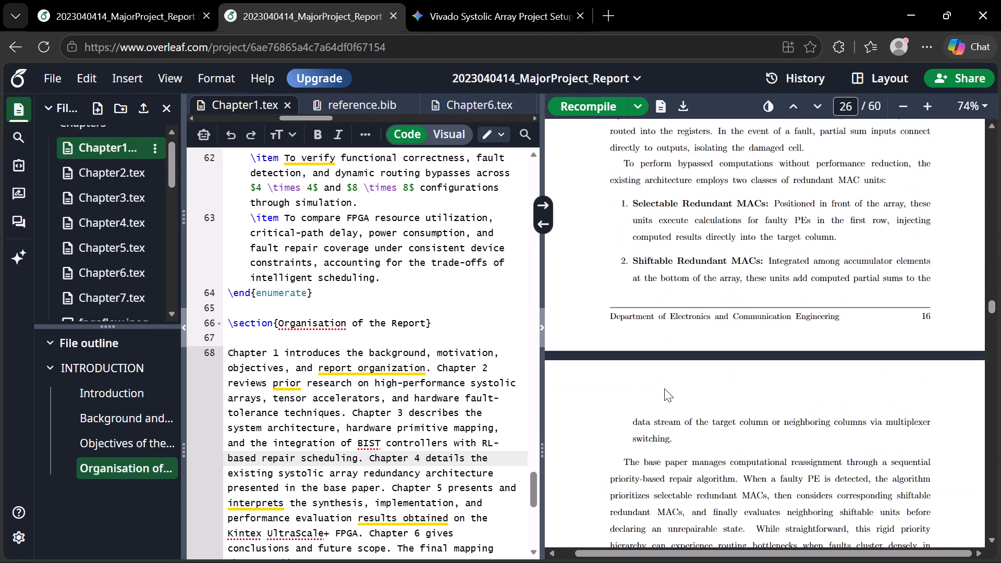
{"action": "scroll", "coordinate": [664, 388], "scroll_direction": "down", "scroll_amount": 1}
{"action": "scroll", "coordinate": [664, 388], "scroll_direction": "up", "scroll_amount": 3}
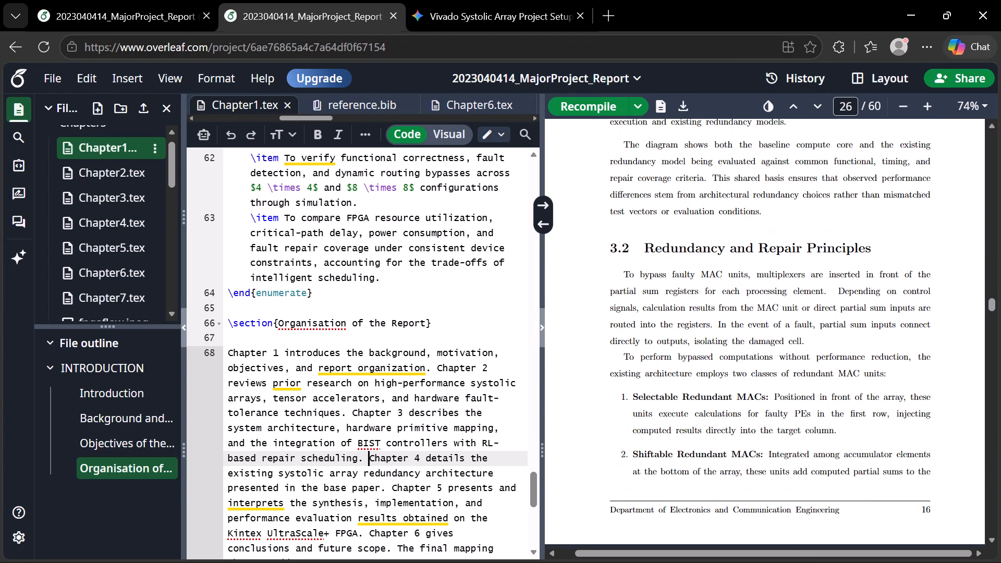
In Chapter3.tex, join section 3.2's first two paragraphs into one, with a space before "To perform bypassed computations", and recompile the report.
{"action": "double_click", "coordinate": [626, 355]}
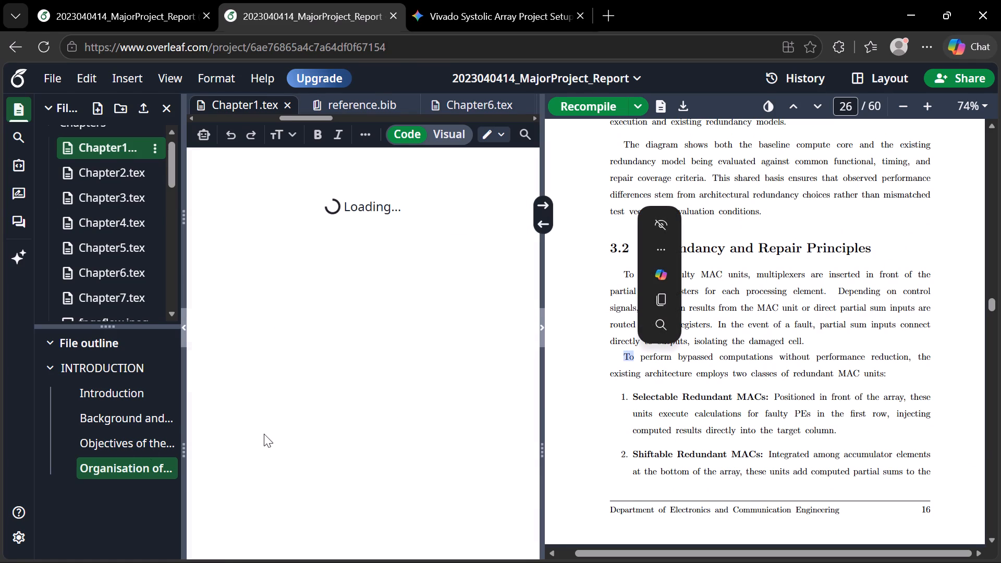
{"action": "left_click", "coordinate": [231, 351]}
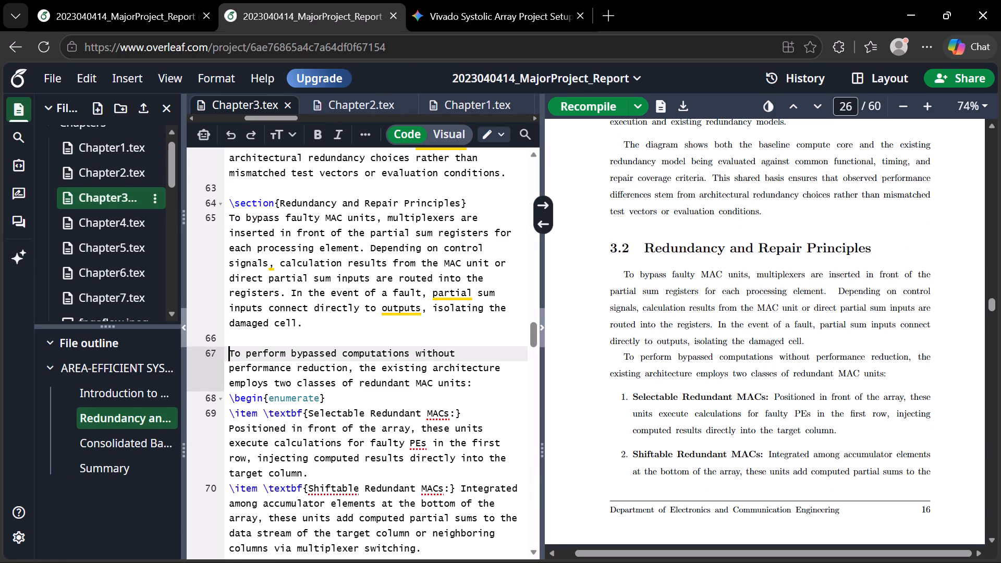
{"action": "key", "text": "BackSpace"}
{"action": "key", "text": "BackSpace"}
{"action": "key", "text": "space"}
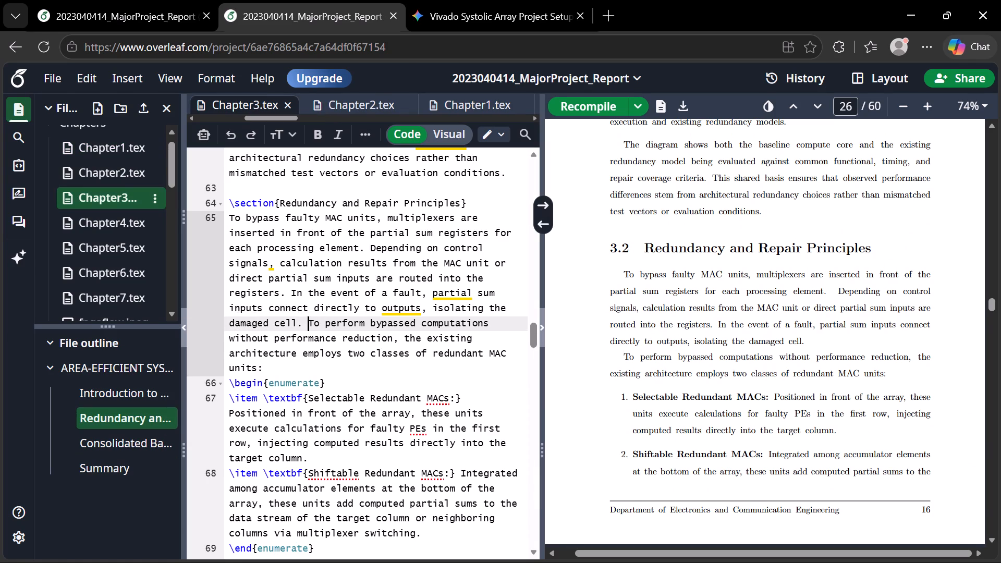
{"action": "key", "text": "ctrl+s"}
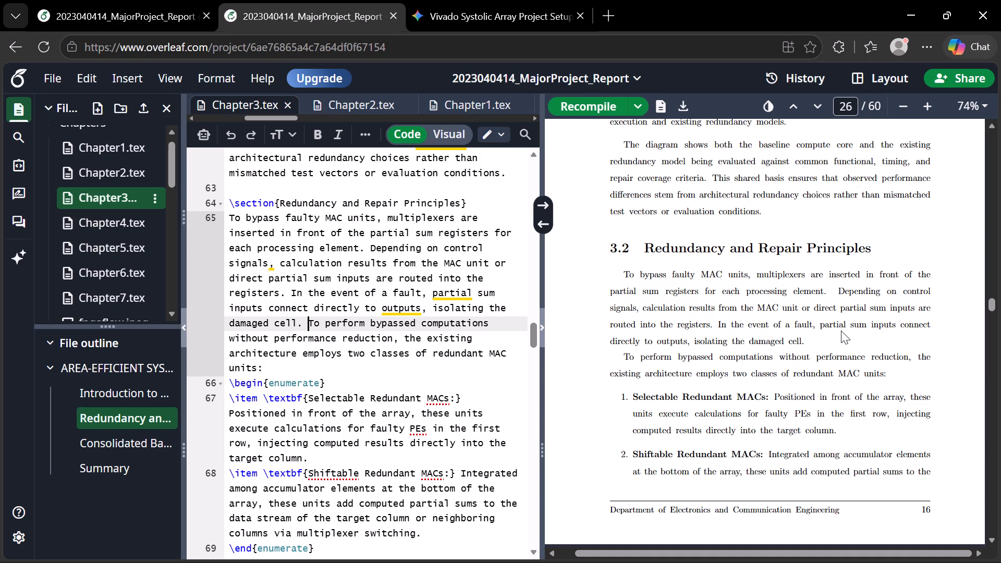
Review the rest of Chapter 3's compiled pages, from the redundant MAC list through section 3.3, checking paragraphs, tables and page fill.
{"action": "scroll", "coordinate": [751, 366], "scroll_direction": "down", "scroll_amount": 1}
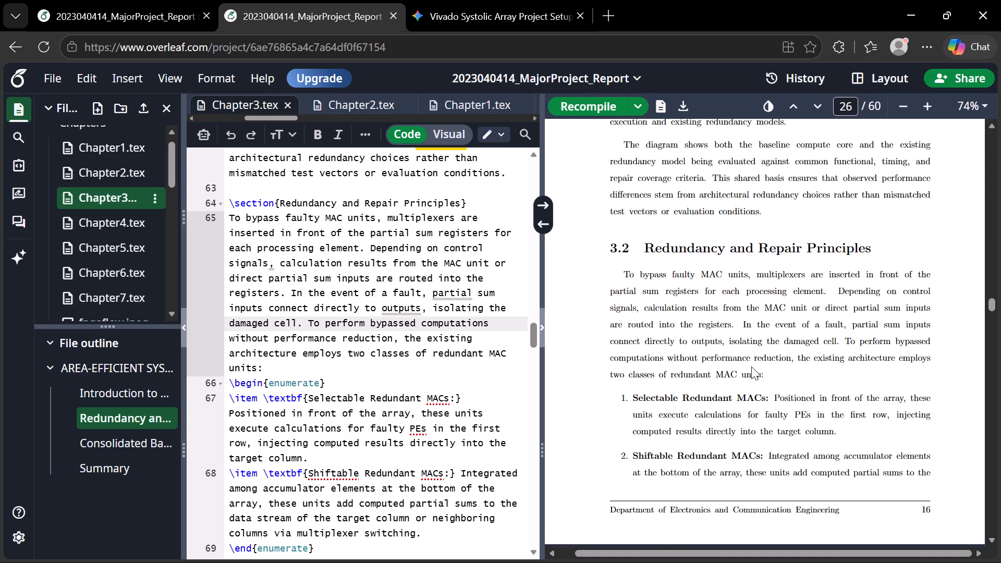
{"action": "scroll", "coordinate": [751, 366], "scroll_direction": "down", "scroll_amount": 3}
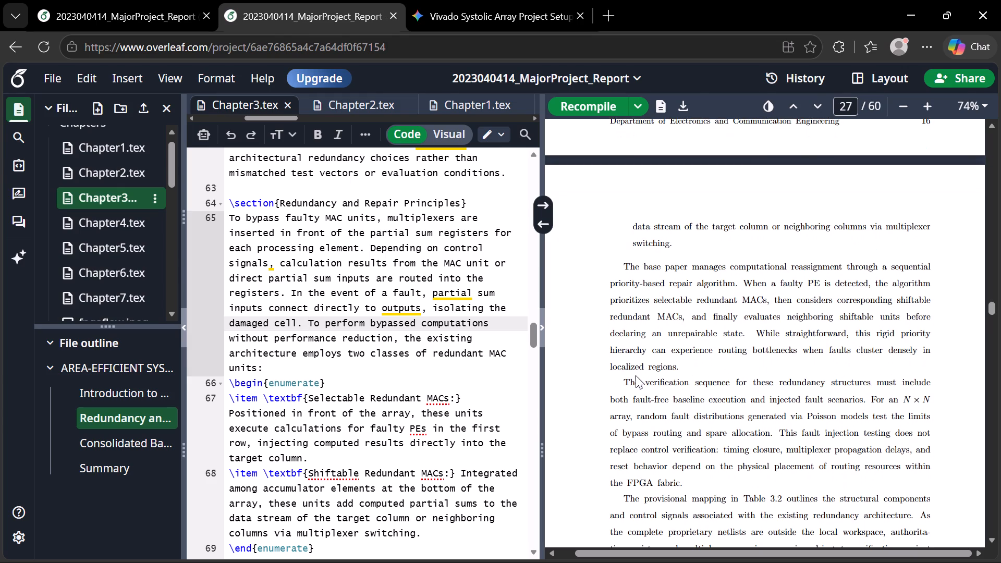
{"action": "scroll", "coordinate": [733, 410], "scroll_direction": "down", "scroll_amount": 2}
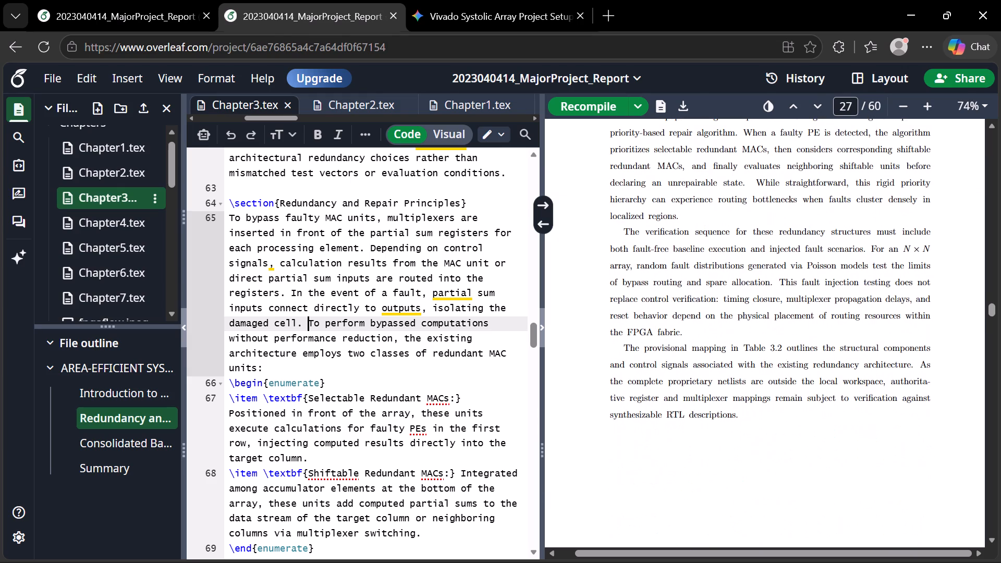
{"action": "scroll", "coordinate": [733, 410], "scroll_direction": "down", "scroll_amount": 6}
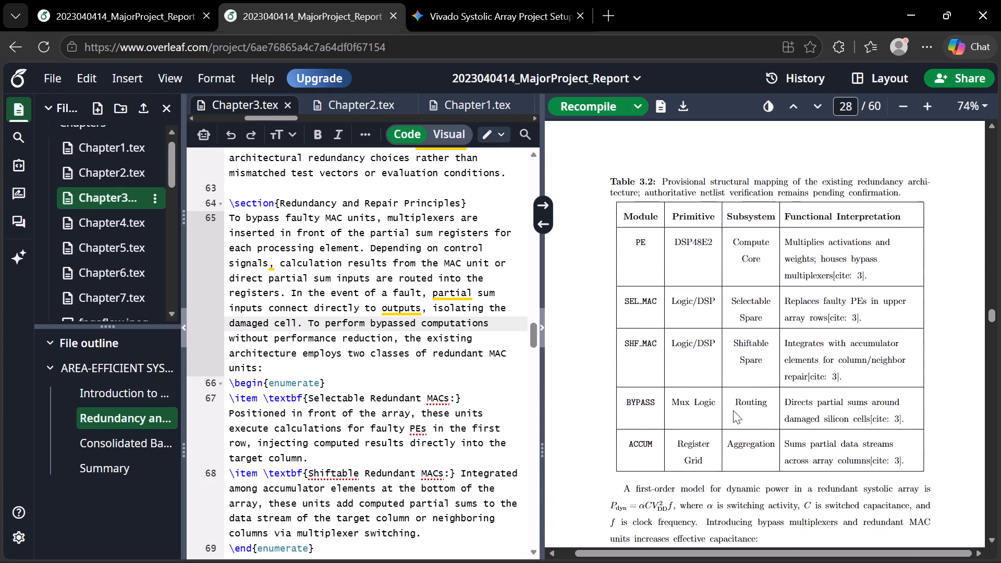
{"action": "scroll", "coordinate": [733, 410], "scroll_direction": "down", "scroll_amount": 3}
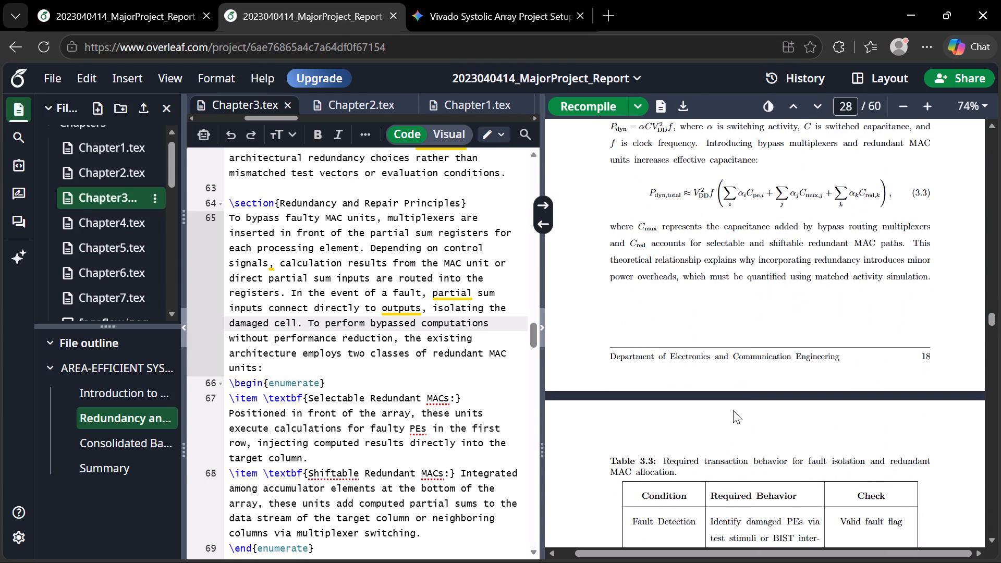
{"action": "scroll", "coordinate": [733, 410], "scroll_direction": "down", "scroll_amount": 5}
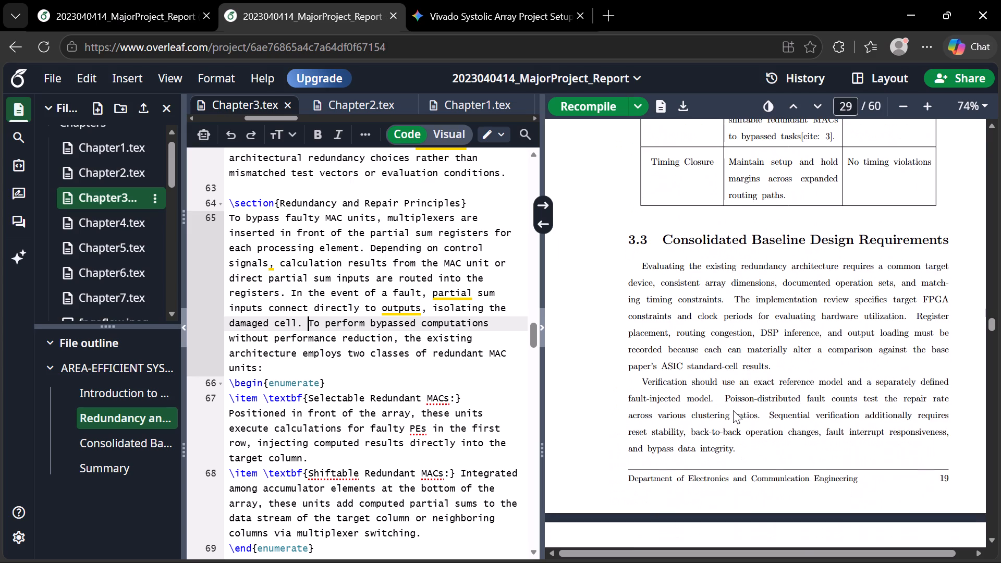
{"action": "left_click", "coordinate": [733, 410]}
{"action": "scroll", "coordinate": [733, 410], "scroll_direction": "down", "scroll_amount": 4}
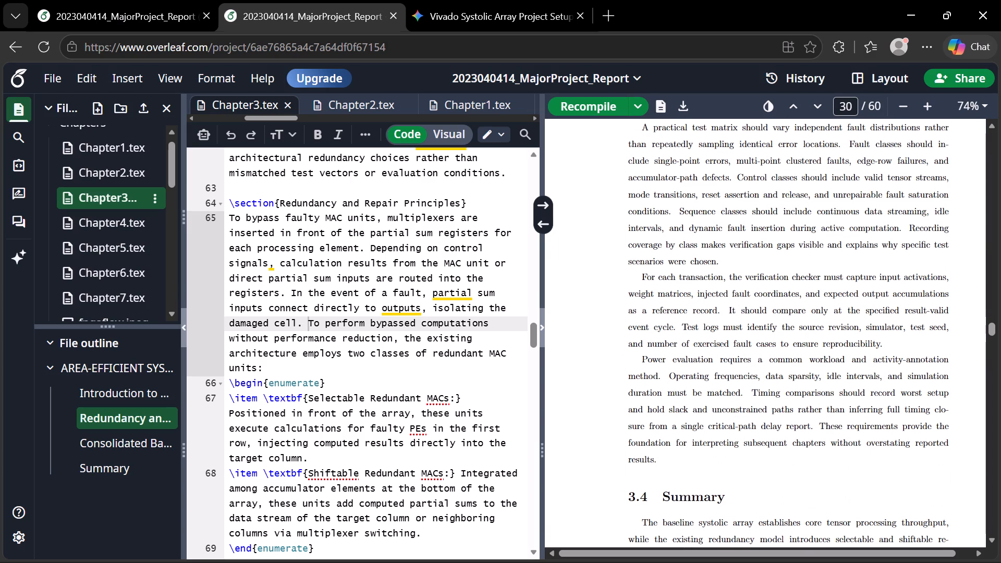
Merge section 3.3's last three paragraphs into one by removing the breaks before "For each transaction" and "Power evaluation requires", and recompile the report.
{"action": "double_click", "coordinate": [645, 276]}
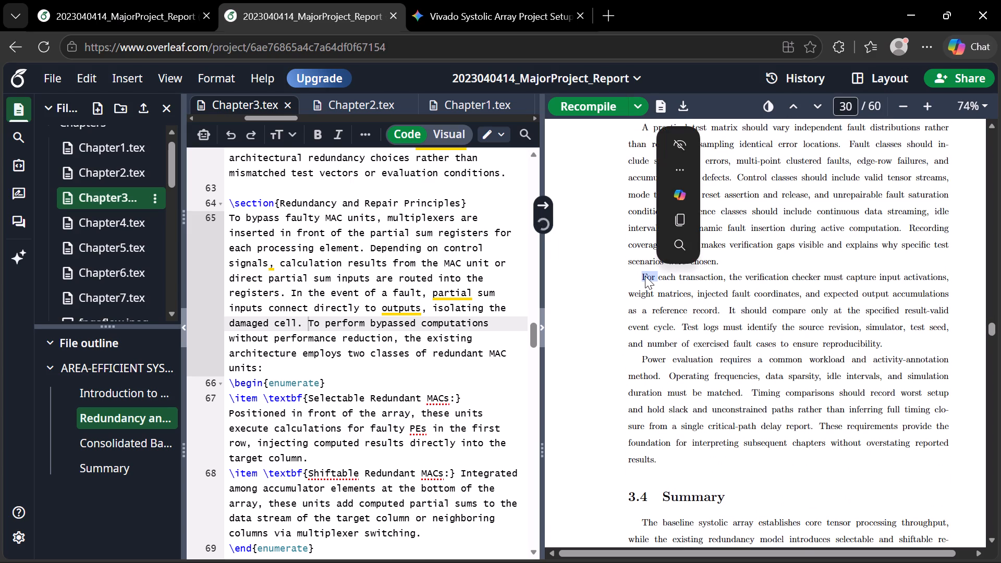
{"action": "left_click", "coordinate": [227, 359]}
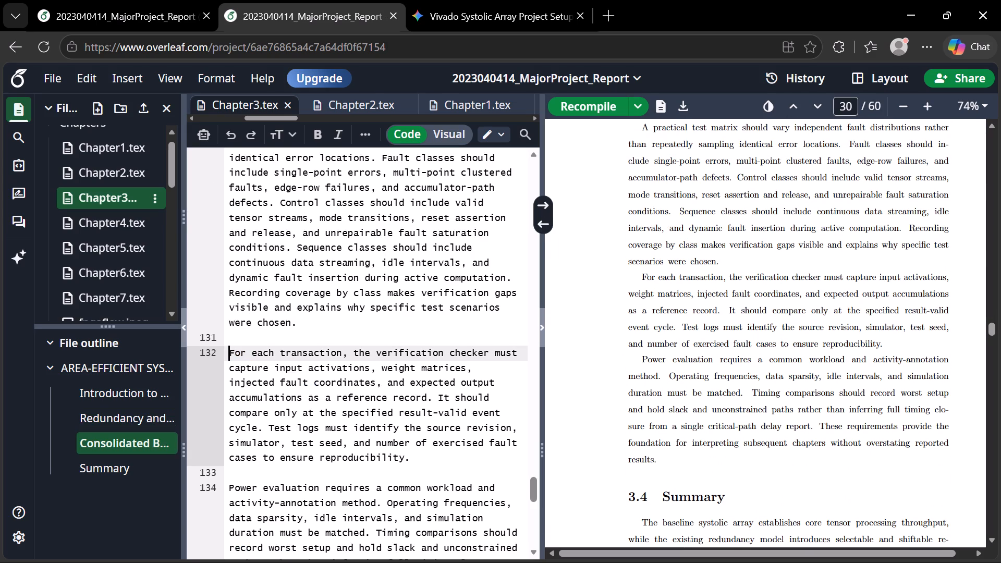
{"action": "key", "text": "BackSpace"}
{"action": "key", "text": "BackSpace"}
{"action": "key", "text": "n"}
{"action": "key", "text": "BackSpace"}
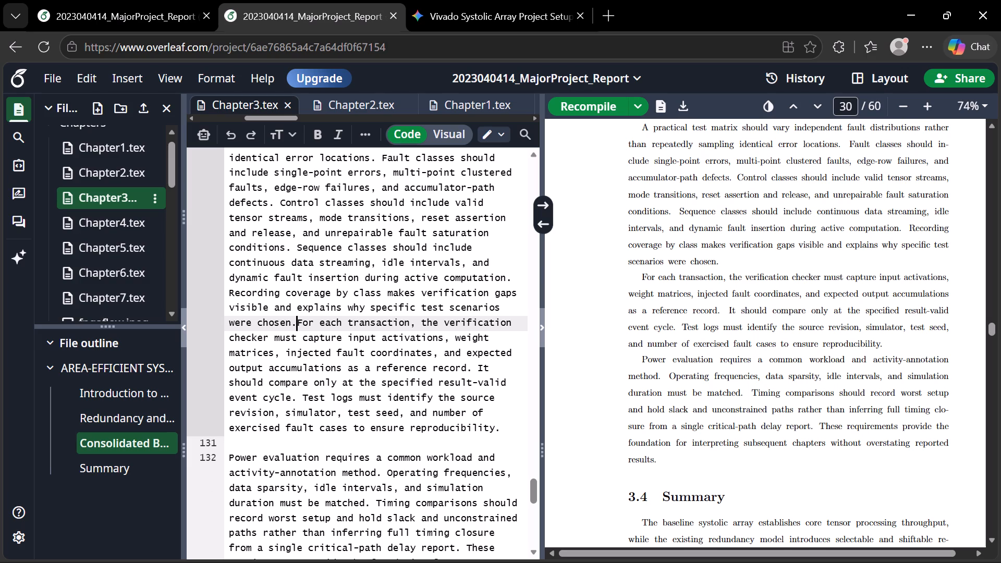
{"action": "key", "text": "space"}
{"action": "scroll", "coordinate": [652, 323], "scroll_direction": "down", "scroll_amount": 1}
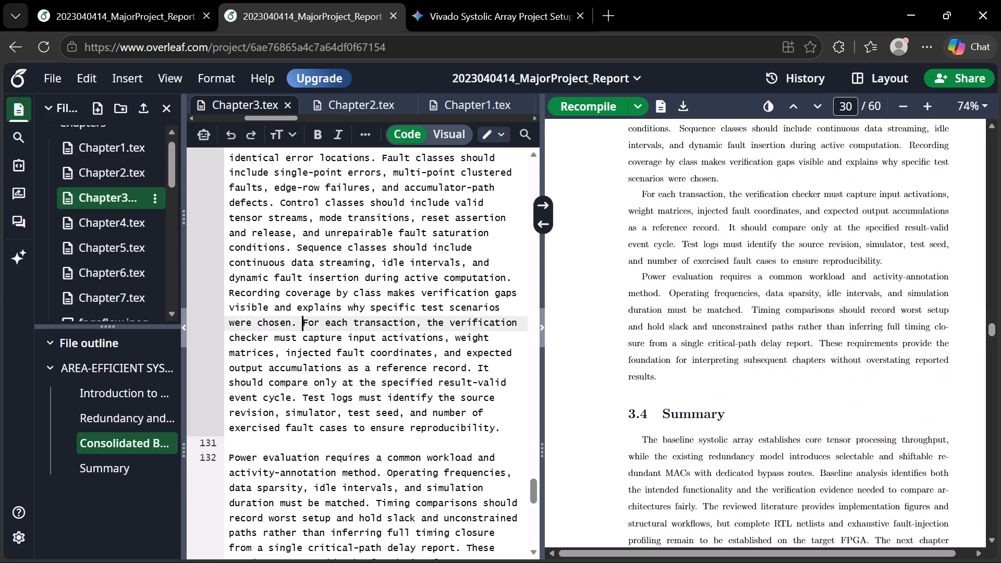
{"action": "scroll", "coordinate": [298, 452], "scroll_direction": "down", "scroll_amount": 1}
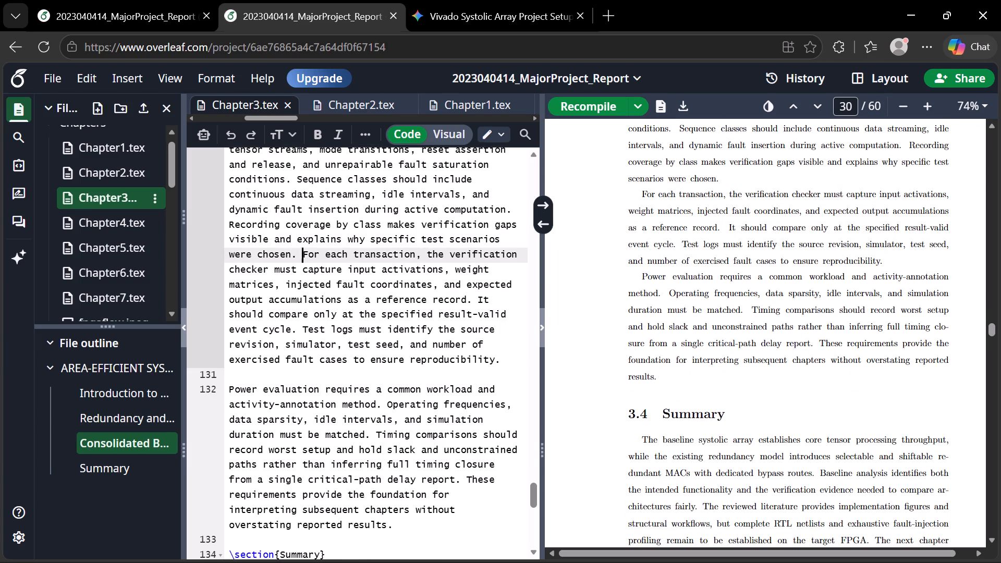
{"action": "left_click", "coordinate": [229, 386]}
{"action": "key", "text": "BackSpace"}
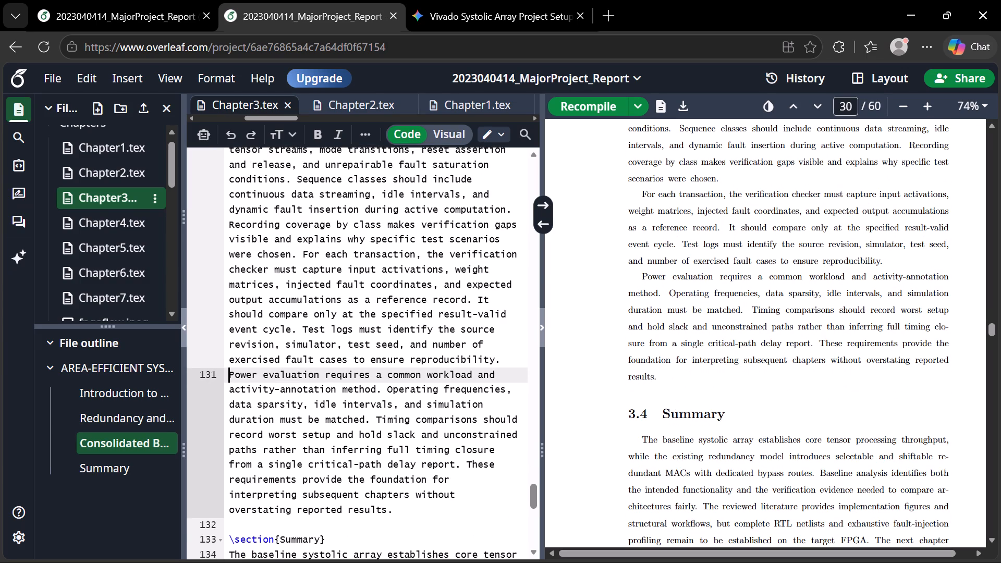
{"action": "key", "text": "ctrl+s"}
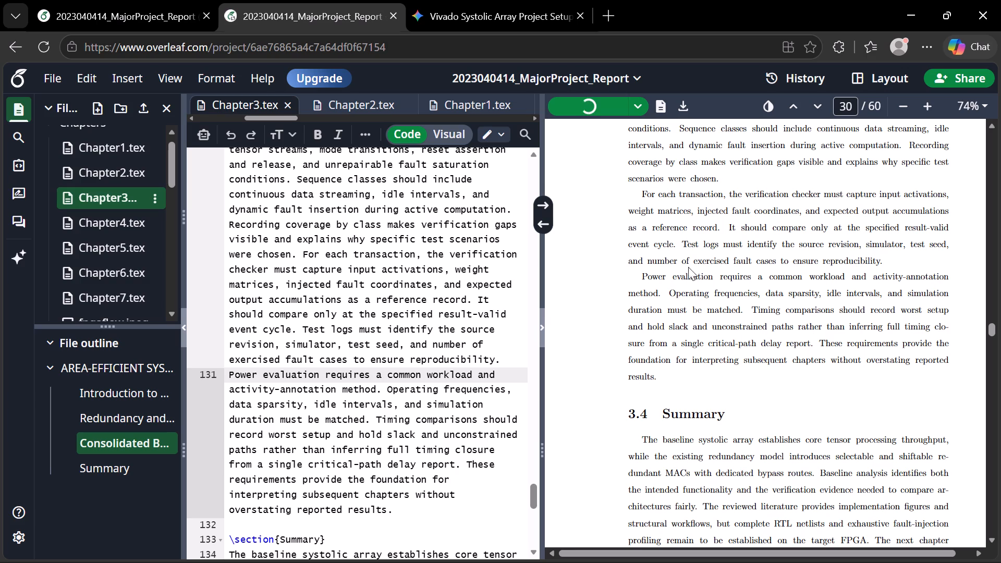
Review the compiled pages of Chapter 4, from section 4.1 through the 4.6 Summary, checking paragraphs, figures, tables and page fill.
{"action": "scroll", "coordinate": [701, 276], "scroll_direction": "left", "scroll_amount": 1}
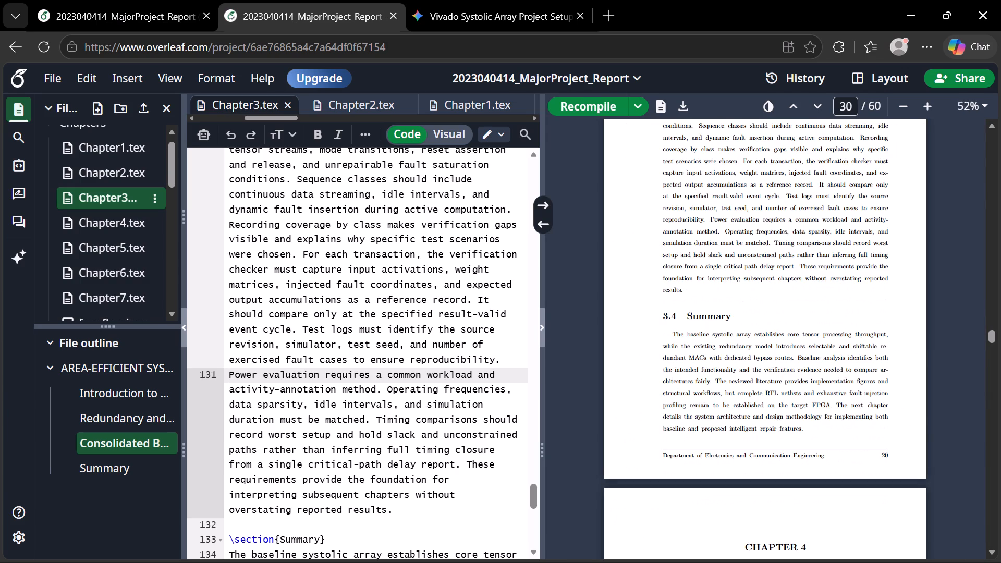
{"action": "scroll", "coordinate": [701, 276], "scroll_direction": "down", "scroll_amount": 3}
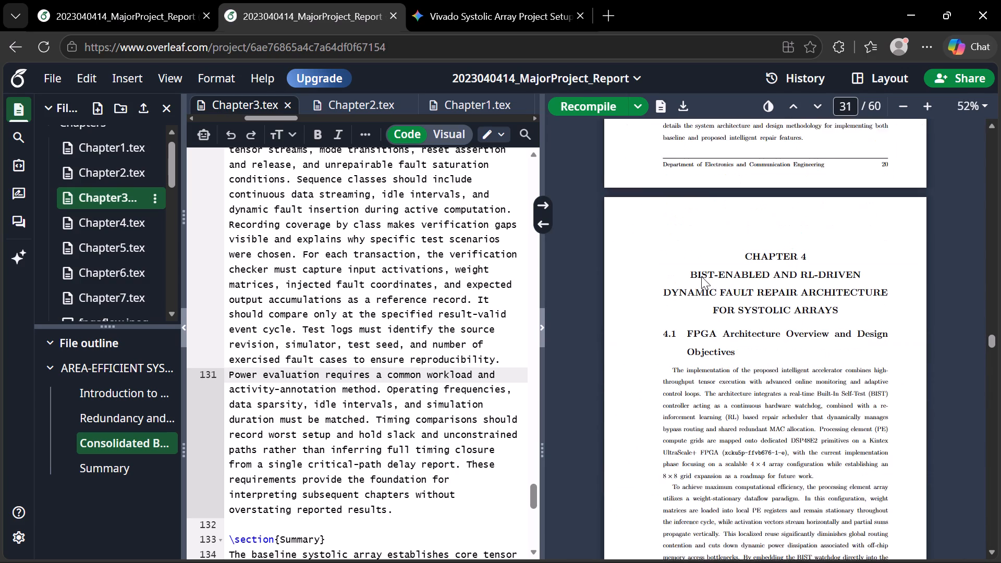
{"action": "scroll", "coordinate": [701, 276], "scroll_direction": "down", "scroll_amount": 3}
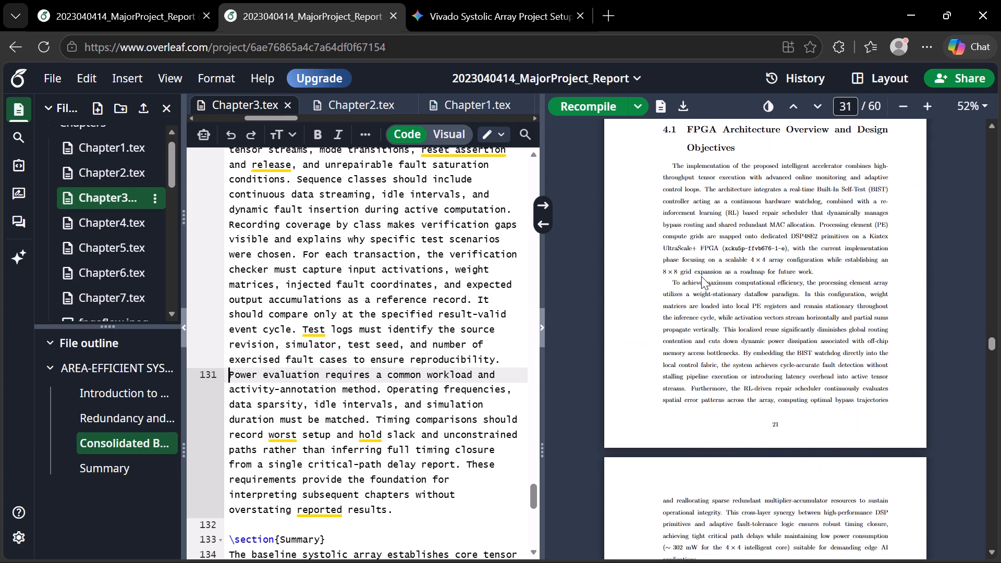
{"action": "scroll", "coordinate": [701, 276], "scroll_direction": "down", "scroll_amount": 4}
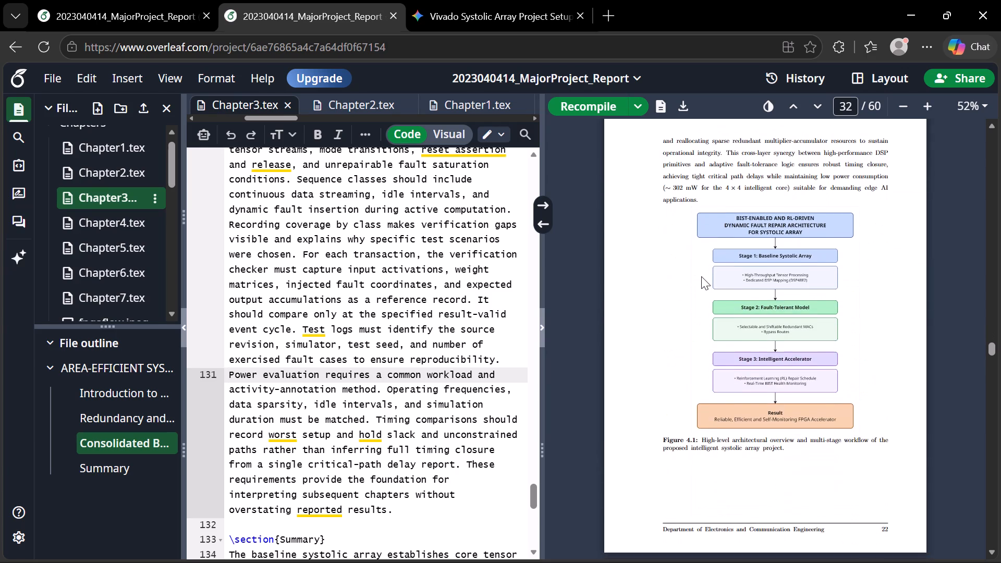
{"action": "scroll", "coordinate": [701, 276], "scroll_direction": "down", "scroll_amount": 5}
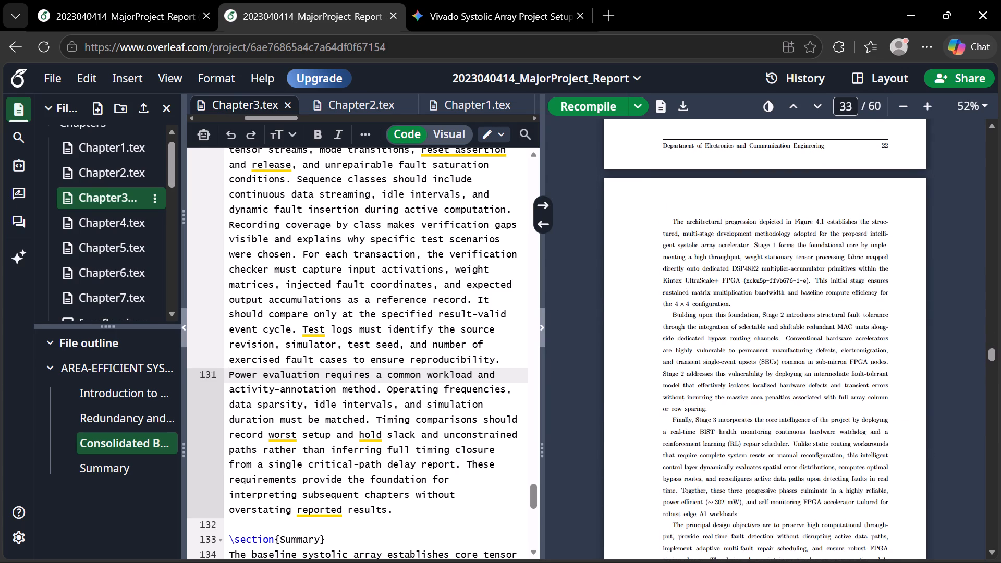
{"action": "scroll", "coordinate": [701, 276], "scroll_direction": "down", "scroll_amount": 6}
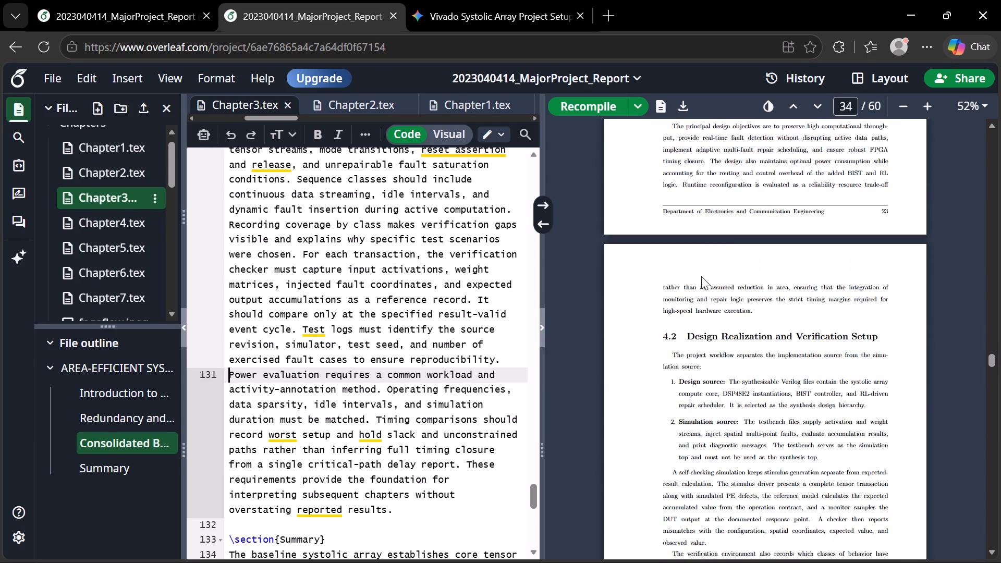
{"action": "scroll", "coordinate": [701, 276], "scroll_direction": "down", "scroll_amount": 2}
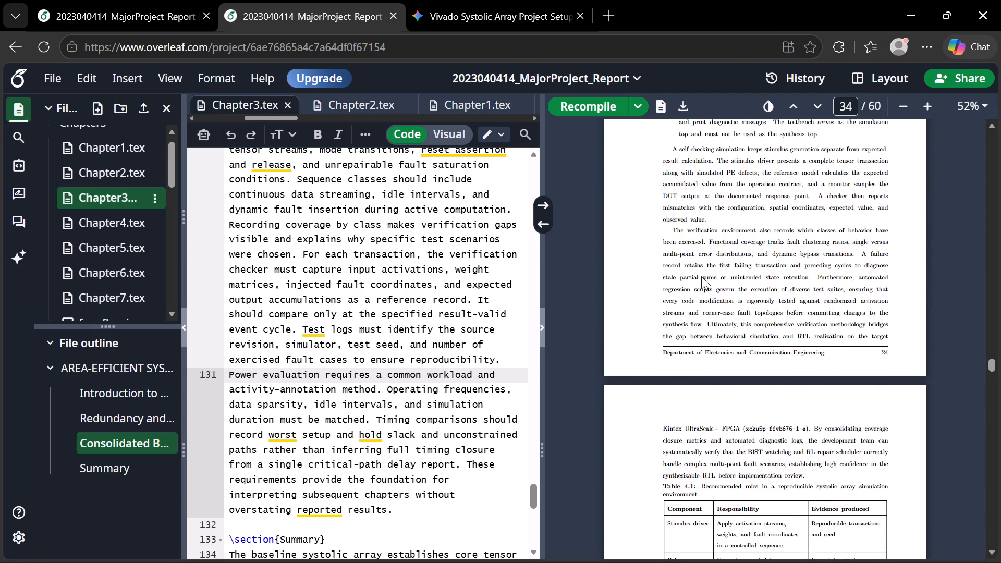
{"action": "scroll", "coordinate": [701, 276], "scroll_direction": "down", "scroll_amount": 6}
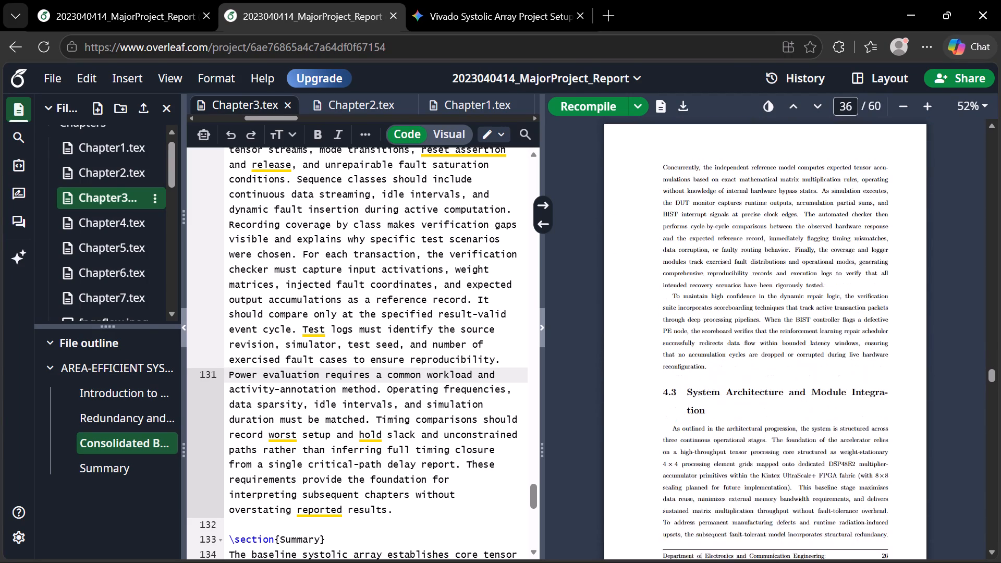
{"action": "scroll", "coordinate": [701, 276], "scroll_direction": "down", "scroll_amount": 6}
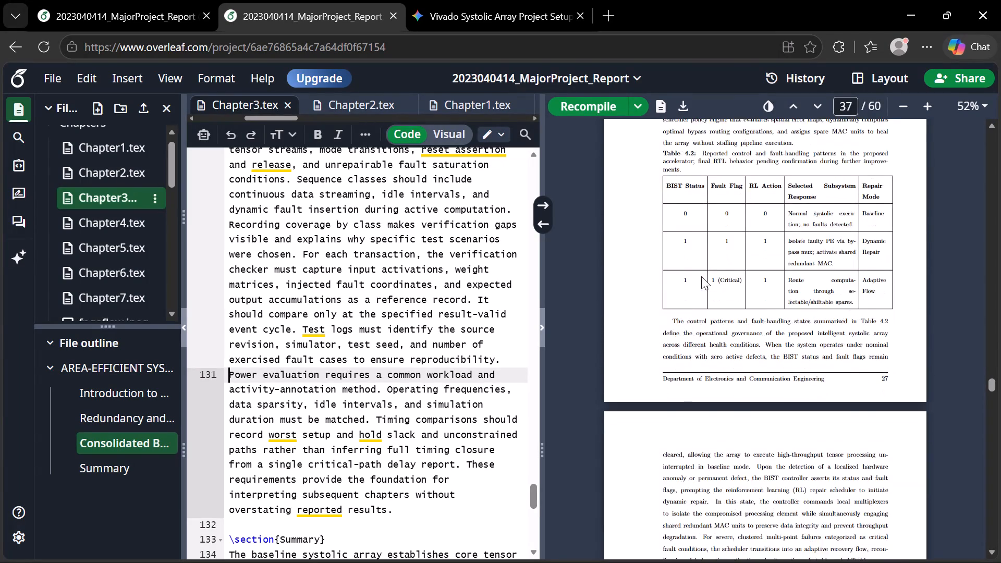
{"action": "scroll", "coordinate": [701, 276], "scroll_direction": "down", "scroll_amount": 2}
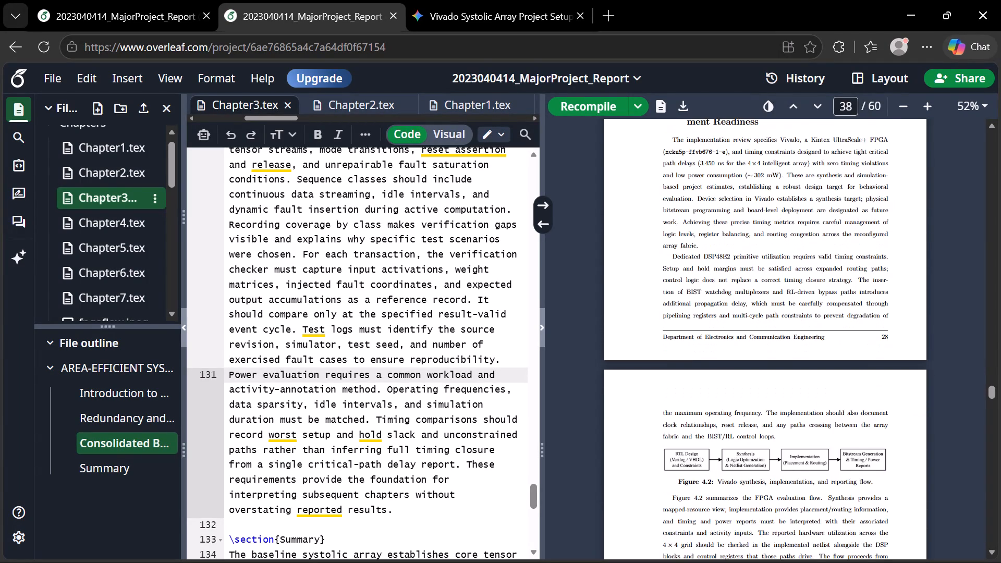
{"action": "scroll", "coordinate": [701, 276], "scroll_direction": "down", "scroll_amount": 6}
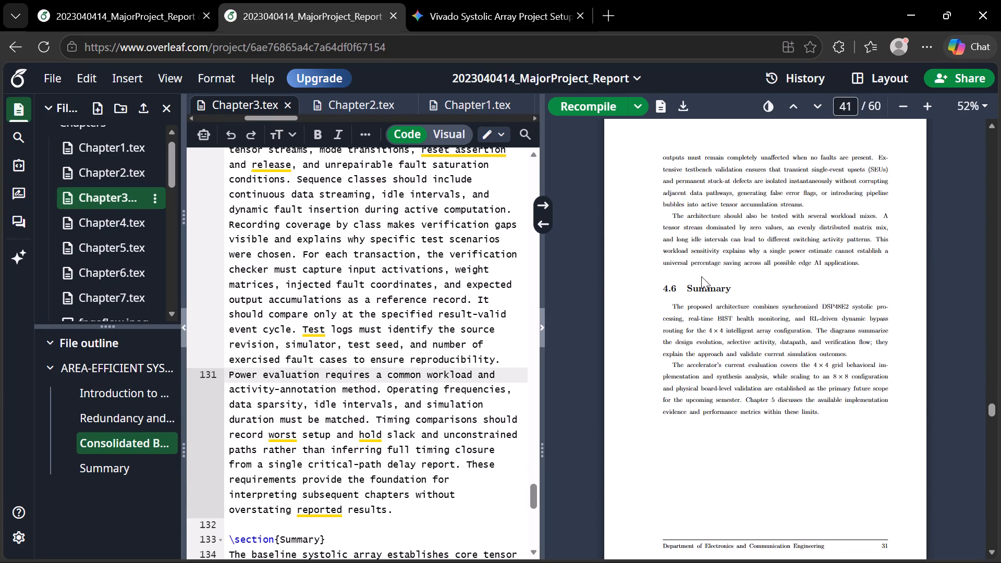
{"action": "scroll", "coordinate": [701, 276], "scroll_direction": "up", "scroll_amount": 5}
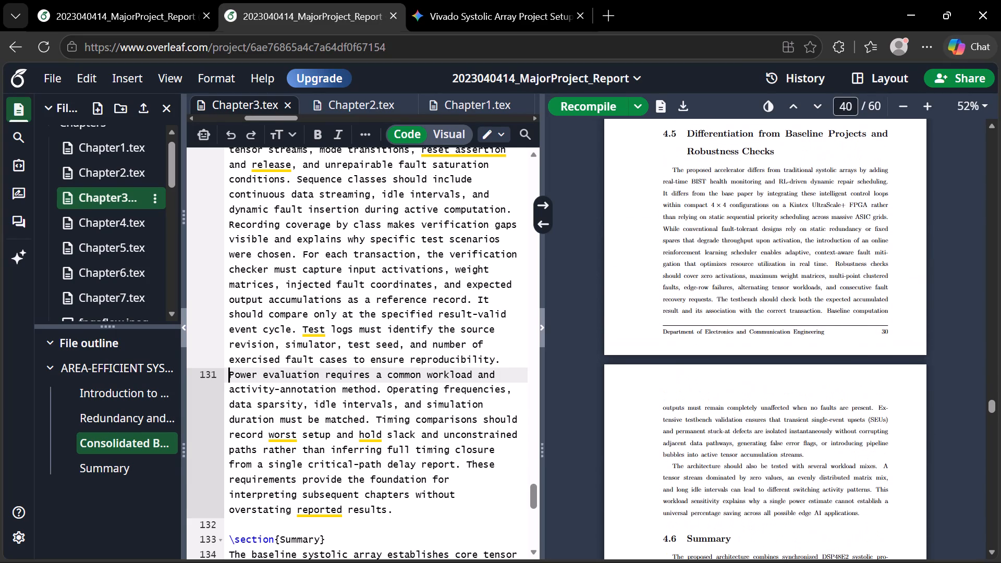
Review the compiled pages of Chapter 5, Results and Discussion, from the Introduction through section 5.5, checking tables and page layout.
{"action": "scroll", "coordinate": [701, 276], "scroll_direction": "down", "scroll_amount": 4}
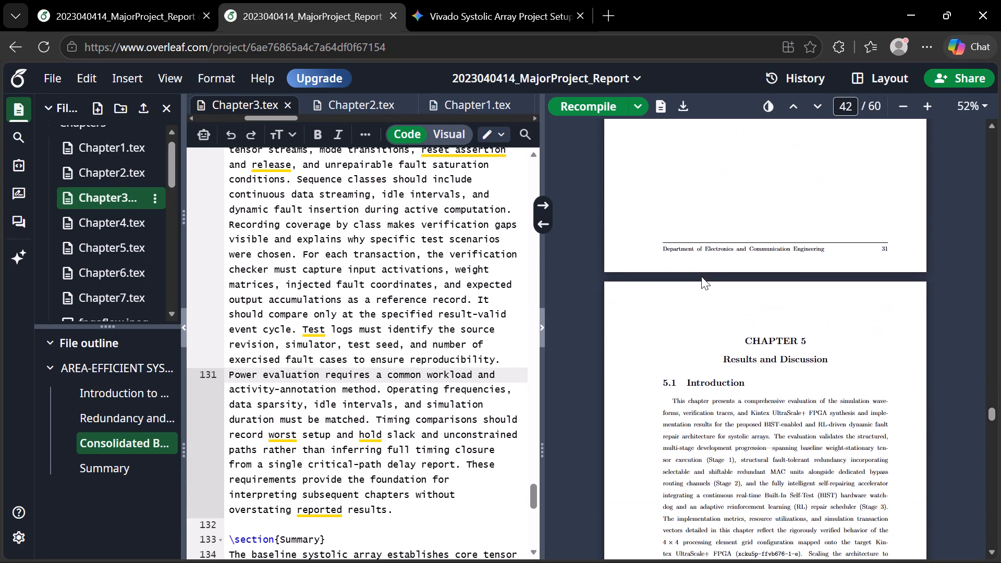
{"action": "scroll", "coordinate": [701, 276], "scroll_direction": "down", "scroll_amount": 3}
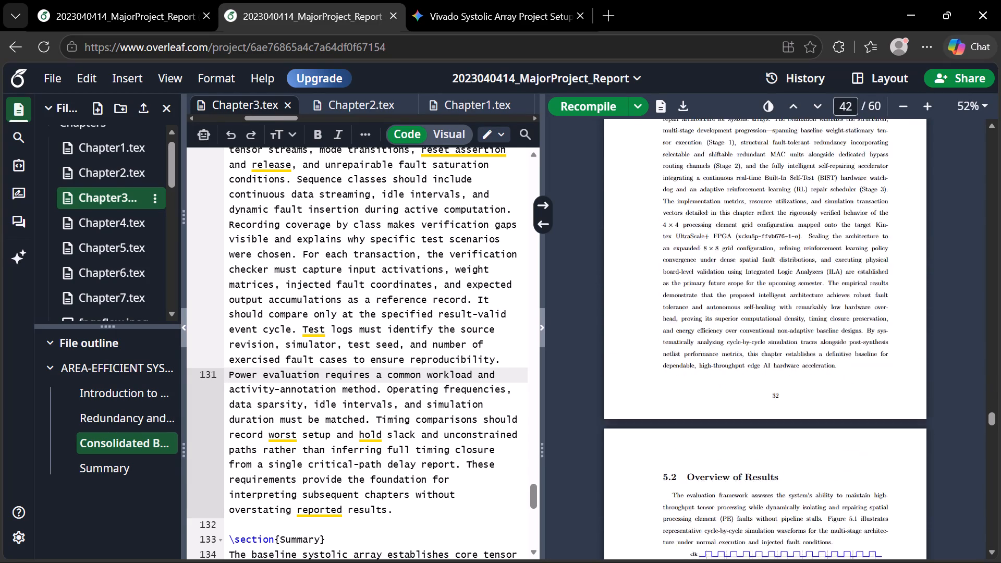
{"action": "scroll", "coordinate": [701, 276], "scroll_direction": "down", "scroll_amount": 8}
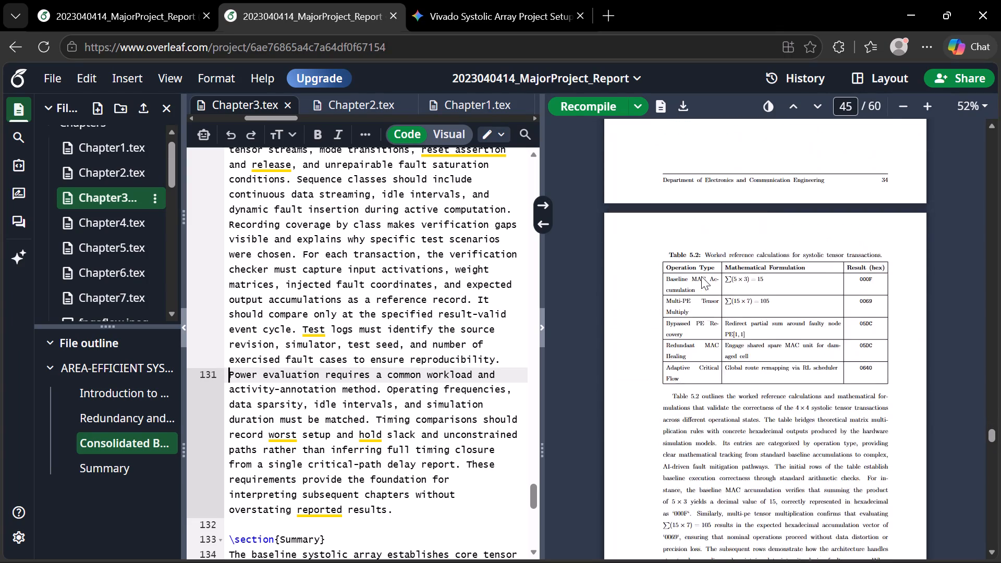
{"action": "scroll", "coordinate": [701, 276], "scroll_direction": "down", "scroll_amount": 5}
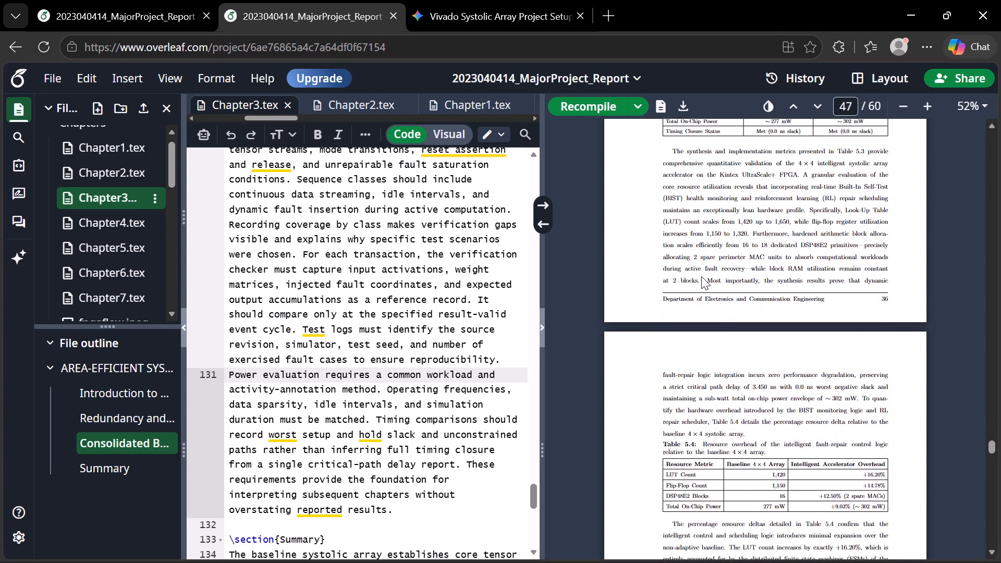
{"action": "scroll", "coordinate": [701, 276], "scroll_direction": "down", "scroll_amount": 8}
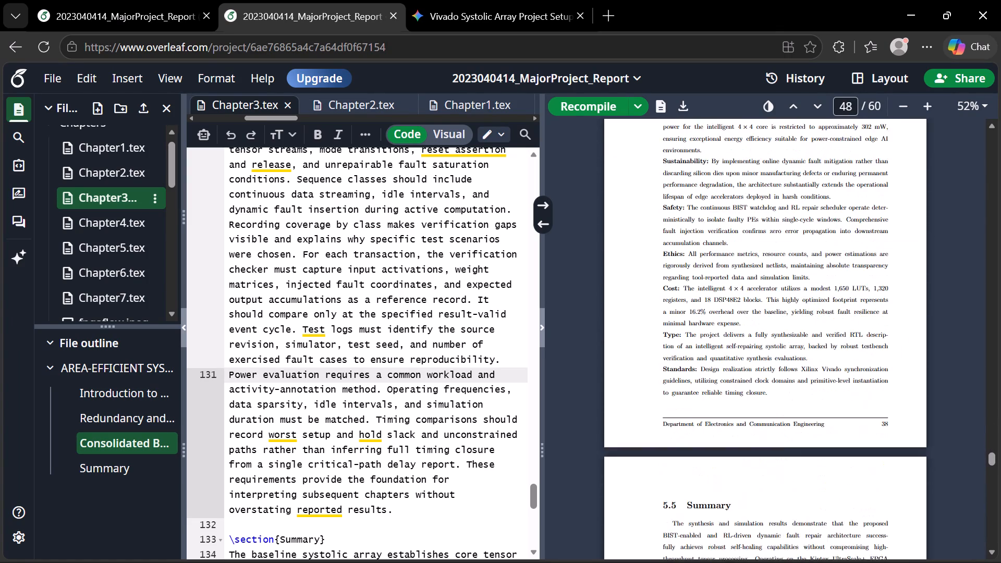
{"action": "scroll", "coordinate": [701, 276], "scroll_direction": "down", "scroll_amount": 3}
Review Chapter 6's compiled pages, Conclusions and Future Scope, checking the numbered future-work list, Table 6.1 and the closing paragraph.
{"action": "scroll", "coordinate": [701, 276], "scroll_direction": "down", "scroll_amount": 4}
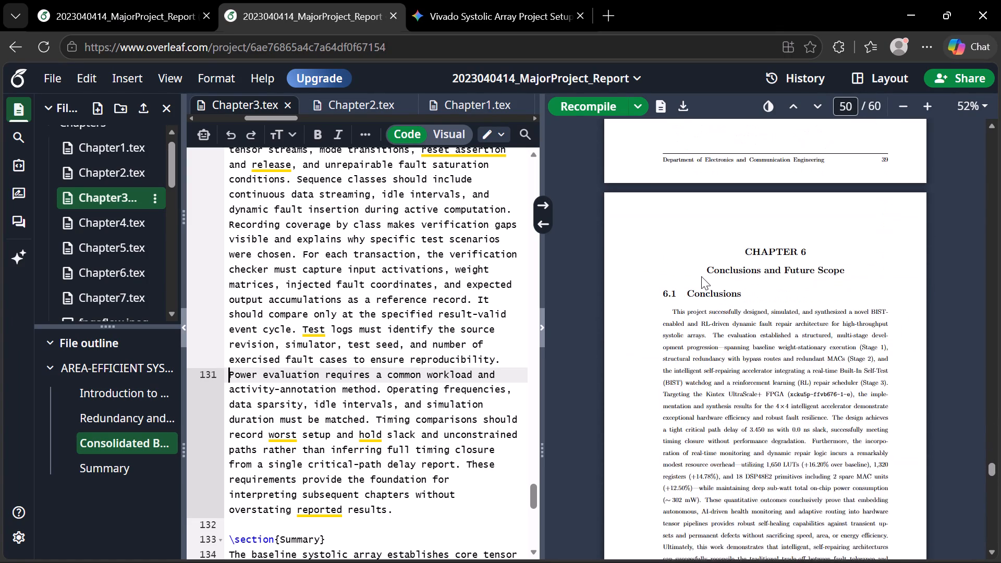
{"action": "scroll", "coordinate": [701, 276], "scroll_direction": "down", "scroll_amount": 6}
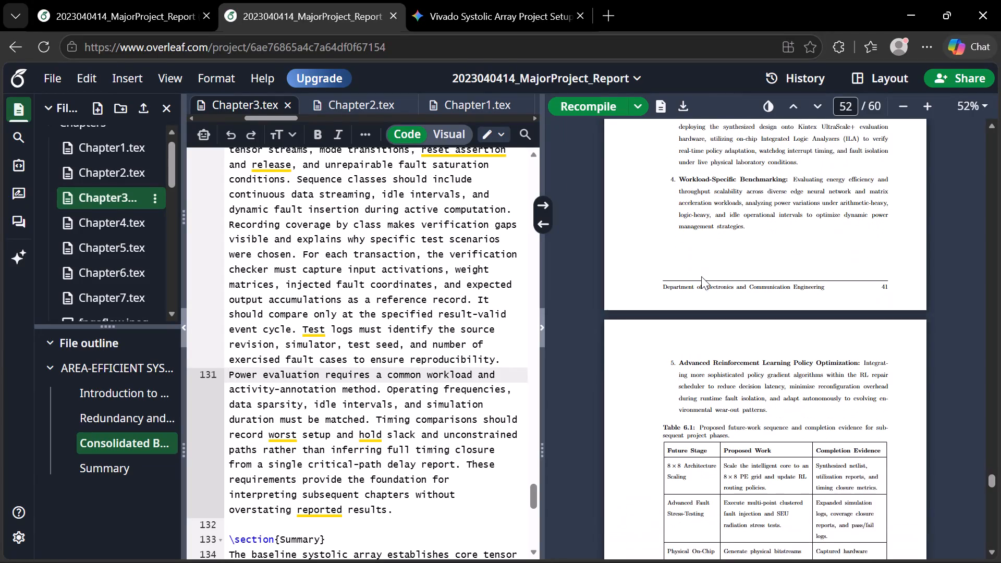
{"action": "scroll", "coordinate": [701, 276], "scroll_direction": "down", "scroll_amount": 2}
{"action": "scroll", "coordinate": [701, 276], "scroll_direction": "up", "scroll_amount": 2}
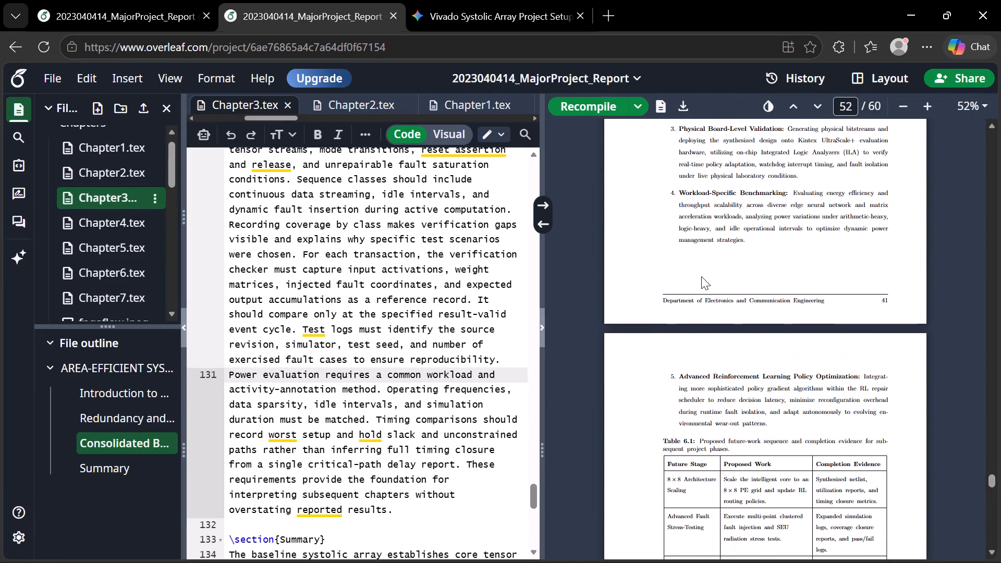
{"action": "scroll", "coordinate": [701, 276], "scroll_direction": "down", "scroll_amount": 7}
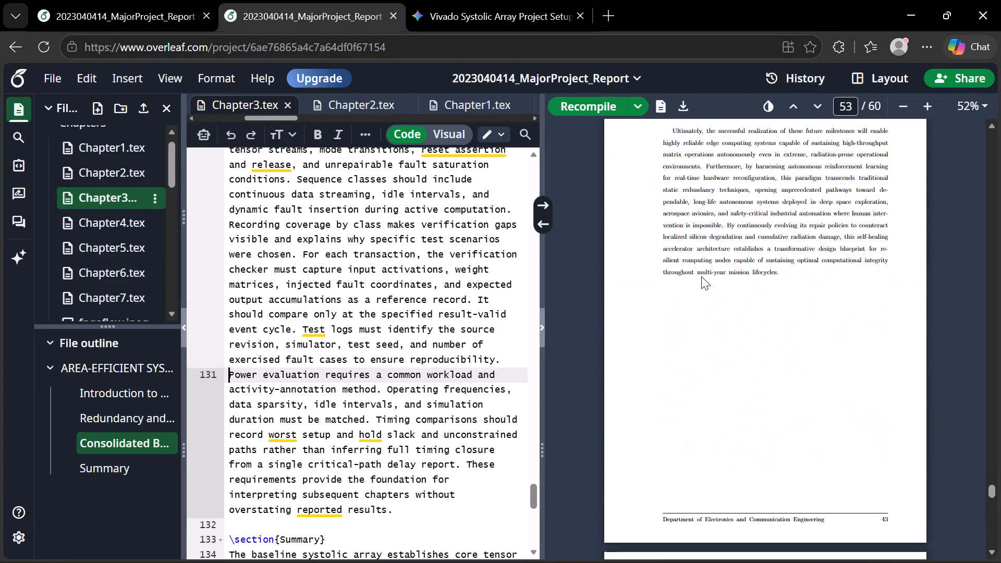
Review the layout of the report's closing pages, covering the Program Outcomes and SDG mapping and the References.
{"action": "scroll", "coordinate": [701, 276], "scroll_direction": "down", "scroll_amount": 10}
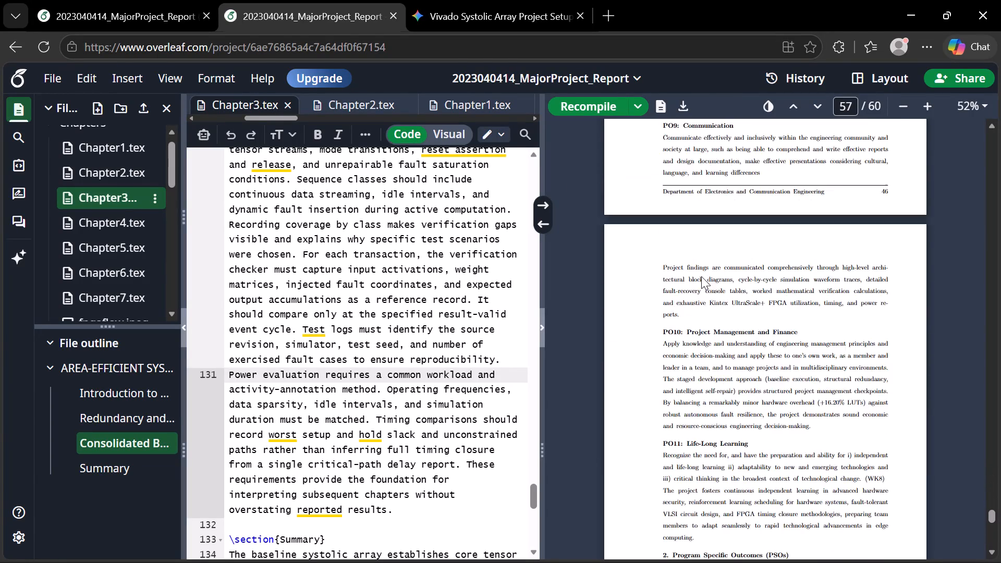
{"action": "scroll", "coordinate": [701, 276], "scroll_direction": "down", "scroll_amount": 3}
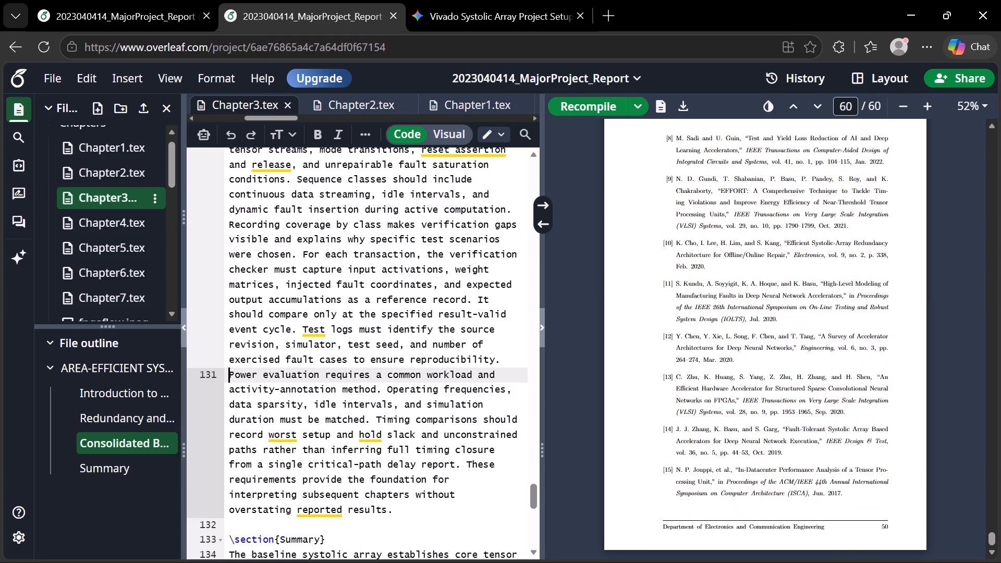
{"action": "scroll", "coordinate": [832, 326], "scroll_direction": "up", "scroll_amount": 7}
{"action": "scroll", "coordinate": [832, 326], "scroll_direction": "down", "scroll_amount": 1}
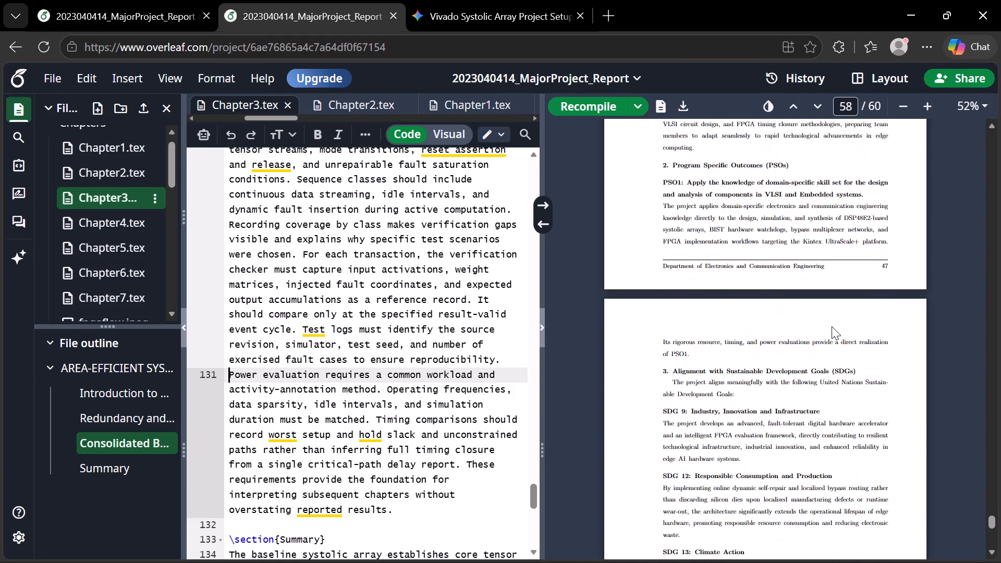
{"action": "scroll", "coordinate": [832, 326], "scroll_direction": "down", "scroll_amount": 6}
{"action": "scroll", "coordinate": [832, 326], "scroll_direction": "up", "scroll_amount": 1}
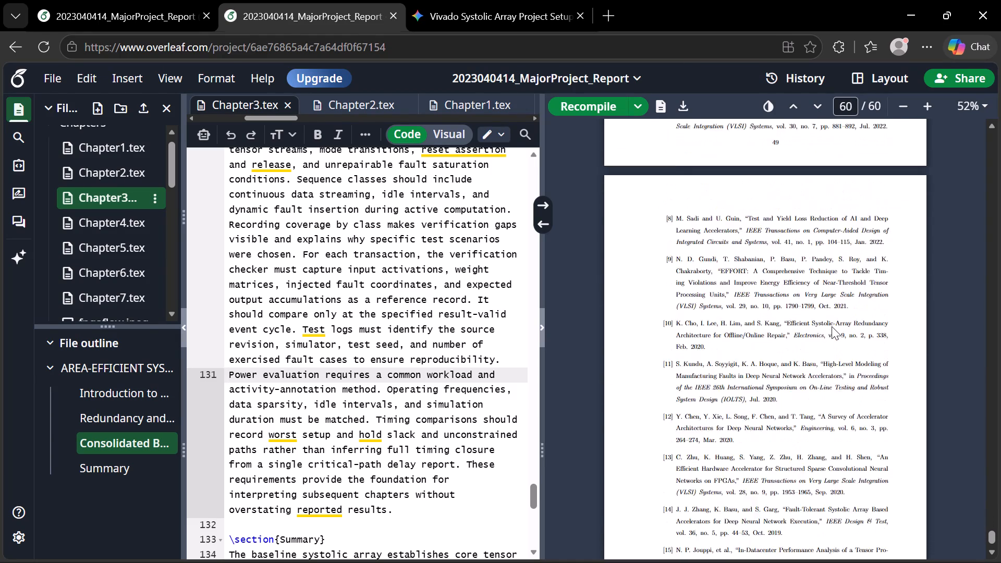
{"action": "scroll", "coordinate": [832, 326], "scroll_direction": "up", "scroll_amount": 5}
{"action": "scroll", "coordinate": [832, 326], "scroll_direction": "down", "scroll_amount": 2}
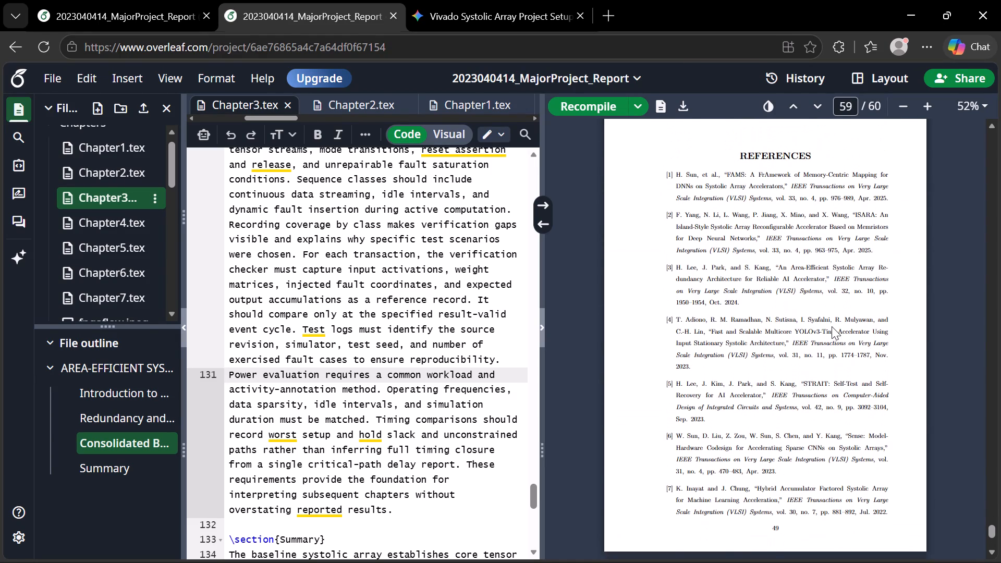
{"action": "scroll", "coordinate": [832, 326], "scroll_direction": "down", "scroll_amount": 5}
{"action": "scroll", "coordinate": [832, 326], "scroll_direction": "up", "scroll_amount": 18}
{"action": "scroll", "coordinate": [832, 326], "scroll_direction": "up", "scroll_amount": 7}
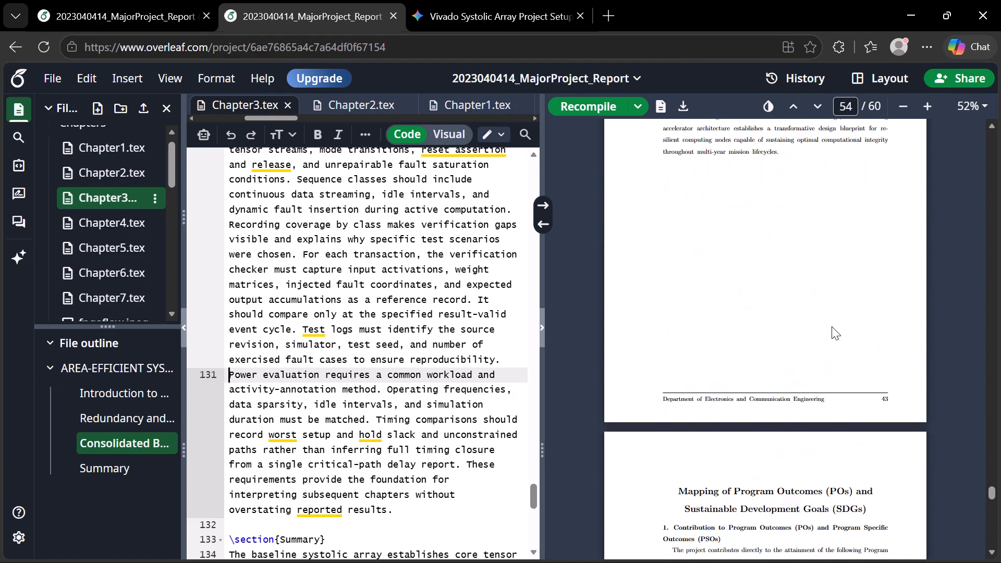
Examine the page break around Table 3.3 on report pages 18 and 19, and locate the table's caption in the Chapter3.tex source.
{"action": "scroll", "coordinate": [832, 326], "scroll_direction": "up", "scroll_amount": 20}
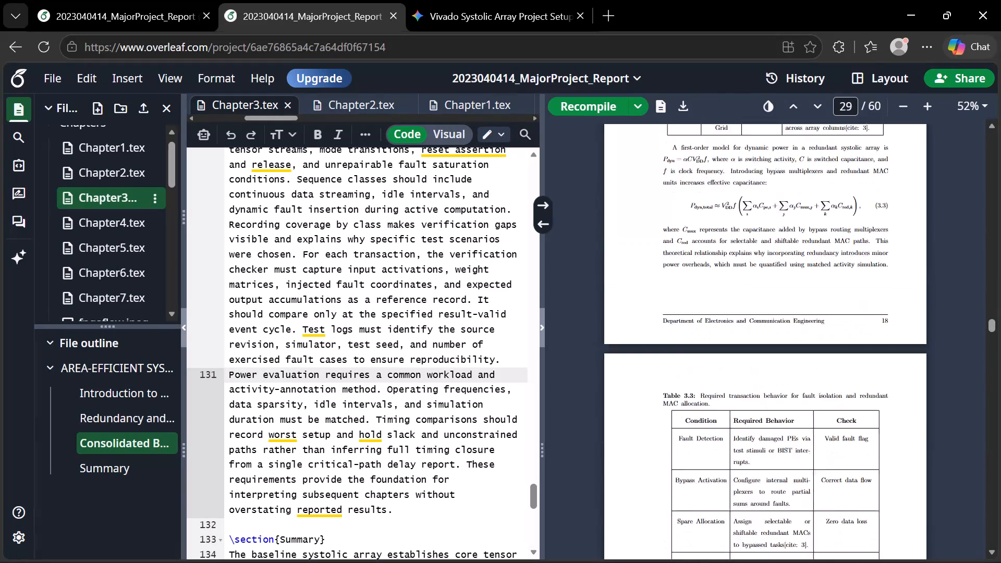
{"action": "scroll", "coordinate": [832, 326], "scroll_direction": "up", "scroll_amount": 3}
{"action": "scroll", "coordinate": [832, 326], "scroll_direction": "down", "scroll_amount": 4}
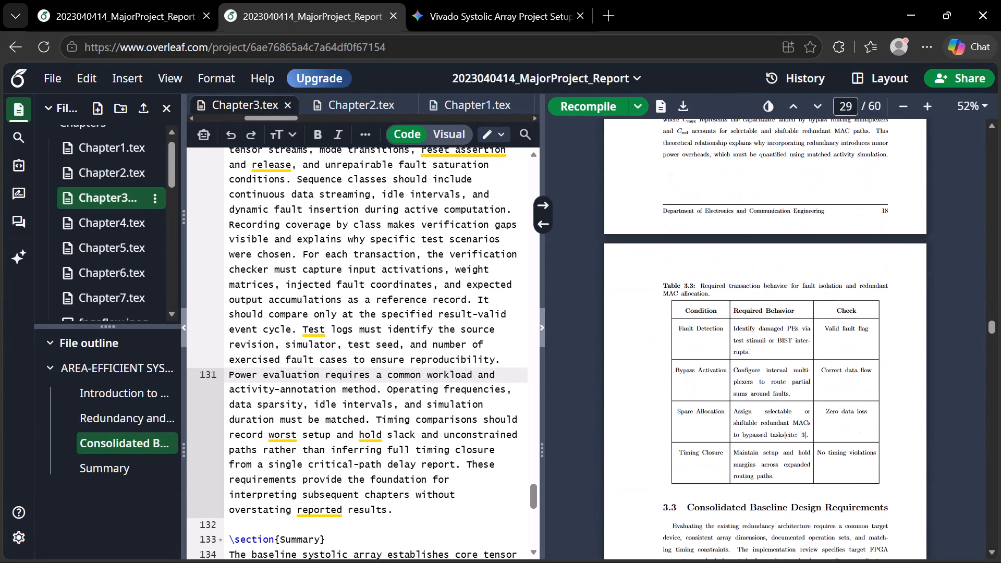
{"action": "scroll", "coordinate": [832, 326], "scroll_direction": "down", "scroll_amount": 2}
{"action": "scroll", "coordinate": [832, 326], "scroll_direction": "up", "scroll_amount": 1}
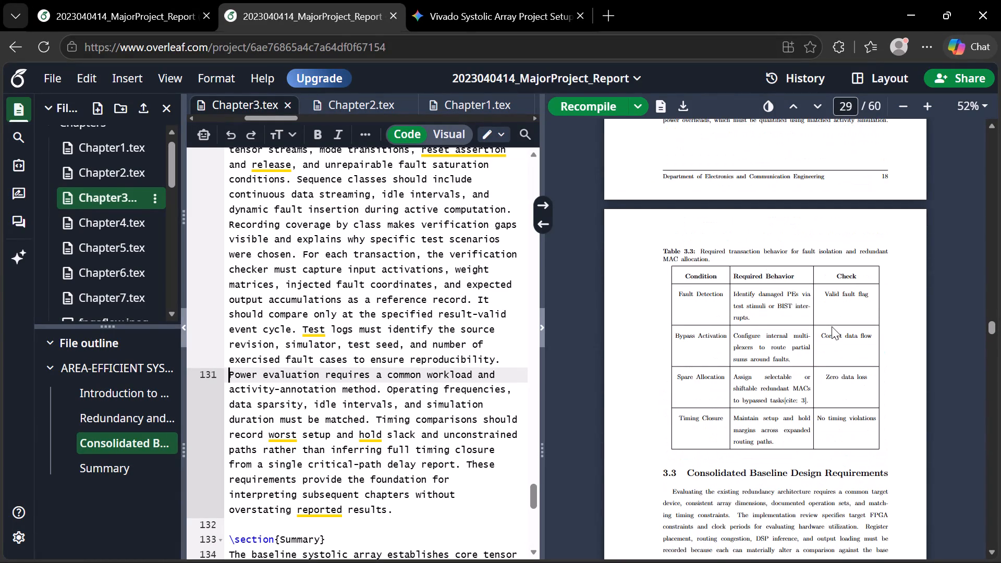
{"action": "scroll", "coordinate": [832, 326], "scroll_direction": "up", "scroll_amount": 1}
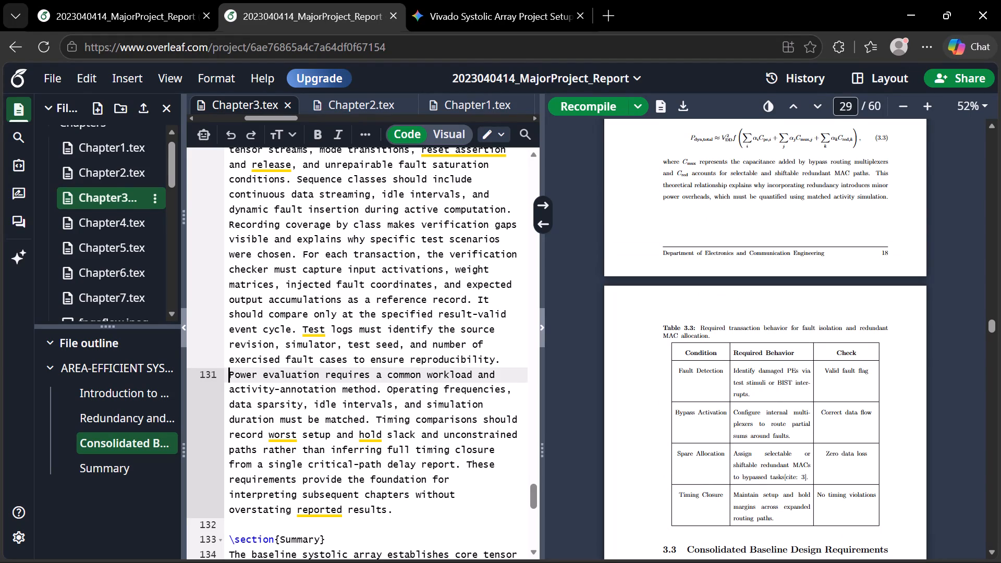
{"action": "scroll", "coordinate": [832, 326], "scroll_direction": "down", "scroll_amount": 1}
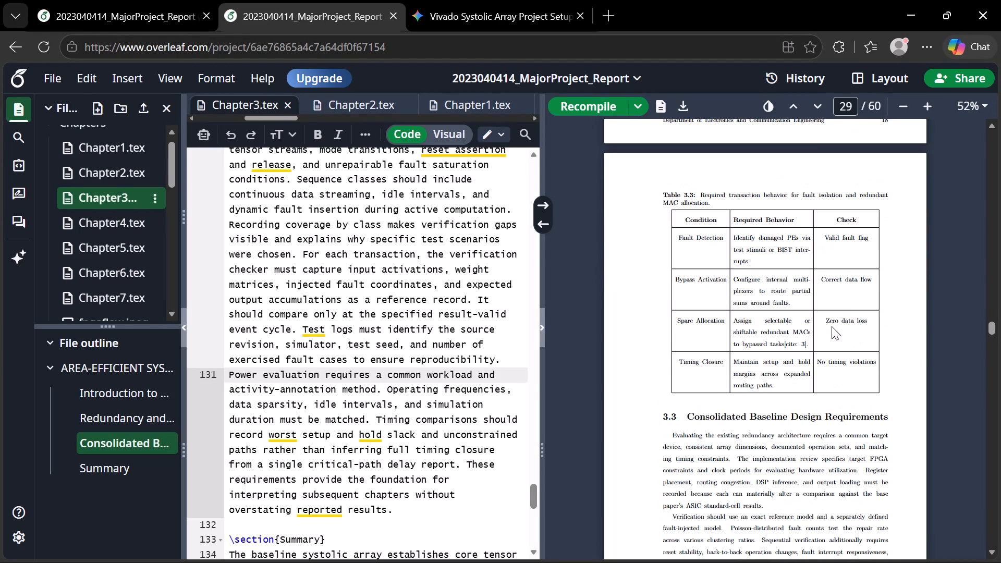
{"action": "scroll", "coordinate": [832, 326], "scroll_direction": "up", "scroll_amount": 3}
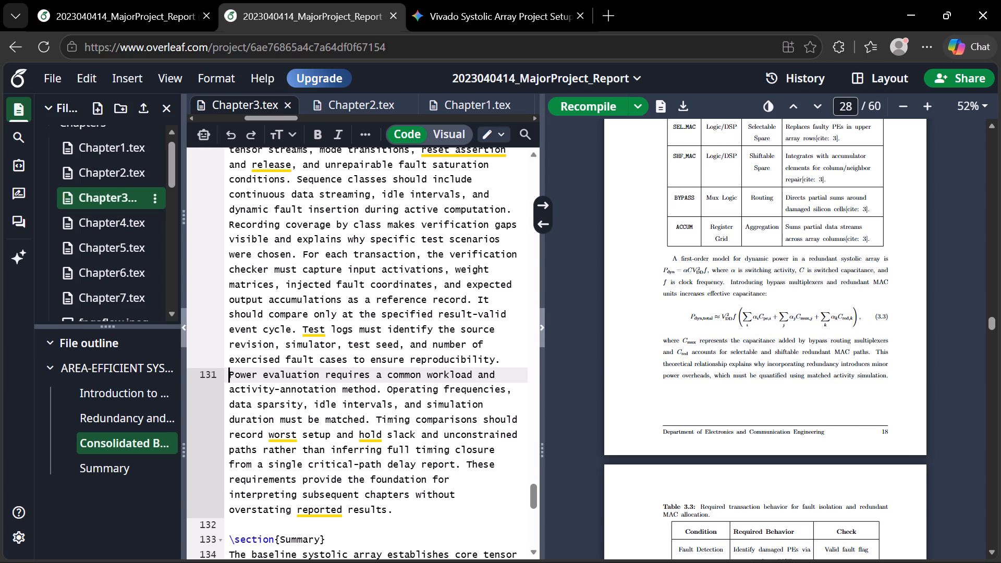
{"action": "scroll", "coordinate": [804, 363], "scroll_direction": "down", "scroll_amount": 1}
{"action": "scroll", "coordinate": [805, 260], "scroll_direction": "down", "scroll_amount": 1}
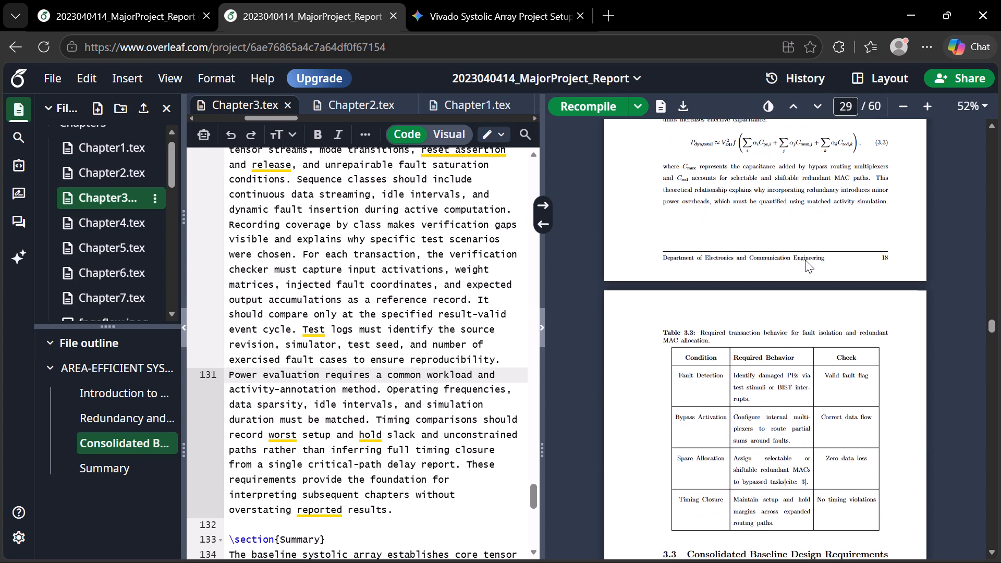
{"action": "double_click", "coordinate": [784, 331]}
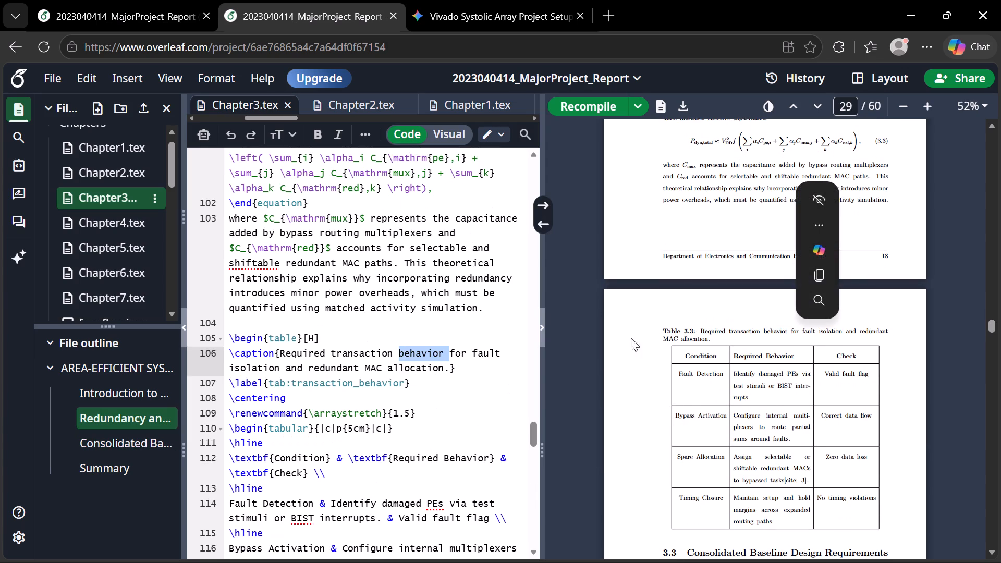
Examine the layout of Table 3.3 and Section 3.3, Consolidated Baseline Design Requirements, on report pages 19 and 20.
{"action": "left_click", "coordinate": [657, 323]}
{"action": "scroll", "coordinate": [724, 372], "scroll_direction": "down", "scroll_amount": 1}
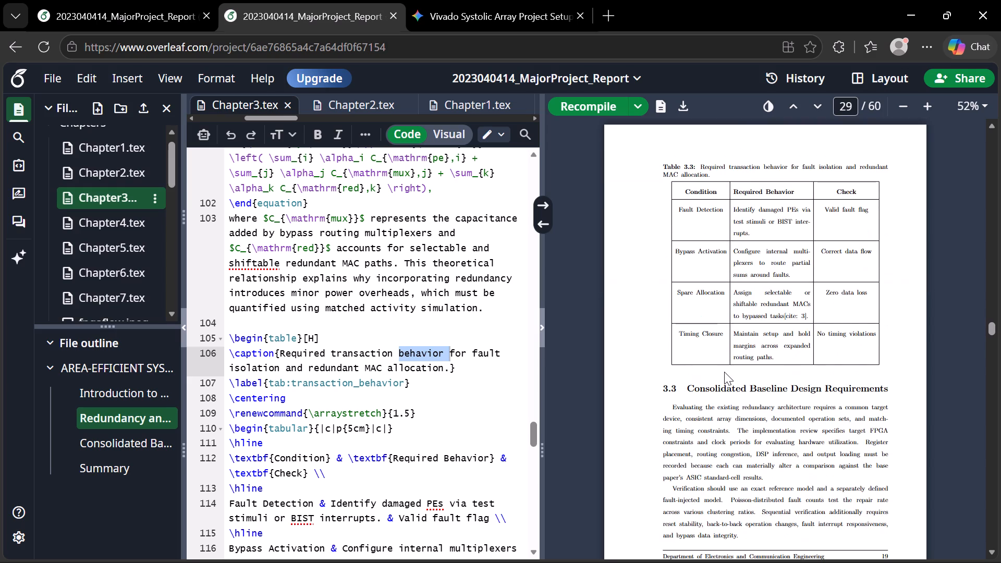
{"action": "left_click", "coordinate": [724, 372]}
{"action": "left_click", "coordinate": [476, 384]}
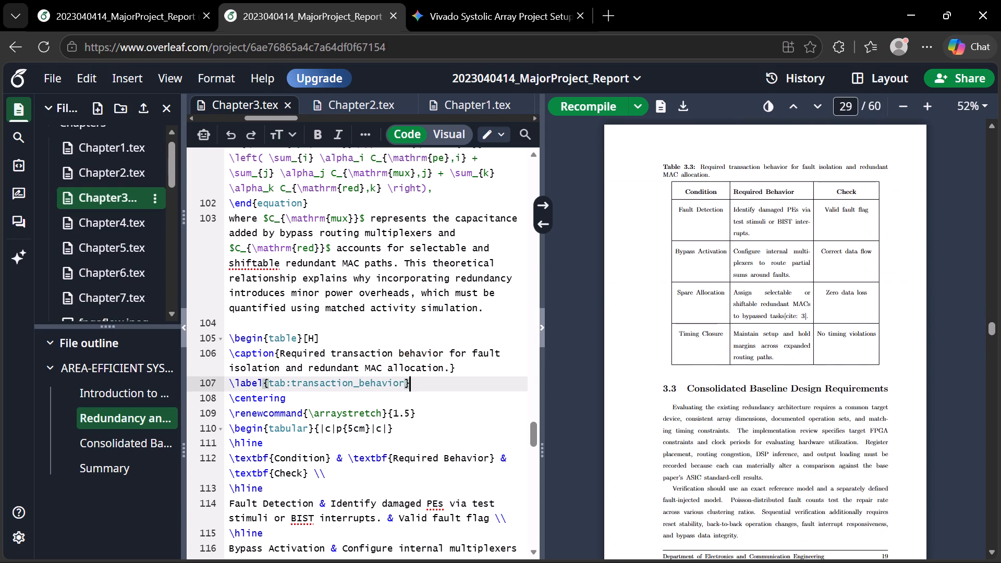
{"action": "scroll", "coordinate": [739, 434], "scroll_direction": "down", "scroll_amount": 3}
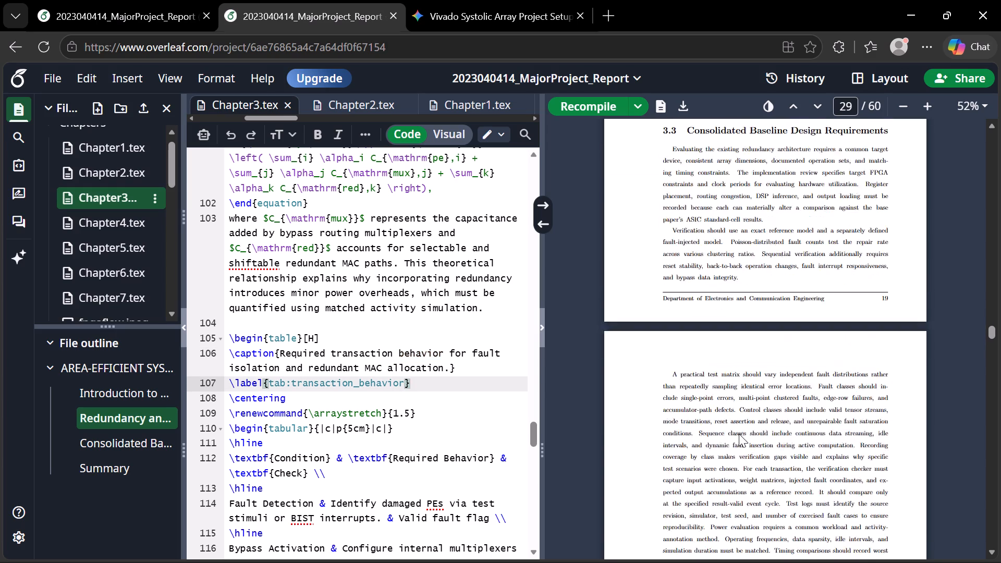
{"action": "scroll", "coordinate": [739, 434], "scroll_direction": "down", "scroll_amount": 1}
{"action": "scroll", "coordinate": [739, 434], "scroll_direction": "up", "scroll_amount": 5}
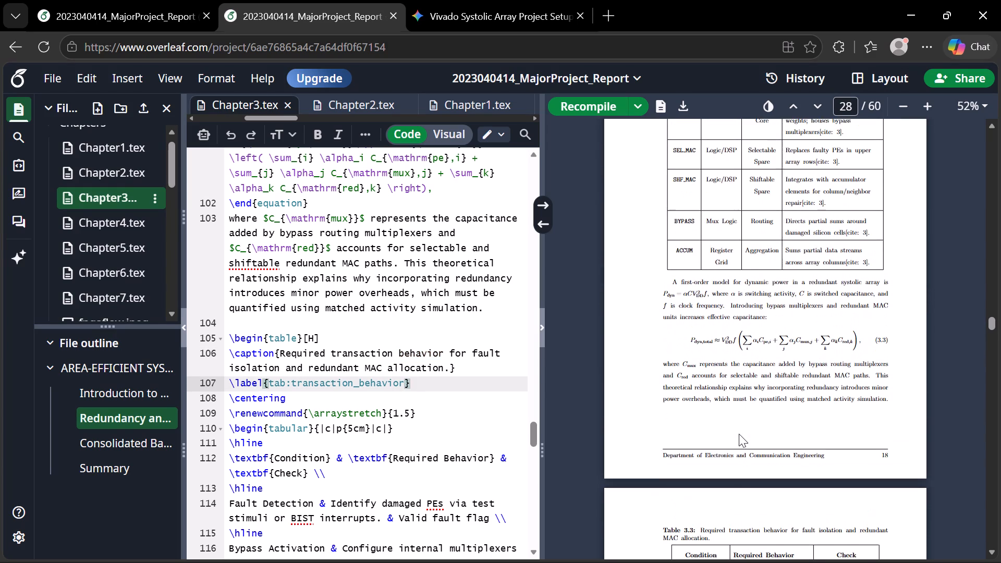
Review compiled report pages 16 to 19, from Section 3.2, Redundancy and Repair Principles, through Tables 3.2 and 3.3, checking the page breaks.
{"action": "left_click", "coordinate": [739, 403]}
{"action": "scroll", "coordinate": [739, 403], "scroll_direction": "up", "scroll_amount": 9}
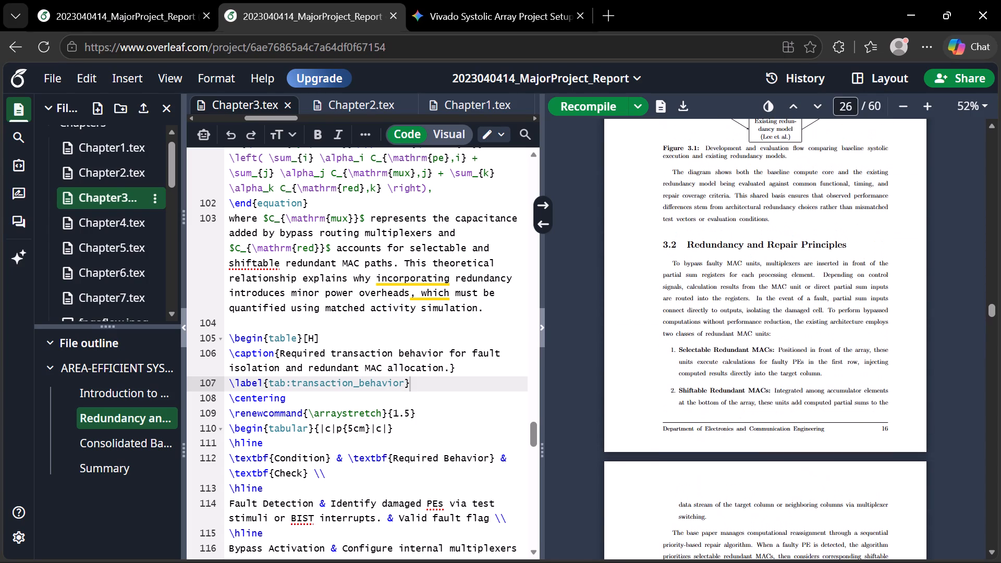
{"action": "scroll", "coordinate": [739, 403], "scroll_direction": "down", "scroll_amount": 6}
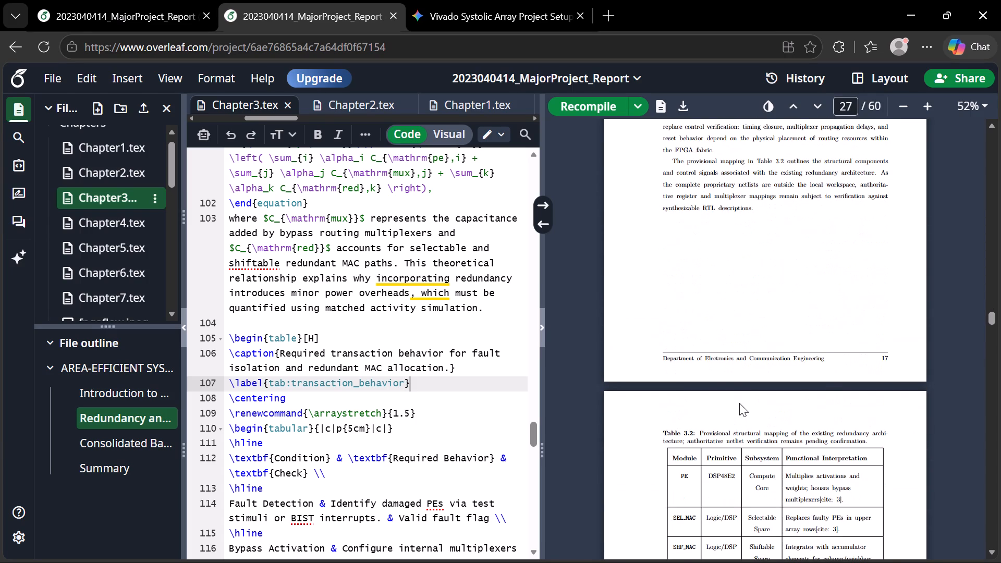
{"action": "scroll", "coordinate": [739, 403], "scroll_direction": "down", "scroll_amount": 3}
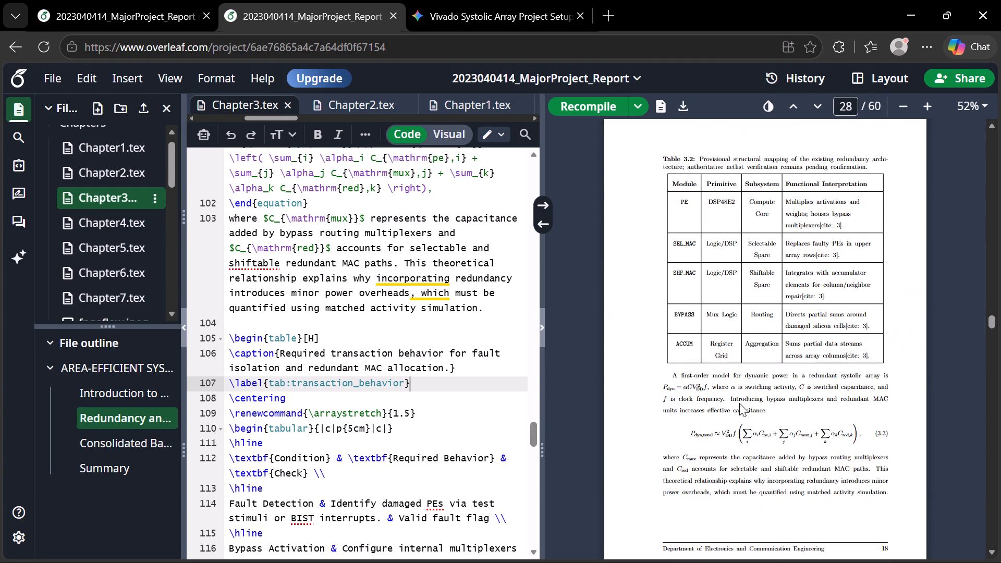
{"action": "scroll", "coordinate": [739, 403], "scroll_direction": "down", "scroll_amount": 3}
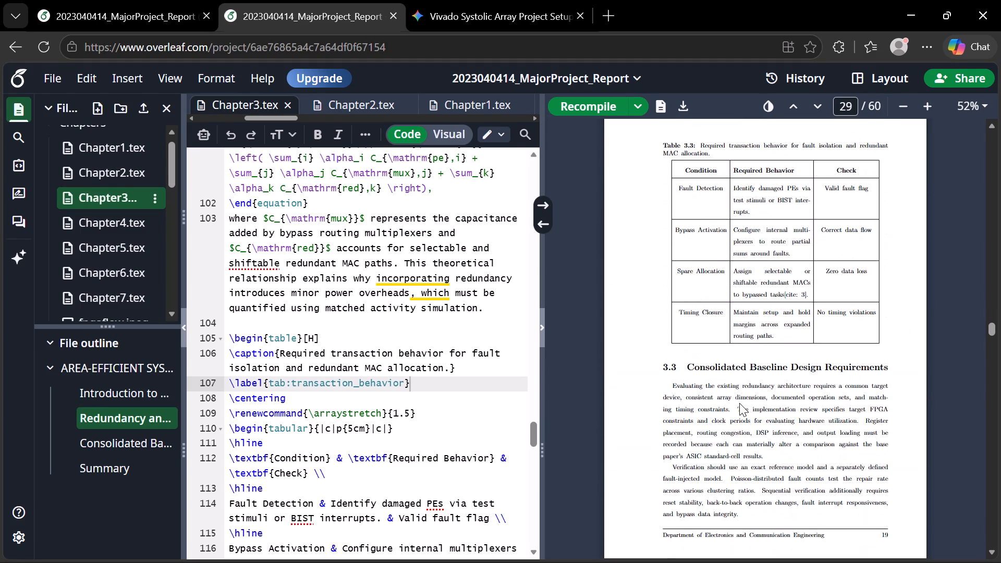
Inspect the spacing on report pages 17 and 18 around the Table 3.2 reference paragraph, Table 3.2 and equation 3.3.
{"action": "scroll", "coordinate": [739, 403], "scroll_direction": "up", "scroll_amount": 5}
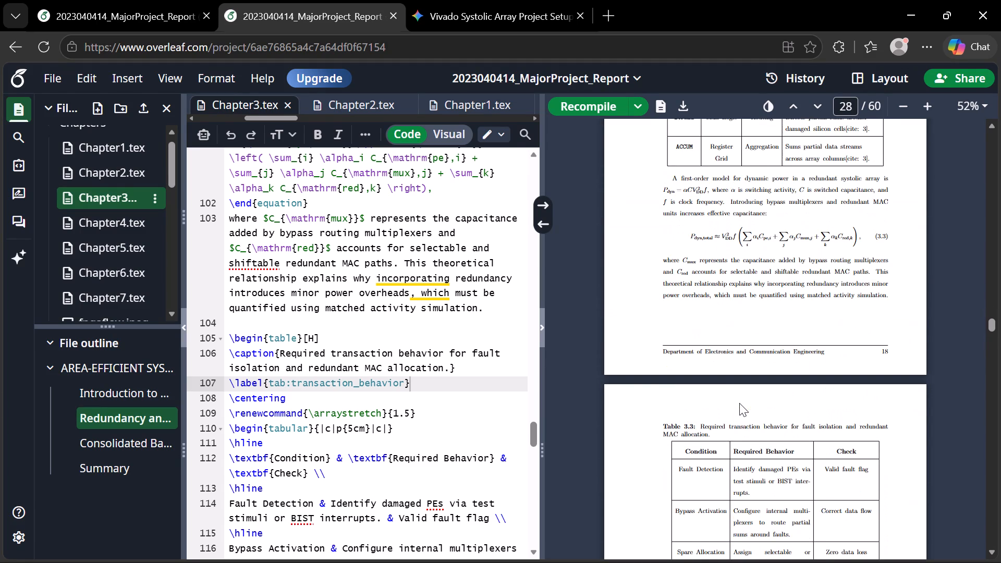
{"action": "scroll", "coordinate": [739, 403], "scroll_direction": "up", "scroll_amount": 3}
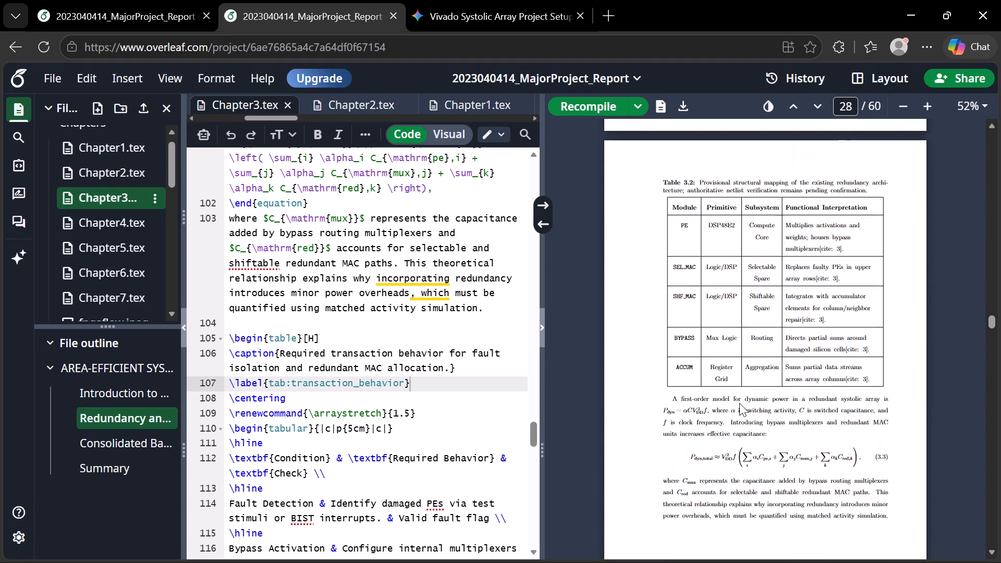
{"action": "scroll", "coordinate": [739, 403], "scroll_direction": "up", "scroll_amount": 1}
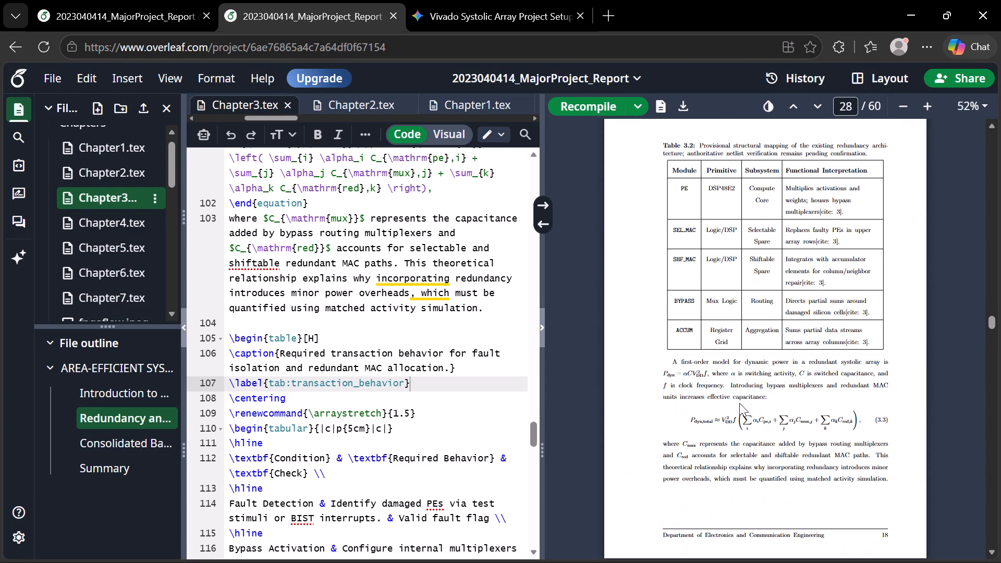
{"action": "scroll", "coordinate": [739, 403], "scroll_direction": "up", "scroll_amount": 1}
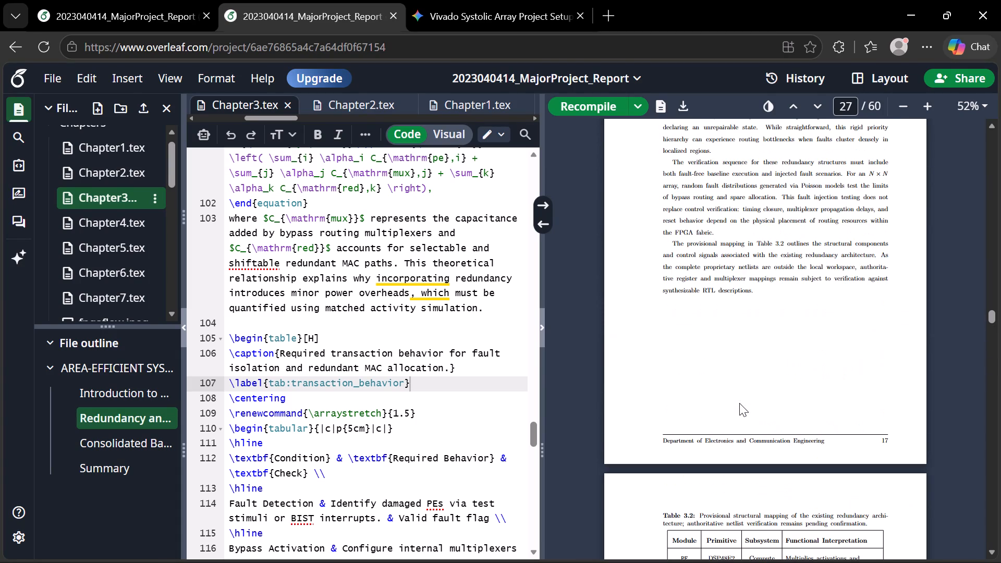
{"action": "scroll", "coordinate": [739, 403], "scroll_direction": "up", "scroll_amount": 1}
{"action": "scroll", "coordinate": [685, 271], "scroll_direction": "up", "scroll_amount": 1}
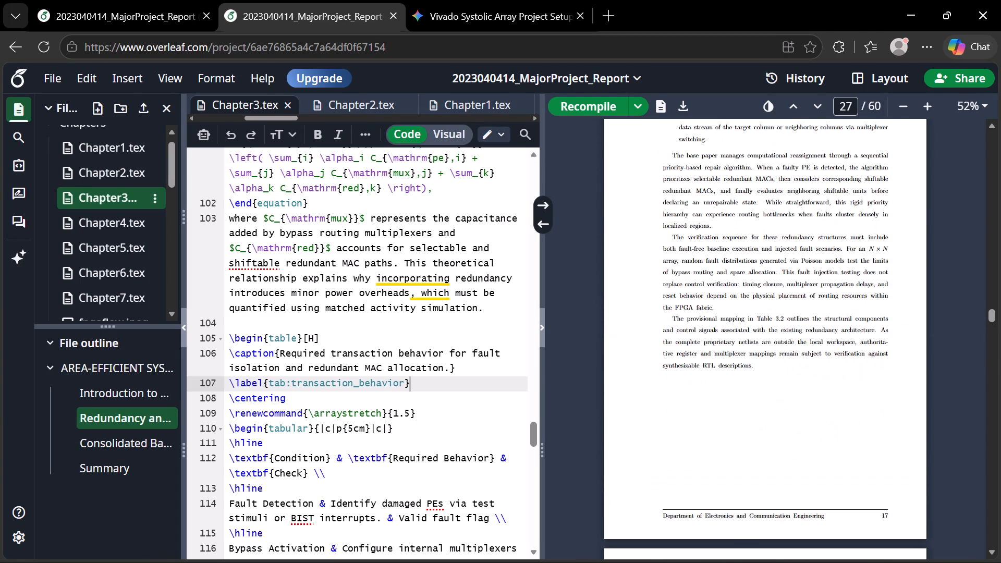
{"action": "scroll", "coordinate": [685, 271], "scroll_direction": "up", "scroll_amount": 1}
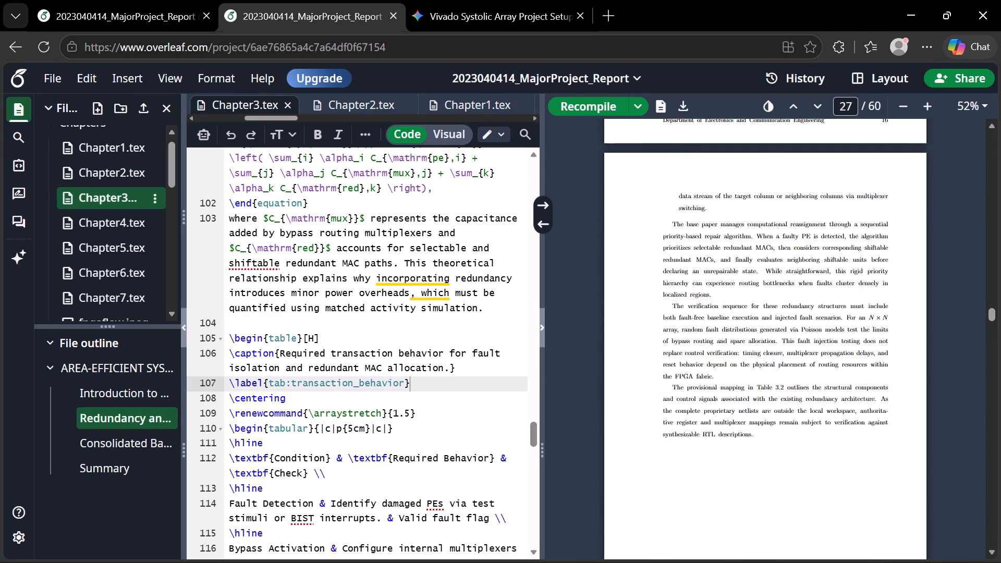
{"action": "scroll", "coordinate": [673, 383], "scroll_direction": "down", "scroll_amount": 1}
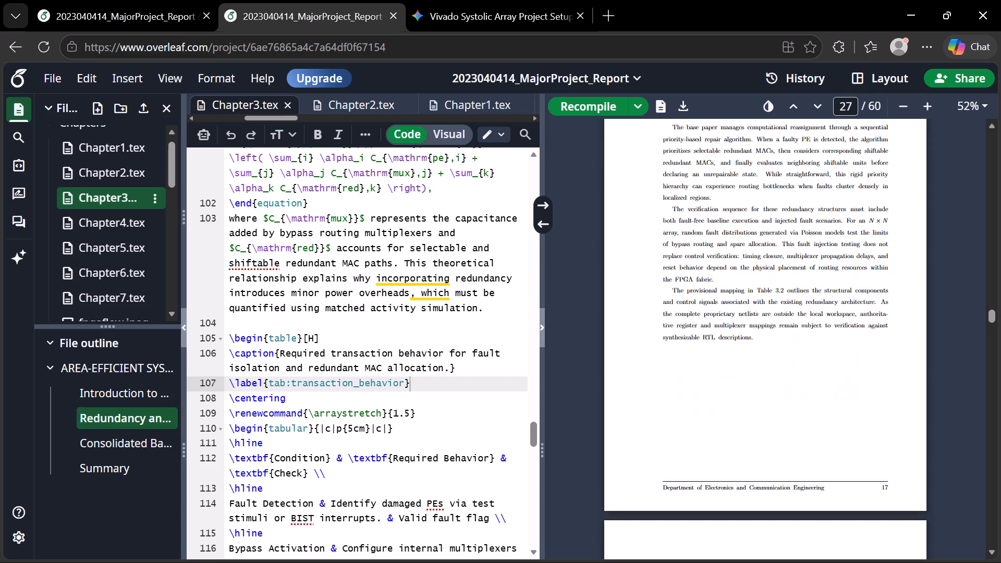
{"action": "scroll", "coordinate": [673, 383], "scroll_direction": "down", "scroll_amount": 5}
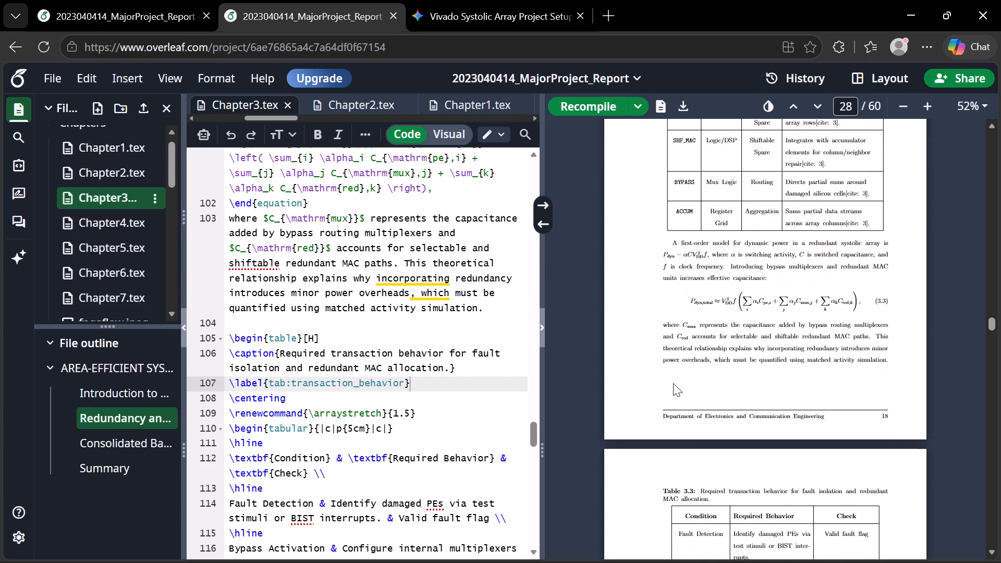
Check the end of Chapter 3 through Section 3.4, Summary, and recheck the page breaks before Tables 3.2 and 3.3.
{"action": "scroll", "coordinate": [673, 383], "scroll_direction": "down", "scroll_amount": 4}
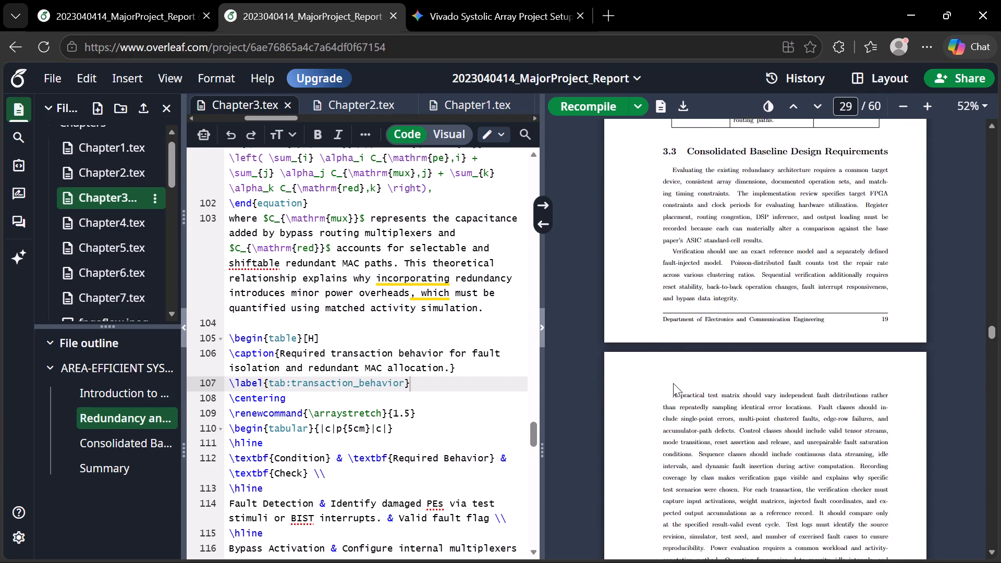
{"action": "scroll", "coordinate": [673, 383], "scroll_direction": "down", "scroll_amount": 2}
{"action": "scroll", "coordinate": [673, 383], "scroll_direction": "up", "scroll_amount": 4}
{"action": "scroll", "coordinate": [673, 383], "scroll_direction": "down", "scroll_amount": 4}
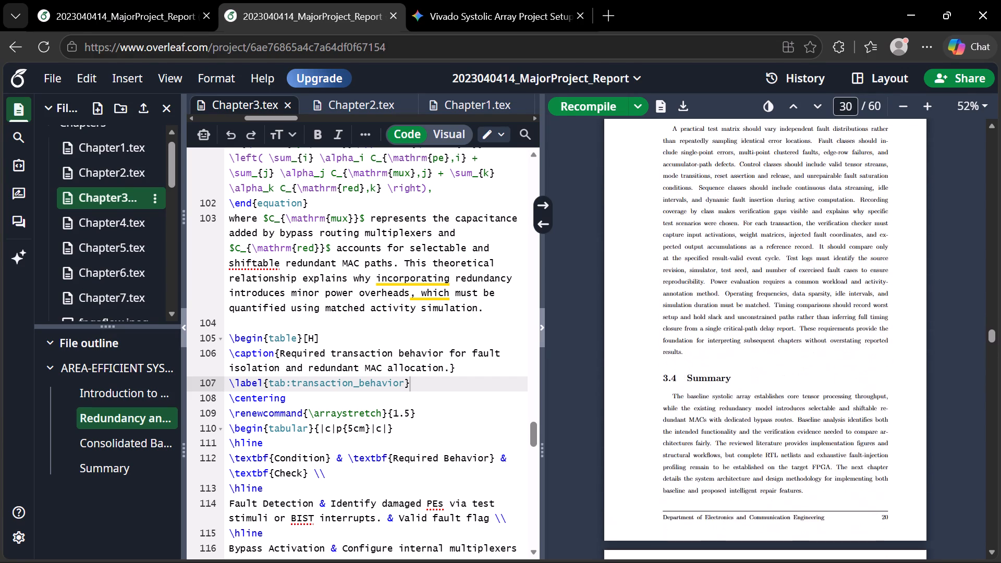
{"action": "scroll", "coordinate": [673, 383], "scroll_direction": "down", "scroll_amount": 3}
{"action": "scroll", "coordinate": [673, 383], "scroll_direction": "up", "scroll_amount": 10}
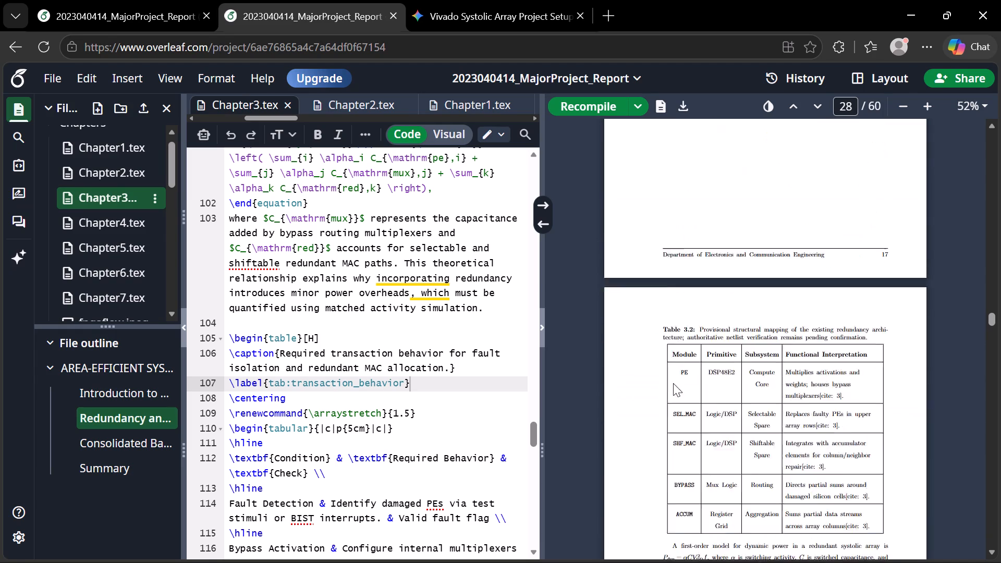
{"action": "scroll", "coordinate": [673, 383], "scroll_direction": "down", "scroll_amount": 1}
{"action": "scroll", "coordinate": [673, 383], "scroll_direction": "up", "scroll_amount": 3}
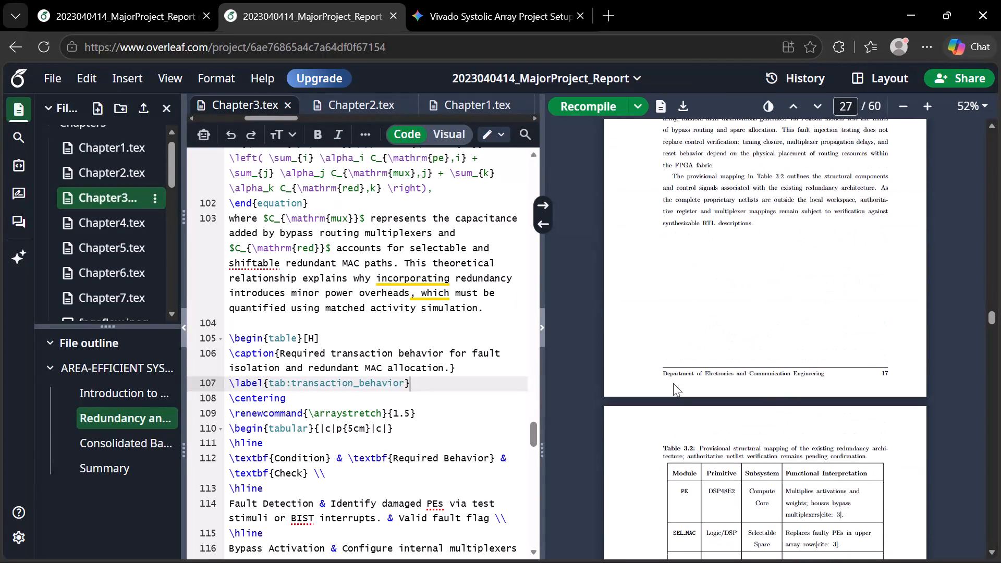
{"action": "scroll", "coordinate": [673, 383], "scroll_direction": "up", "scroll_amount": 4}
{"action": "scroll", "coordinate": [673, 383], "scroll_direction": "down", "scroll_amount": 2}
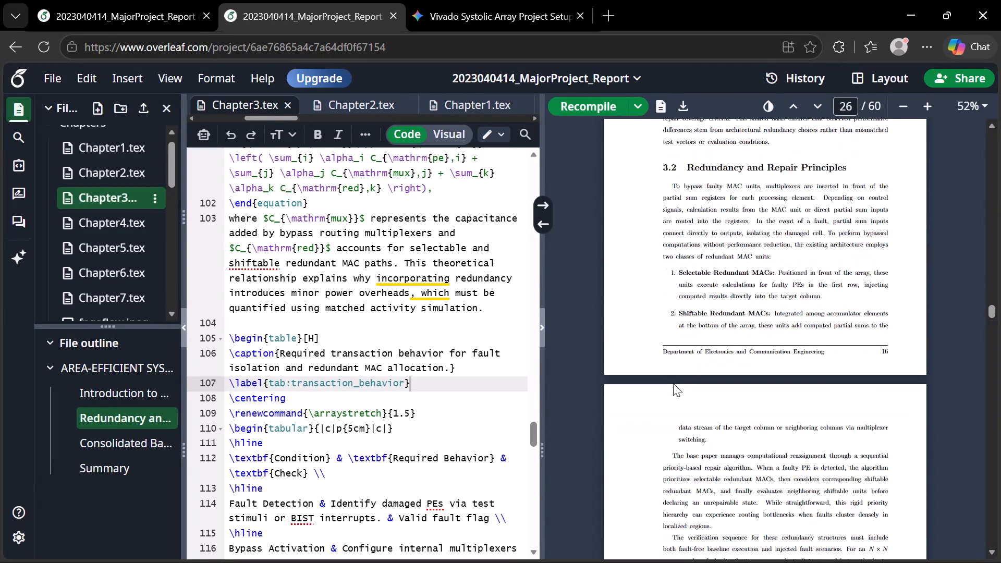
{"action": "scroll", "coordinate": [673, 383], "scroll_direction": "down", "scroll_amount": 7}
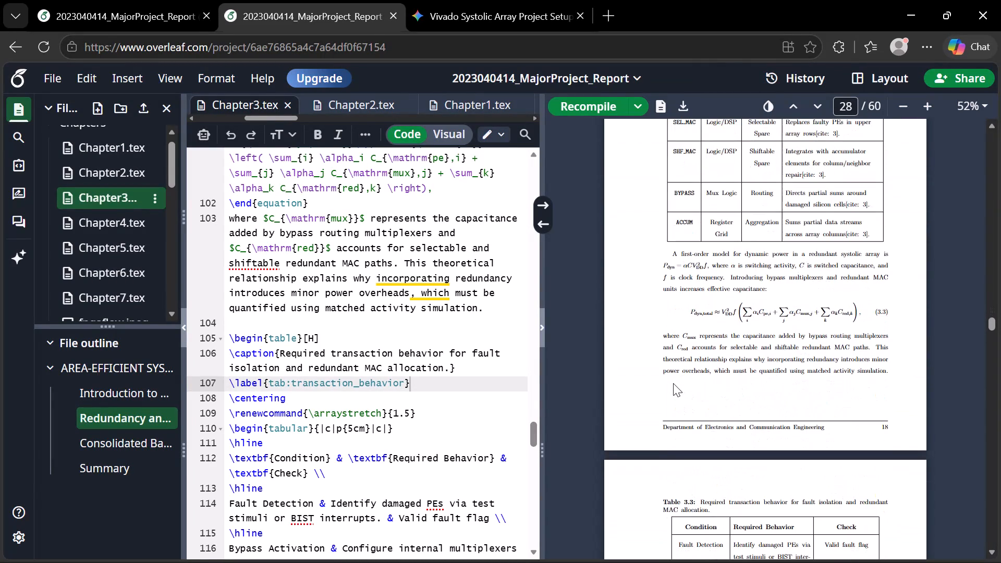
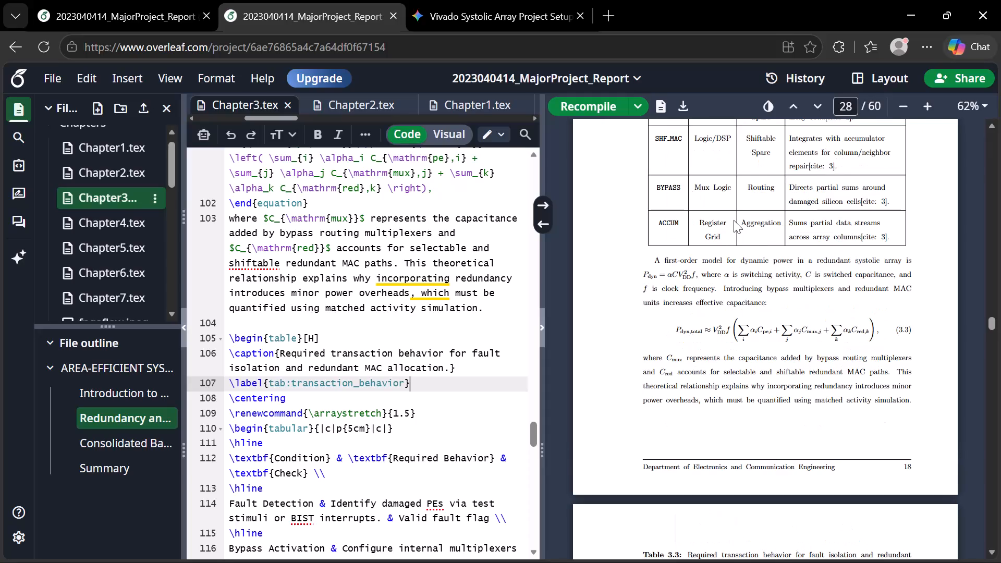
Examine the page break between the equation 3.3 explanation on report page 18 and Table 3.3 on page 19.
{"action": "scroll", "coordinate": [734, 220], "scroll_direction": "down", "scroll_amount": 2}
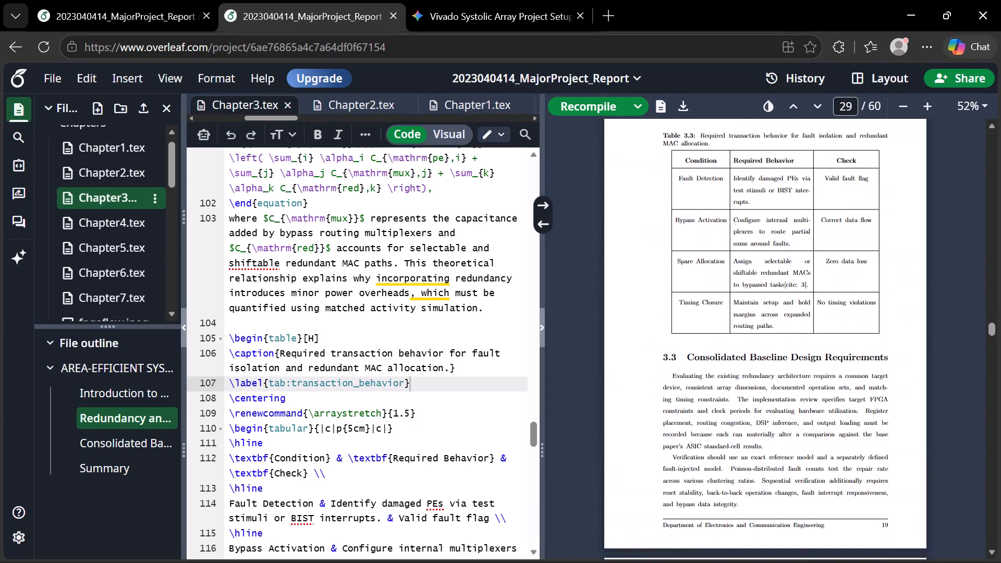
{"action": "scroll", "coordinate": [733, 228], "scroll_direction": "up", "scroll_amount": 2}
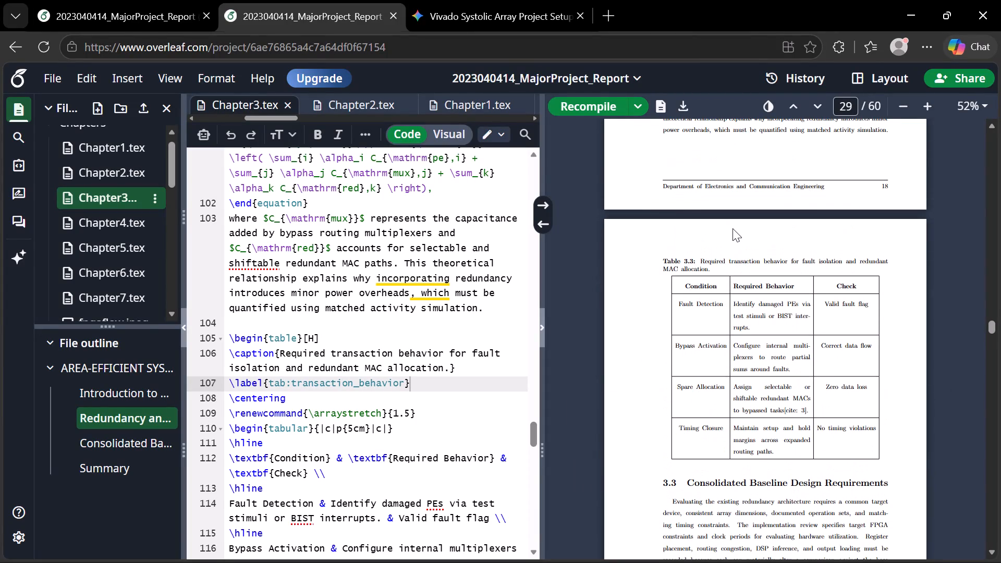
{"action": "scroll", "coordinate": [733, 228], "scroll_direction": "up", "scroll_amount": 1}
{"action": "scroll", "coordinate": [733, 228], "scroll_direction": "down", "scroll_amount": 1}
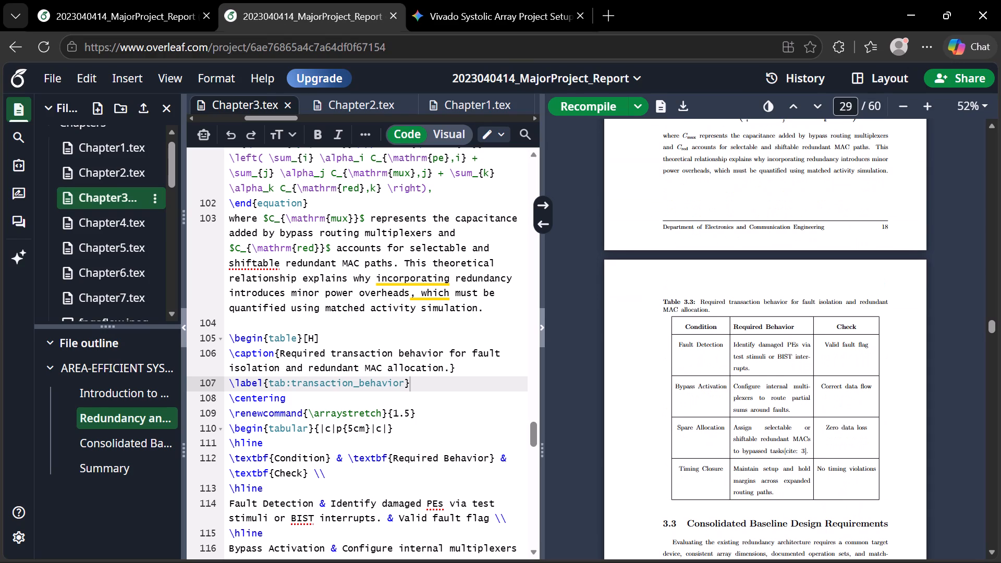
{"action": "scroll", "coordinate": [733, 228], "scroll_direction": "up", "scroll_amount": 4}
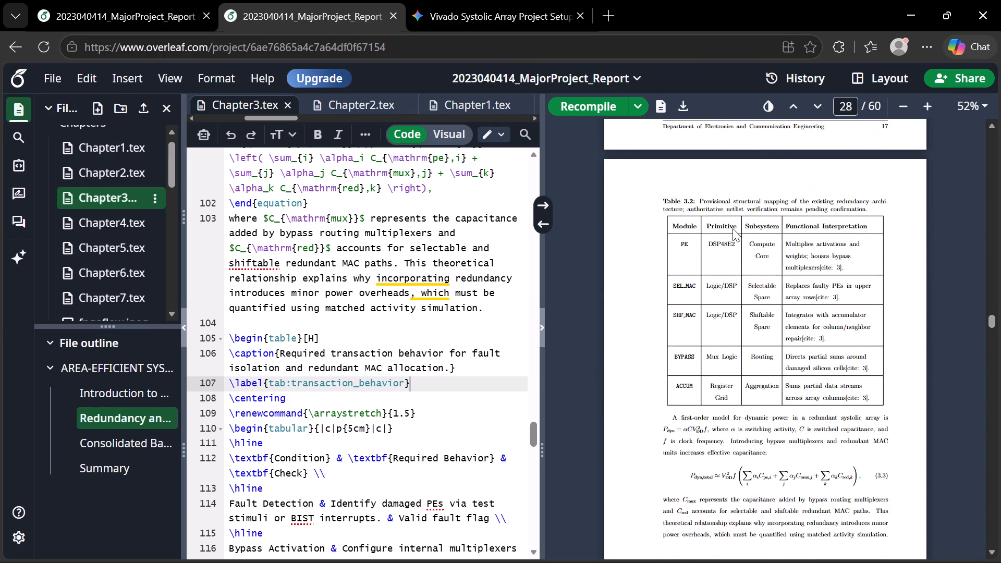
{"action": "scroll", "coordinate": [733, 228], "scroll_direction": "up", "scroll_amount": 1}
{"action": "scroll", "coordinate": [733, 228], "scroll_direction": "down", "scroll_amount": 4}
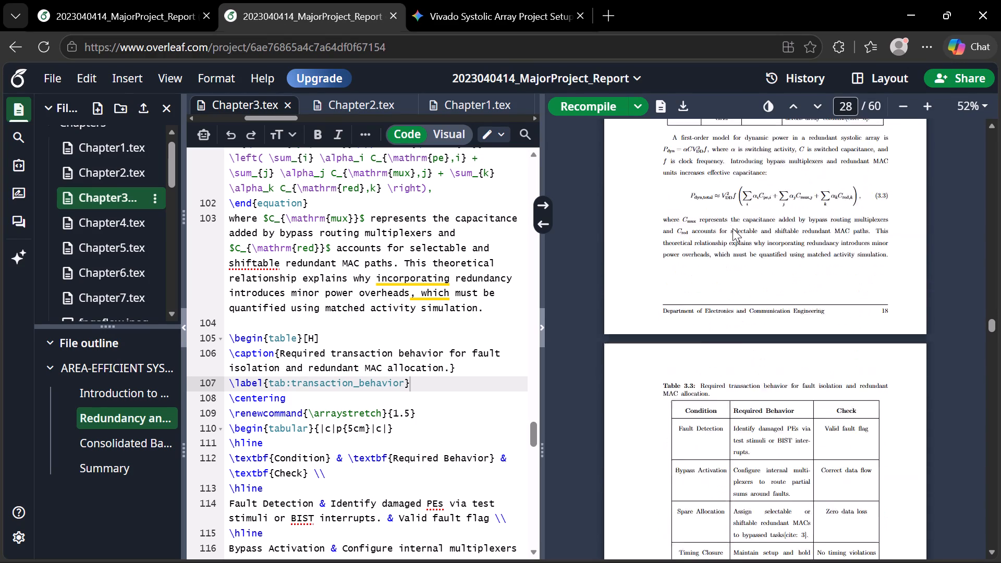
{"action": "scroll", "coordinate": [733, 228], "scroll_direction": "down", "scroll_amount": 1}
{"action": "scroll", "coordinate": [714, 361], "scroll_direction": "up", "scroll_amount": 2}
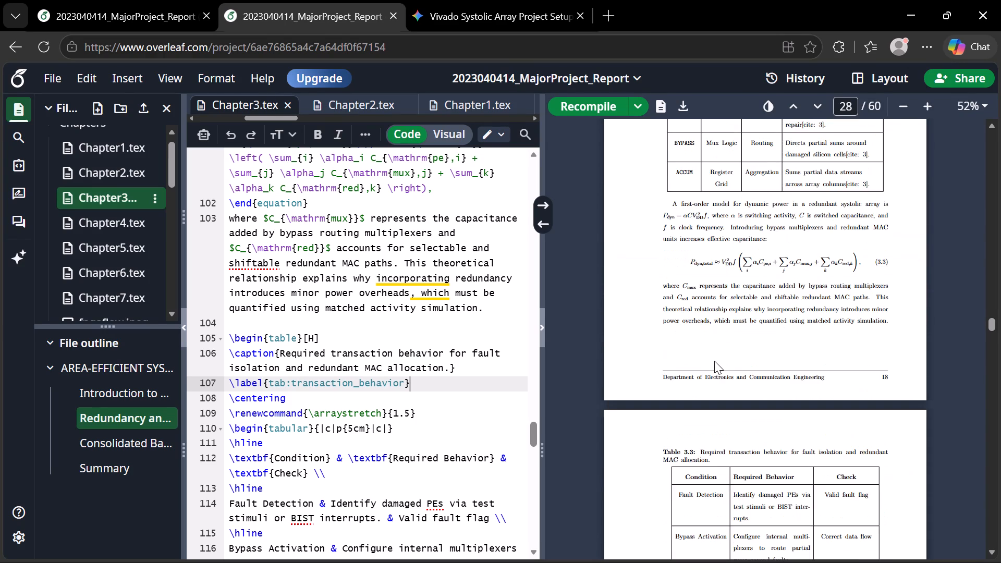
Compare the layout of Table 3.2 and equation 3.3 on page 18 with Table 3.3's placement on page 19.
{"action": "scroll", "coordinate": [714, 361], "scroll_direction": "up", "scroll_amount": 3}
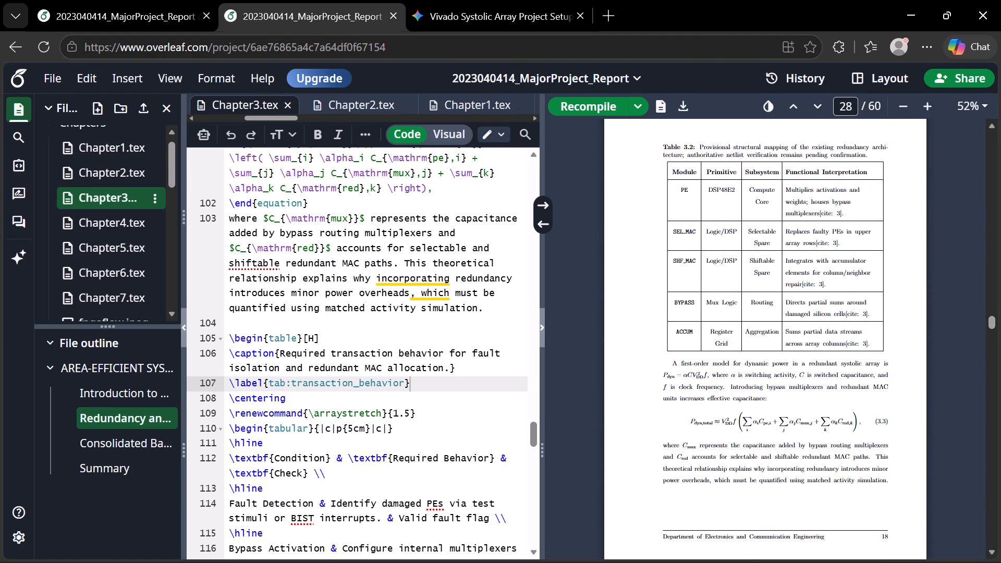
{"action": "scroll", "coordinate": [714, 361], "scroll_direction": "up", "scroll_amount": 1}
{"action": "scroll", "coordinate": [714, 361], "scroll_direction": "down", "scroll_amount": 1}
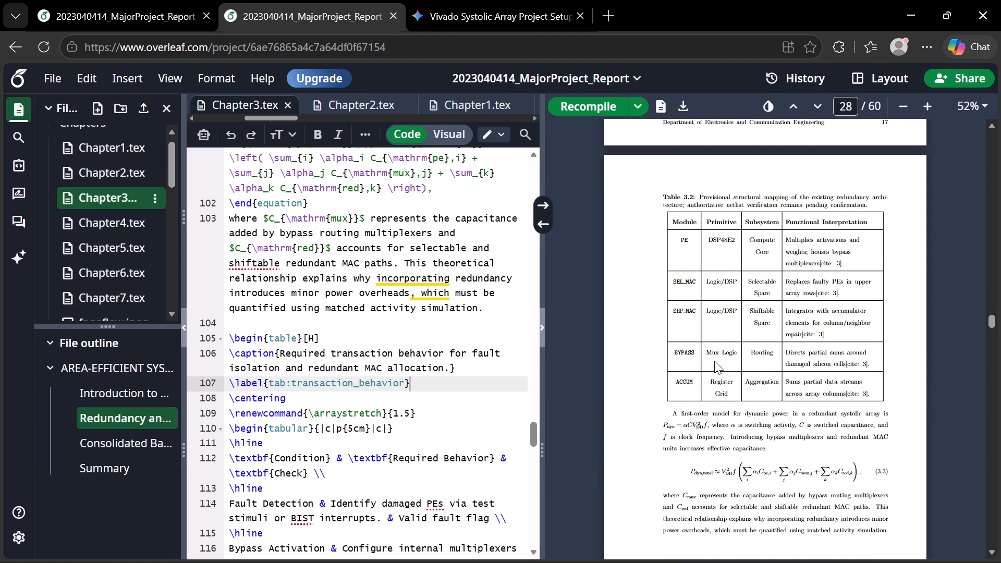
{"action": "scroll", "coordinate": [714, 361], "scroll_direction": "up", "scroll_amount": 1}
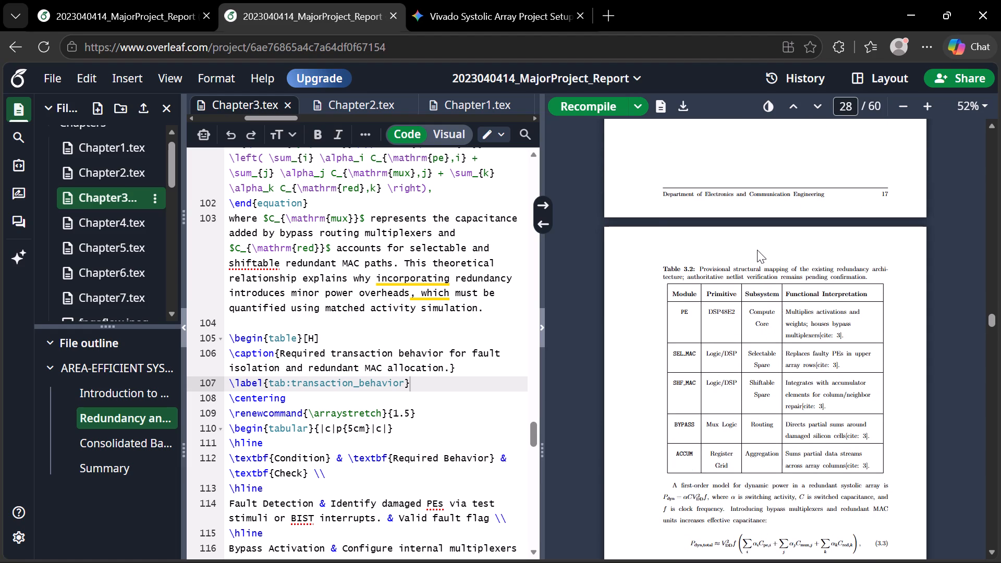
{"action": "scroll", "coordinate": [757, 250], "scroll_direction": "down", "scroll_amount": 3}
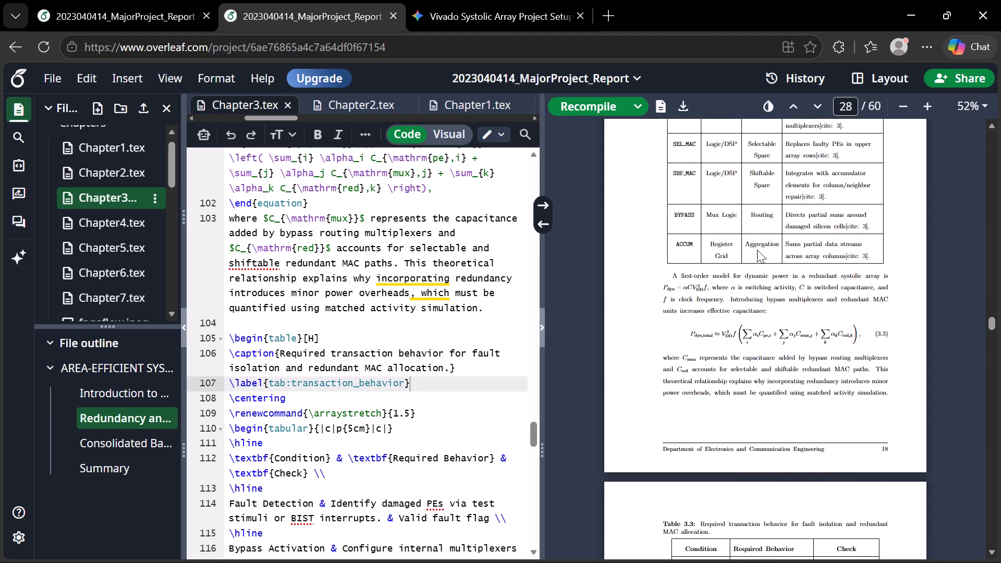
{"action": "scroll", "coordinate": [774, 372], "scroll_direction": "down", "scroll_amount": 3}
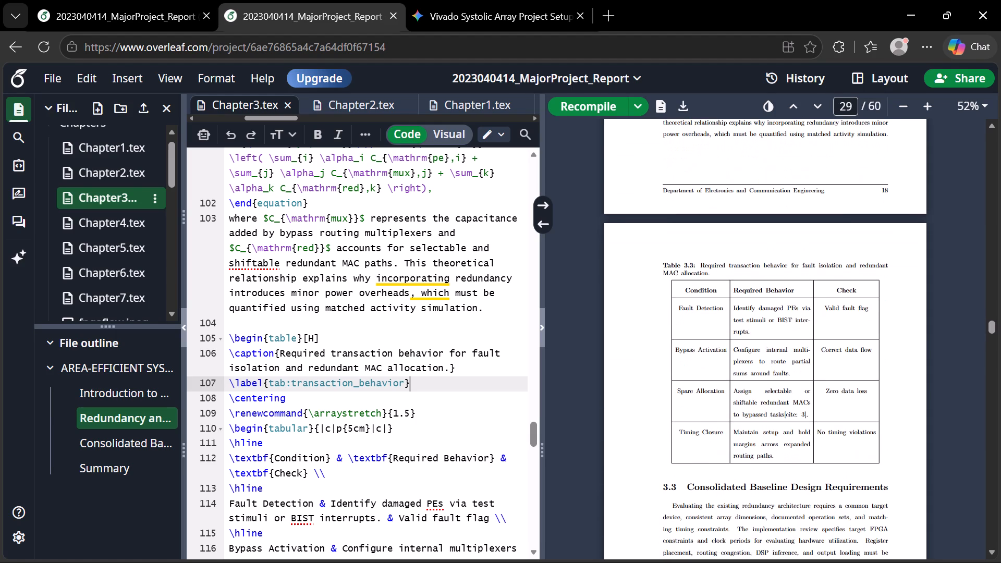
{"action": "scroll", "coordinate": [774, 372], "scroll_direction": "up", "scroll_amount": 4}
{"action": "scroll", "coordinate": [774, 372], "scroll_direction": "down", "scroll_amount": 1}
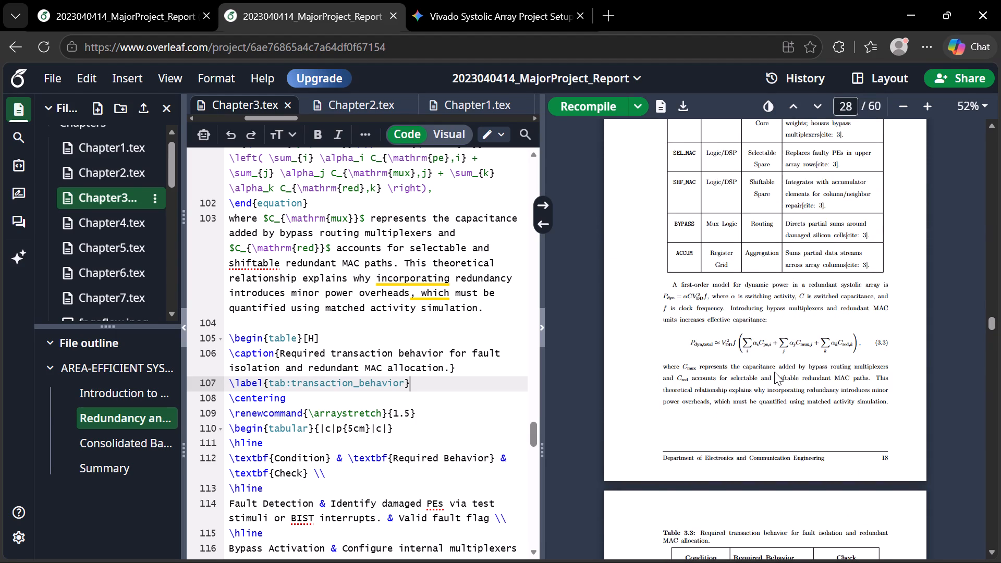
{"action": "scroll", "coordinate": [774, 372], "scroll_direction": "up", "scroll_amount": 2}
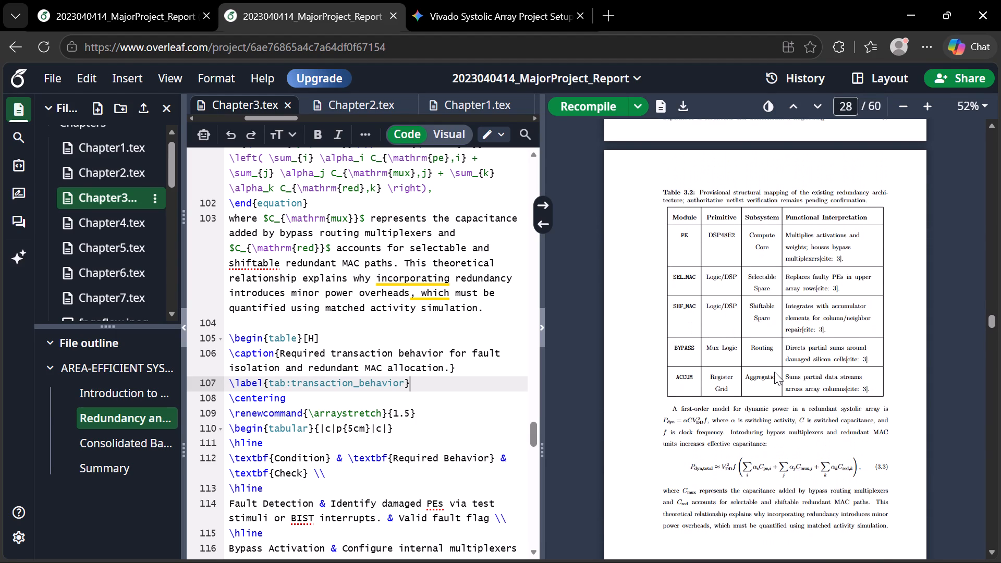
Review report pages 16 to 18, from Figure 3.1 and Section 3.2 through Table 3.2 and equation 3.3, checking the page breaks.
{"action": "scroll", "coordinate": [774, 372], "scroll_direction": "up", "scroll_amount": 3}
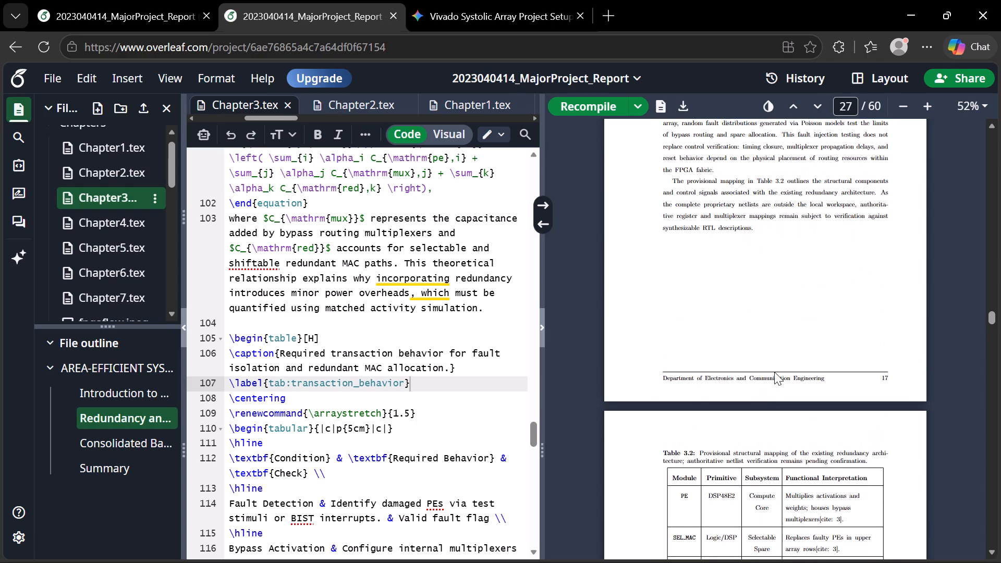
{"action": "scroll", "coordinate": [774, 372], "scroll_direction": "up", "scroll_amount": 2}
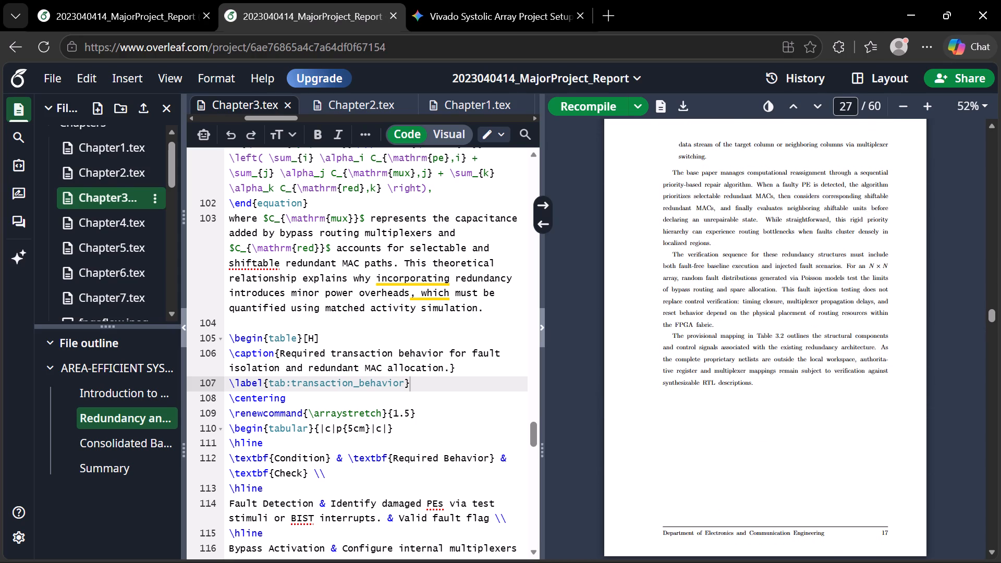
{"action": "scroll", "coordinate": [830, 207], "scroll_direction": "up", "scroll_amount": 3}
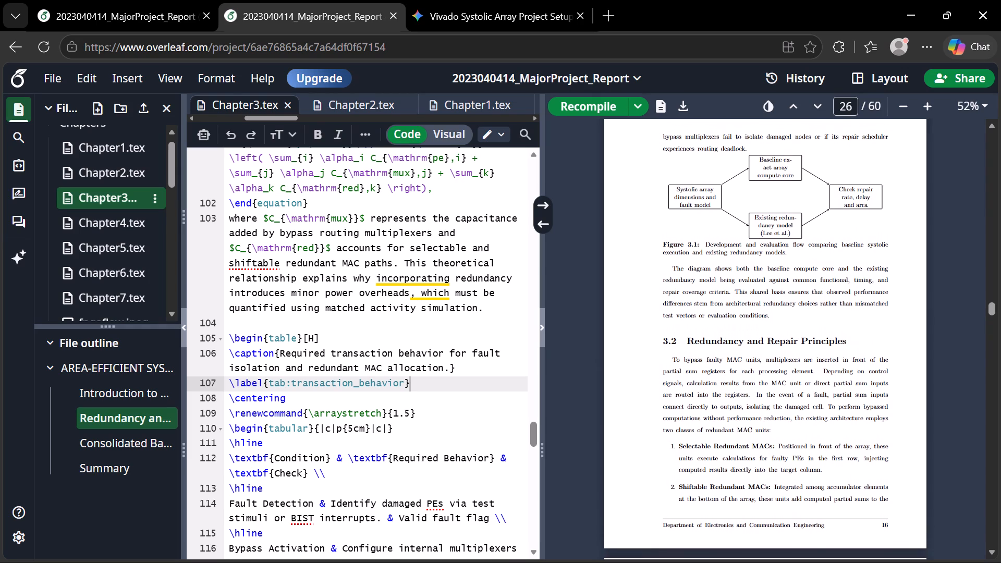
{"action": "scroll", "coordinate": [830, 207], "scroll_direction": "up", "scroll_amount": 1}
{"action": "scroll", "coordinate": [830, 207], "scroll_direction": "down", "scroll_amount": 1}
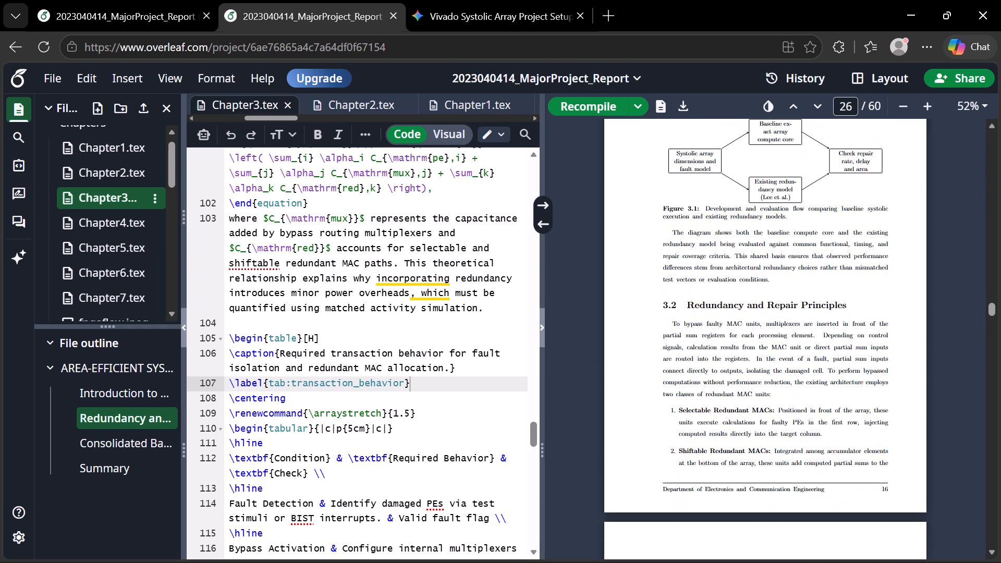
{"action": "scroll", "coordinate": [830, 207], "scroll_direction": "down", "scroll_amount": 3}
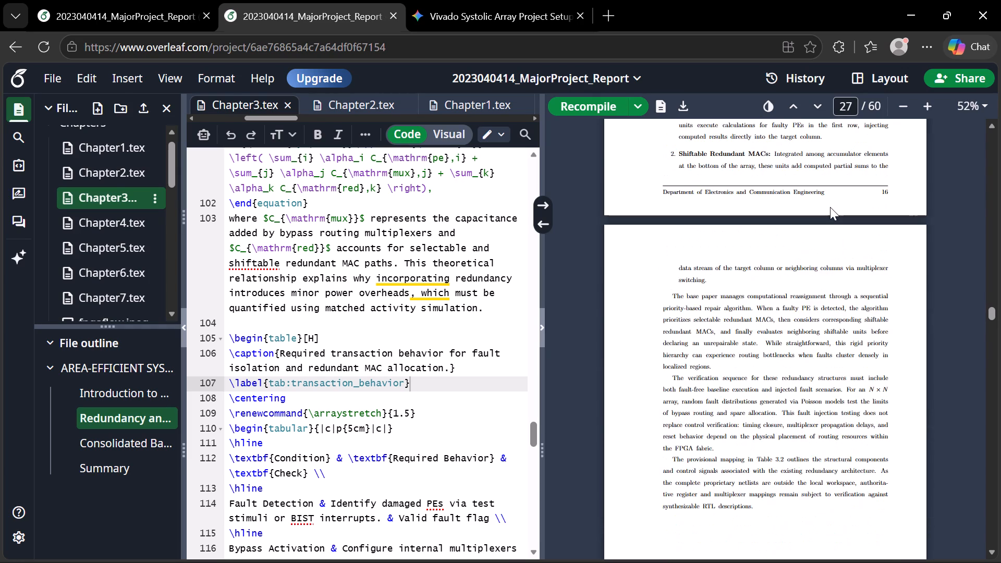
{"action": "scroll", "coordinate": [830, 207], "scroll_direction": "down", "scroll_amount": 2}
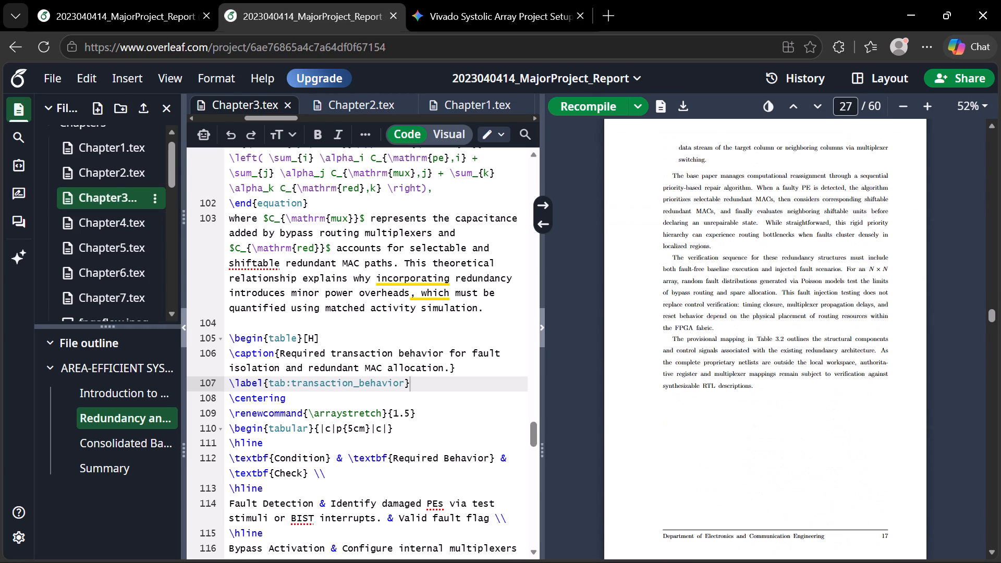
{"action": "scroll", "coordinate": [830, 207], "scroll_direction": "down", "scroll_amount": 1}
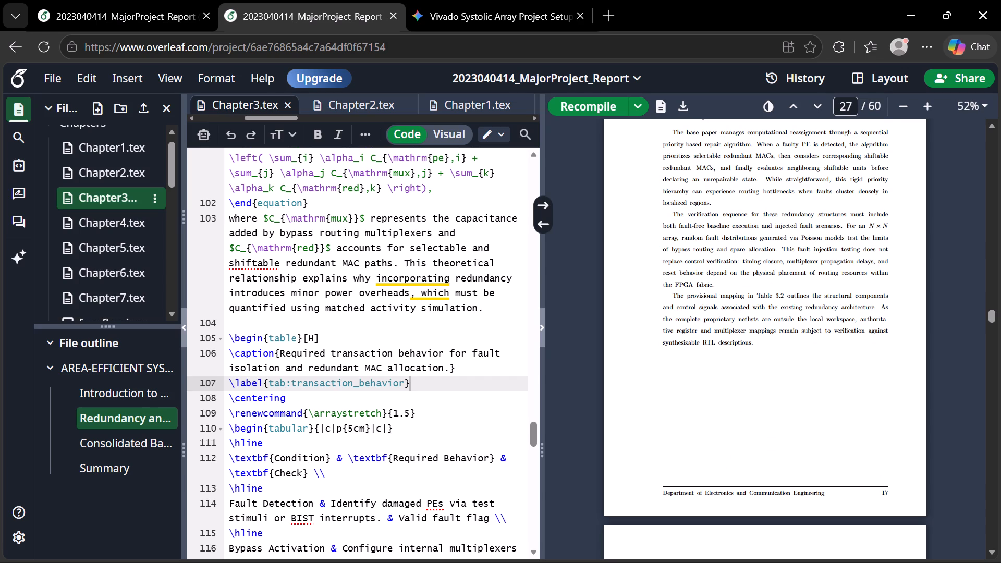
{"action": "scroll", "coordinate": [698, 297], "scroll_direction": "down", "scroll_amount": 3}
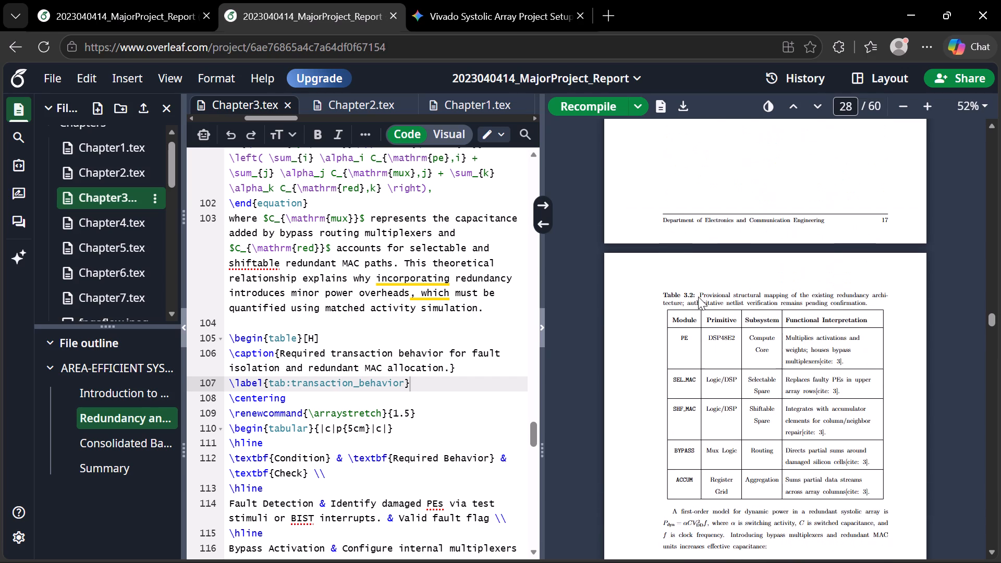
{"action": "scroll", "coordinate": [698, 297], "scroll_direction": "down", "scroll_amount": 4}
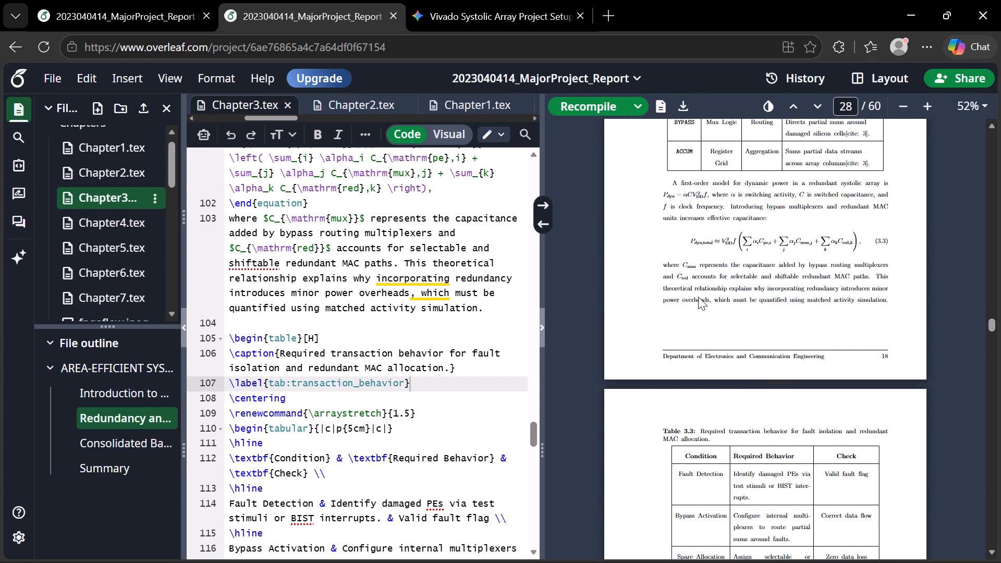
Locate the source line of the Table 3.3 caption in Chapter3.tex from the compiled page 19.
{"action": "scroll", "coordinate": [698, 297], "scroll_direction": "down", "scroll_amount": 1}
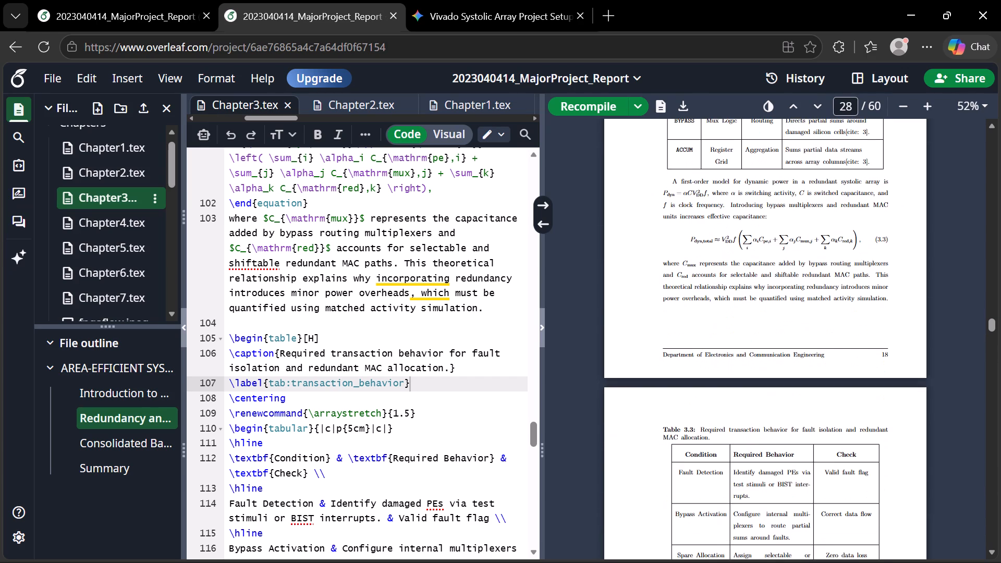
{"action": "scroll", "coordinate": [698, 297], "scroll_direction": "down", "scroll_amount": 2}
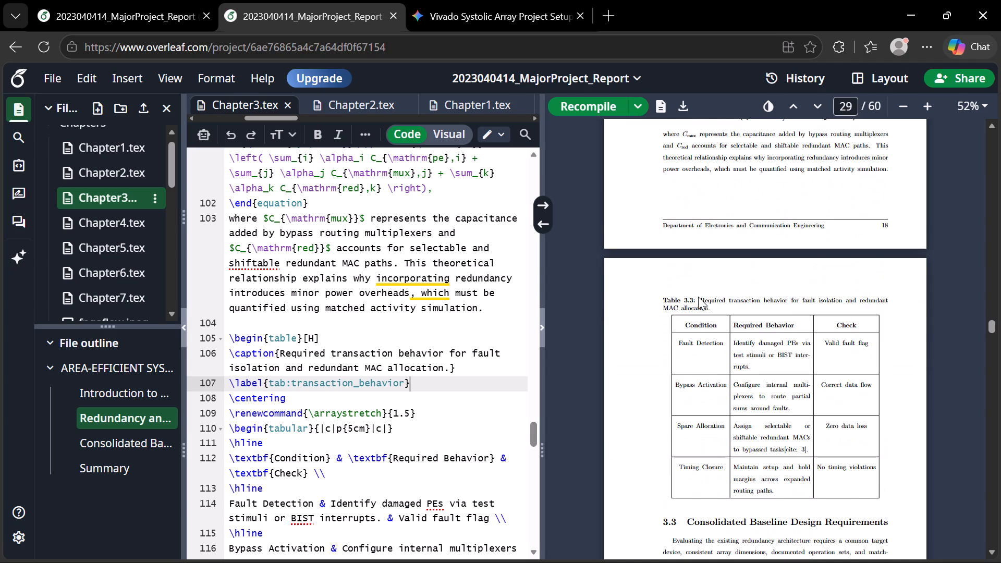
{"action": "scroll", "coordinate": [698, 297], "scroll_direction": "down", "scroll_amount": 1}
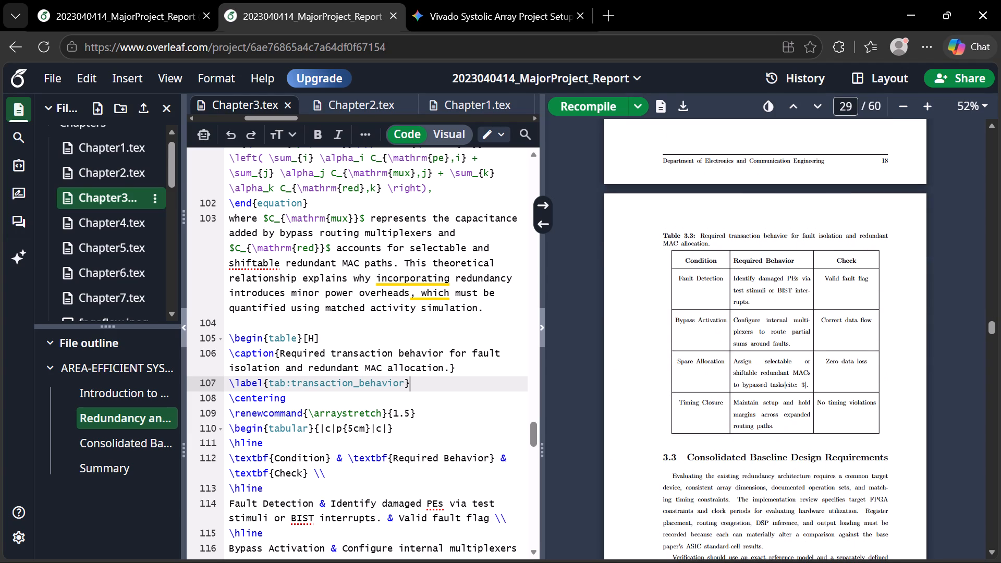
{"action": "double_click", "coordinate": [686, 236]}
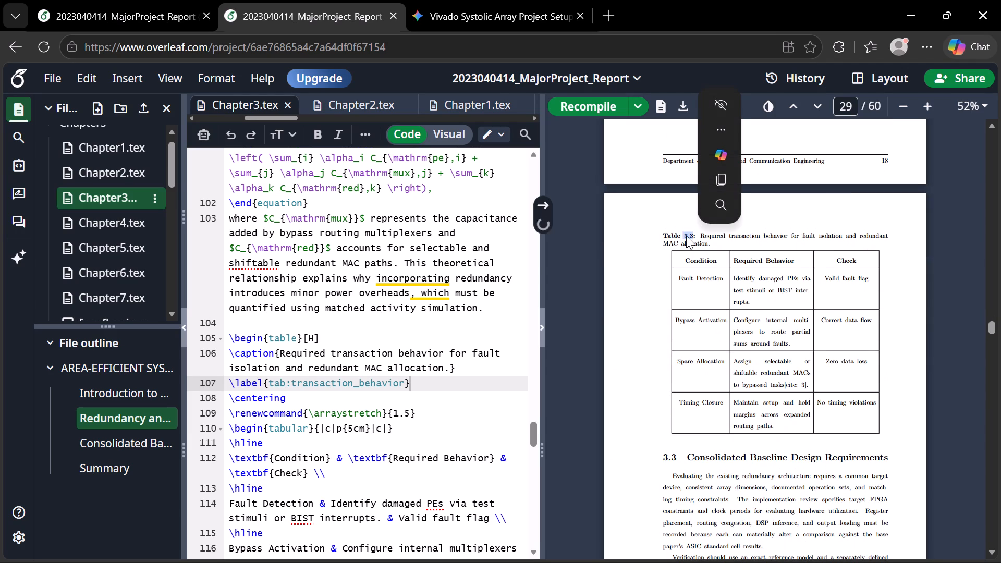
Inspect the end of page 18 and the layout of Table 3.3 and Section 3.3 on page 19.
{"action": "scroll", "coordinate": [689, 283], "scroll_direction": "up", "scroll_amount": 1}
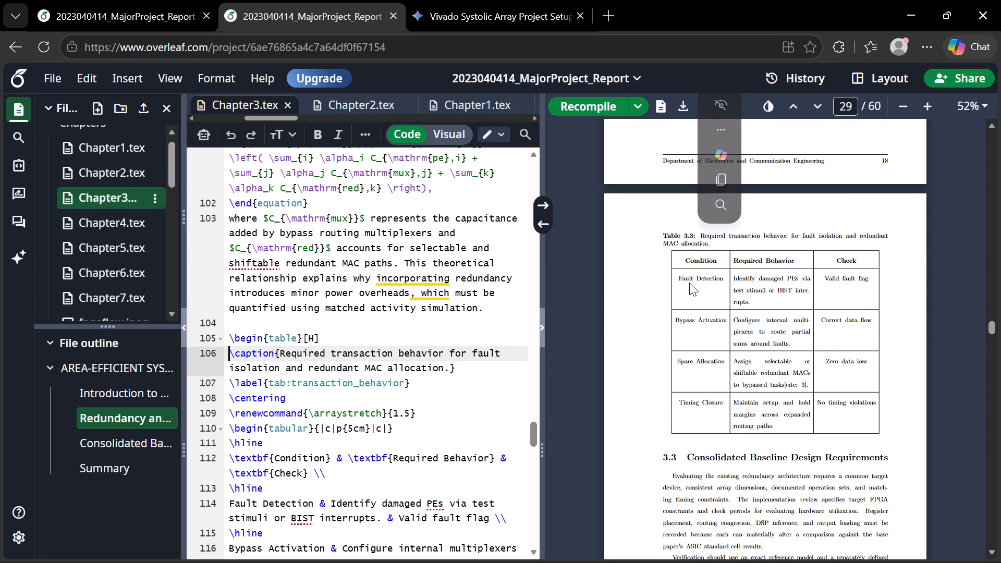
{"action": "scroll", "coordinate": [689, 283], "scroll_direction": "up", "scroll_amount": 2}
{"action": "left_click", "coordinate": [689, 283]}
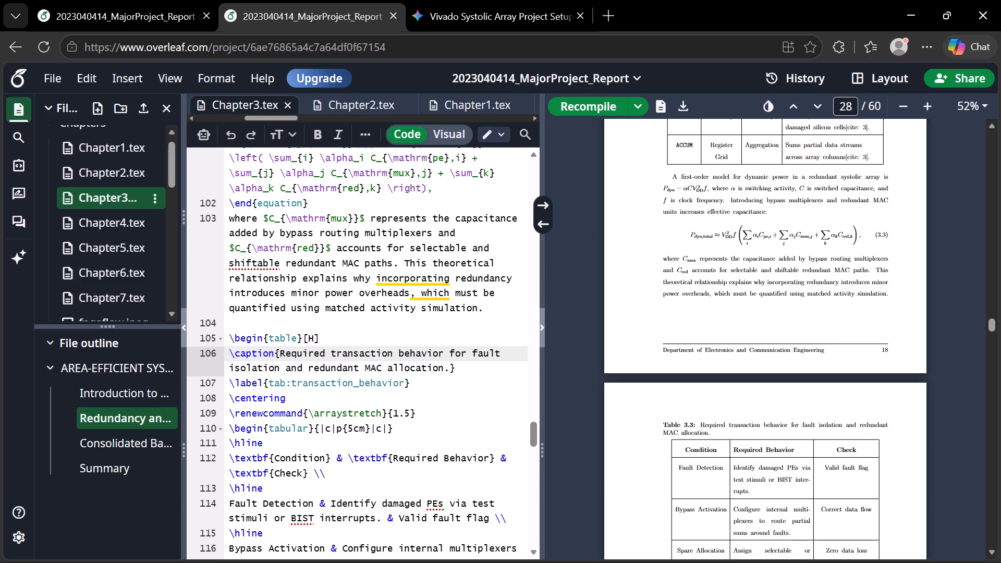
{"action": "scroll", "coordinate": [772, 267], "scroll_direction": "down", "scroll_amount": 2}
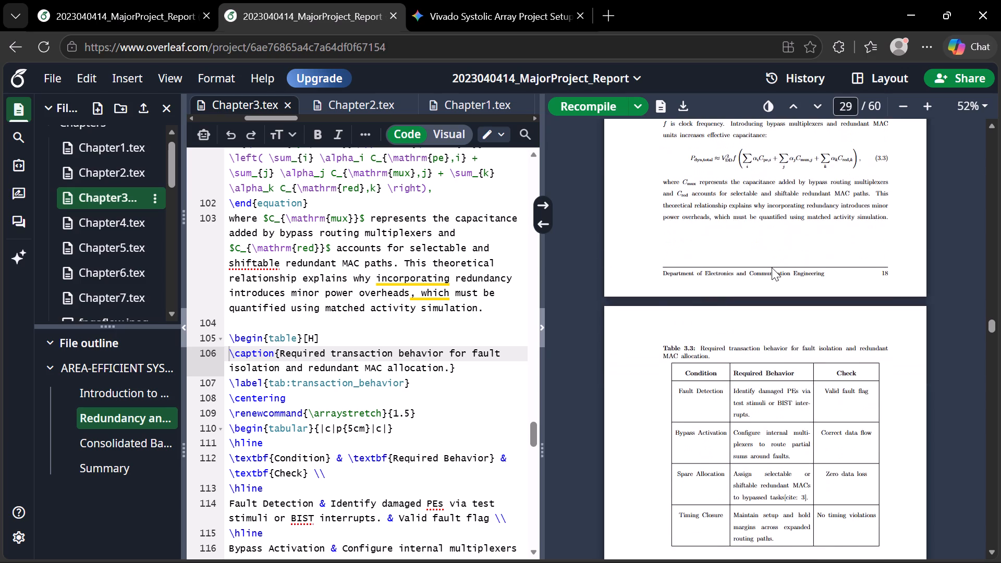
{"action": "scroll", "coordinate": [772, 267], "scroll_direction": "down", "scroll_amount": 2}
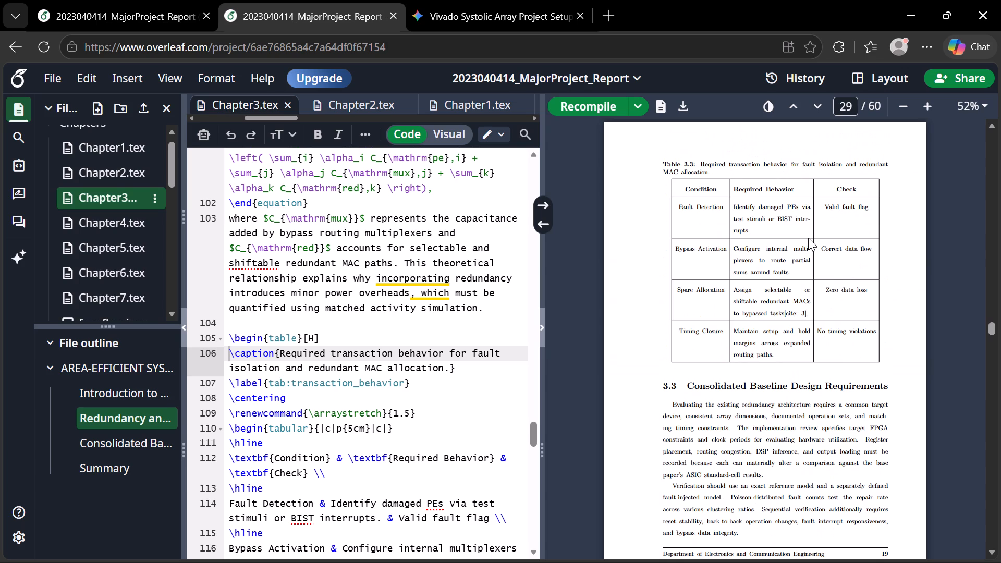
{"action": "scroll", "coordinate": [808, 238], "scroll_direction": "down", "scroll_amount": 1}
{"action": "scroll", "coordinate": [808, 238], "scroll_direction": "up", "scroll_amount": 3}
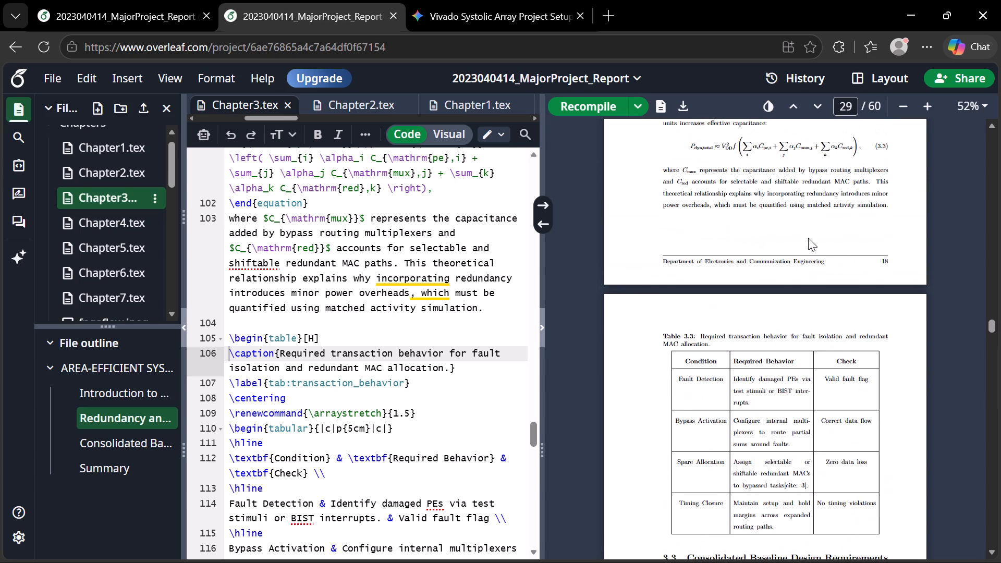
Recheck the page break before Table 3.3 and the spacing below the Table 3.2 reference paragraph on page 17.
{"action": "scroll", "coordinate": [808, 238], "scroll_direction": "up", "scroll_amount": 2}
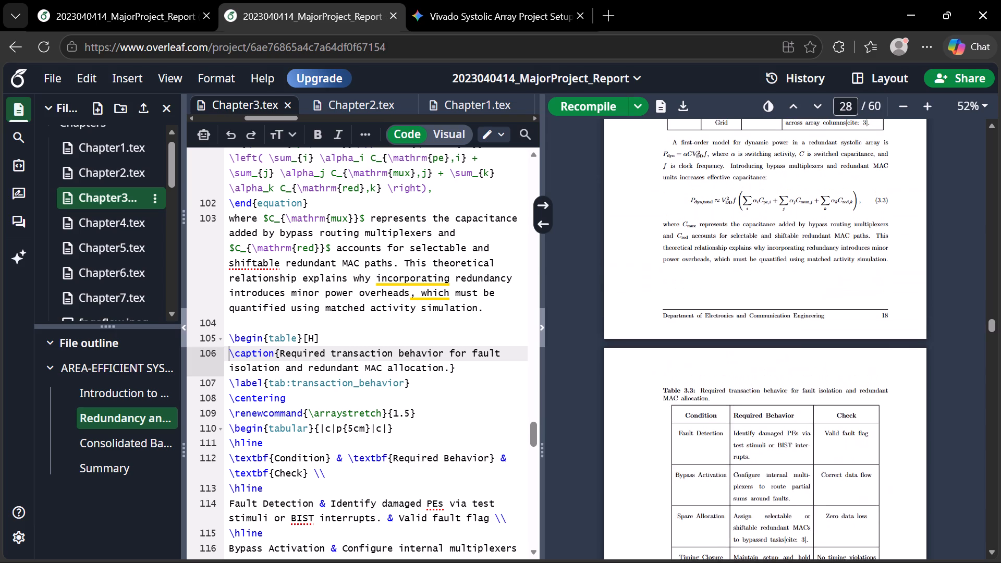
{"action": "scroll", "coordinate": [808, 238], "scroll_direction": "up", "scroll_amount": 1}
{"action": "scroll", "coordinate": [808, 238], "scroll_direction": "down", "scroll_amount": 1}
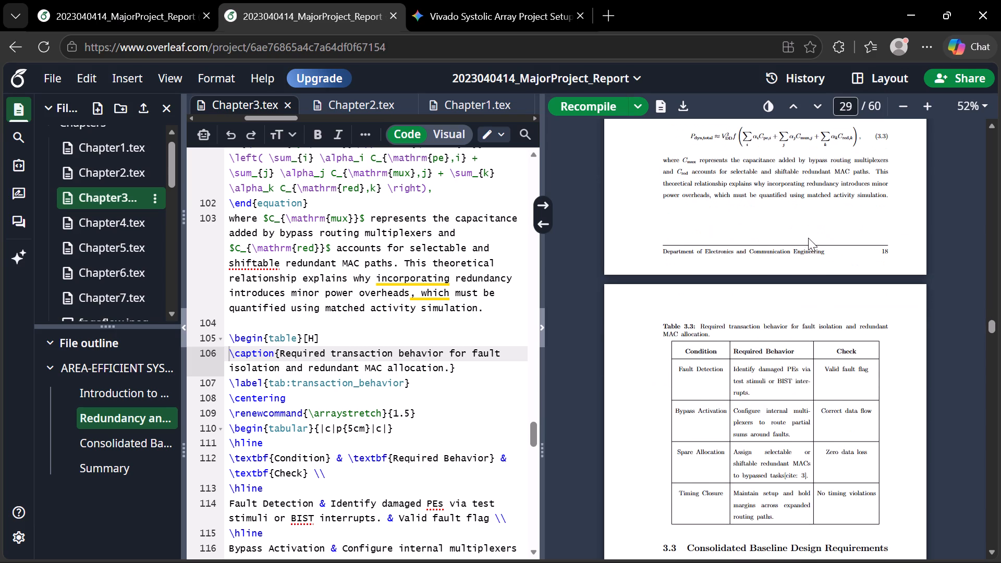
{"action": "scroll", "coordinate": [808, 238], "scroll_direction": "up", "scroll_amount": 2}
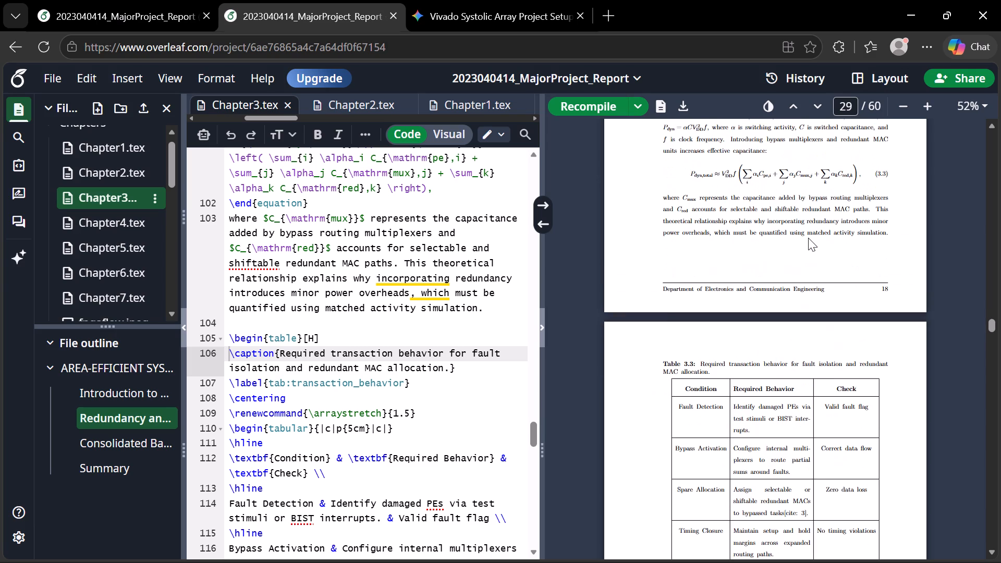
{"action": "scroll", "coordinate": [808, 238], "scroll_direction": "up", "scroll_amount": 4}
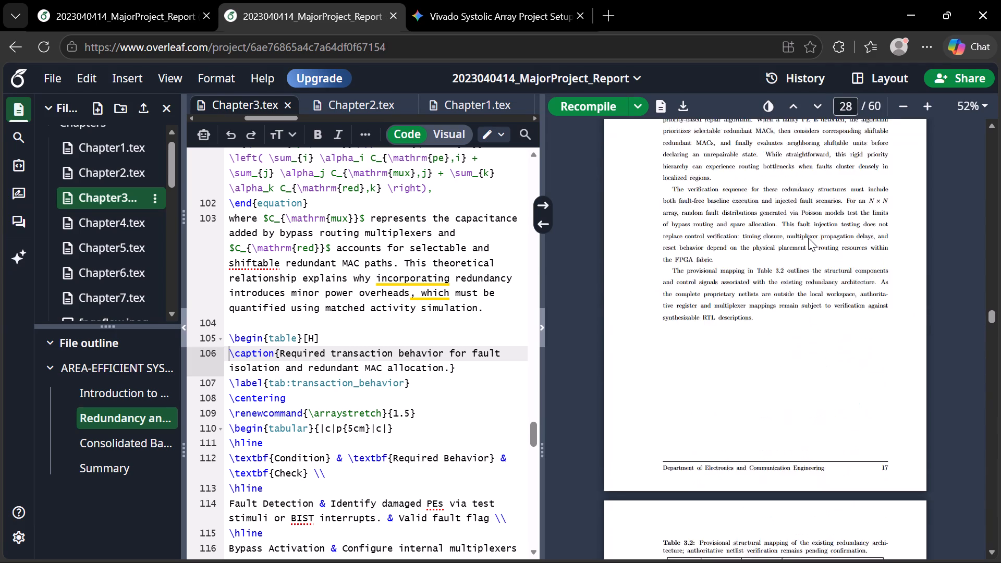
Review pages 16 to 19, checking the page breaks and spacing around Table 3.2, equation 3.3 and Table 3.3.
{"action": "scroll", "coordinate": [808, 238], "scroll_direction": "up", "scroll_amount": 3}
{"action": "scroll", "coordinate": [808, 238], "scroll_direction": "down", "scroll_amount": 1}
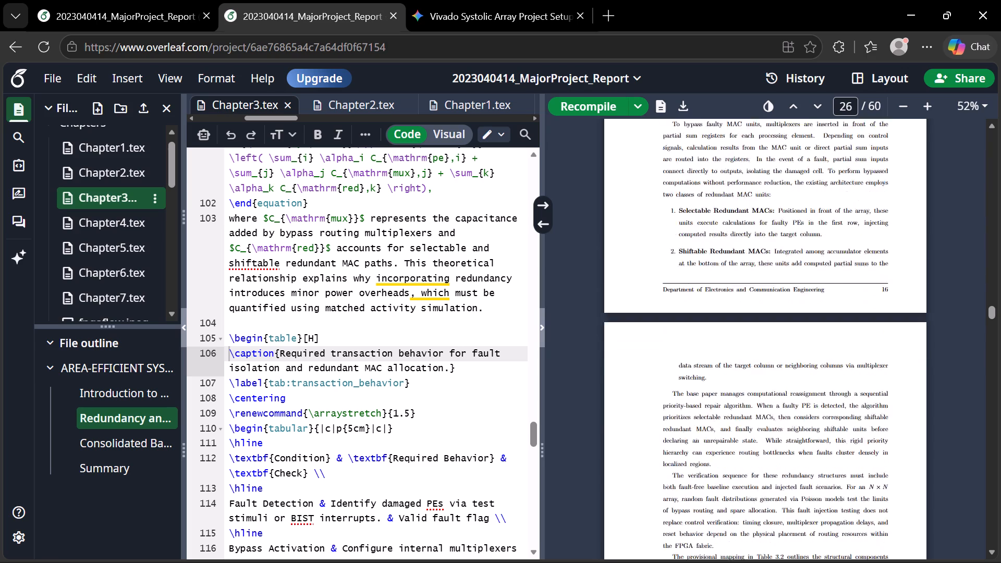
{"action": "scroll", "coordinate": [808, 238], "scroll_direction": "down", "scroll_amount": 4}
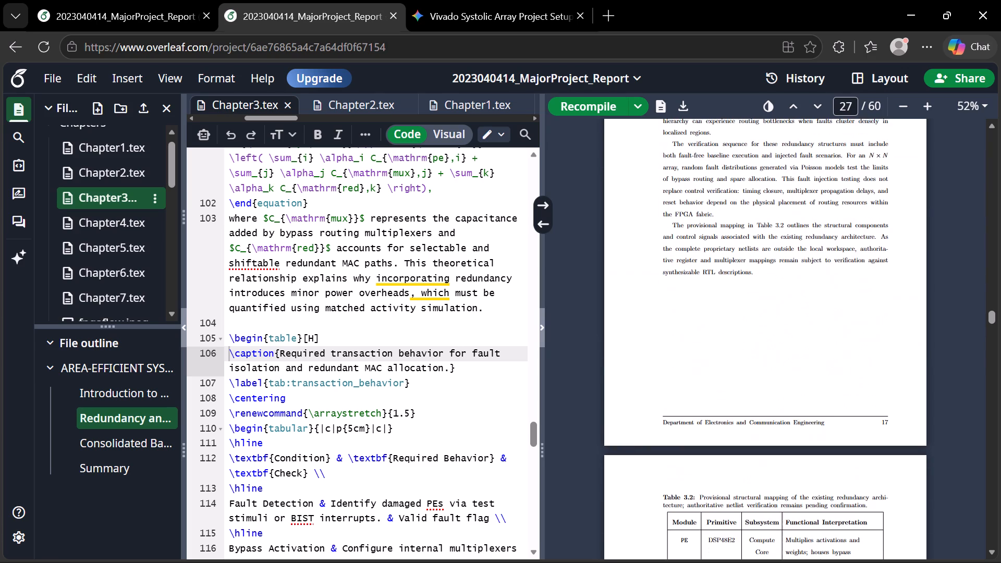
{"action": "scroll", "coordinate": [808, 238], "scroll_direction": "down", "scroll_amount": 3}
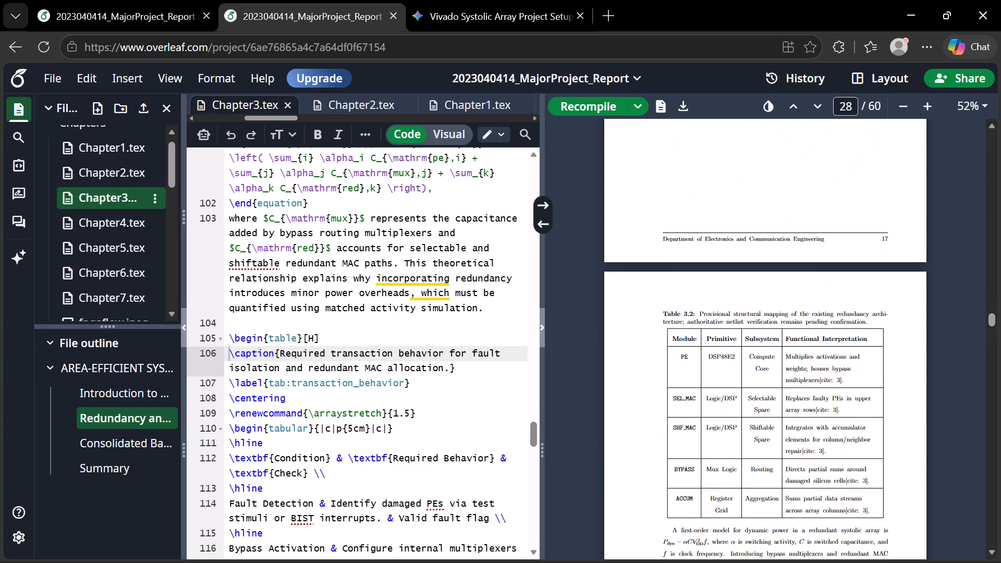
{"action": "scroll", "coordinate": [808, 238], "scroll_direction": "down", "scroll_amount": 3}
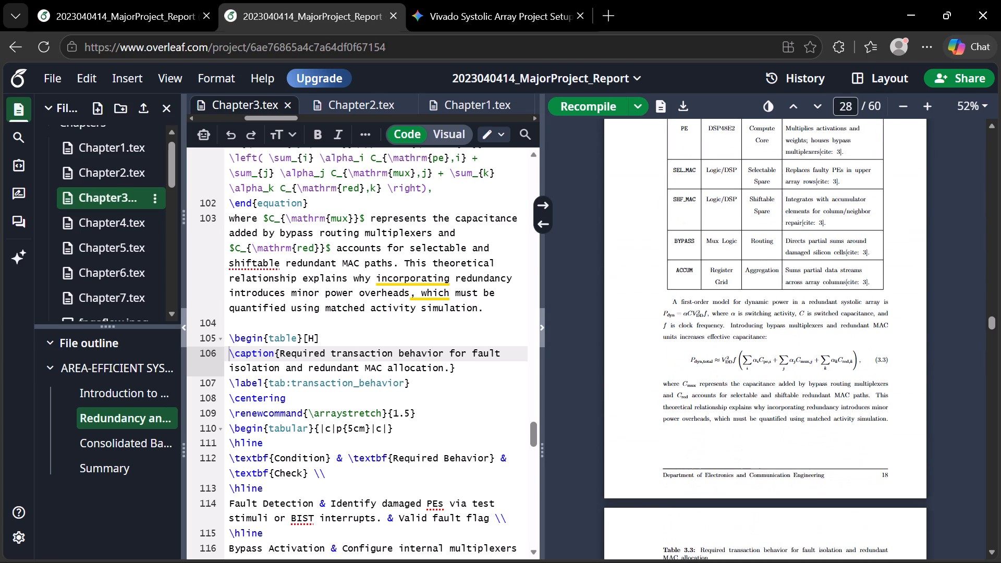
{"action": "scroll", "coordinate": [808, 238], "scroll_direction": "down", "scroll_amount": 2}
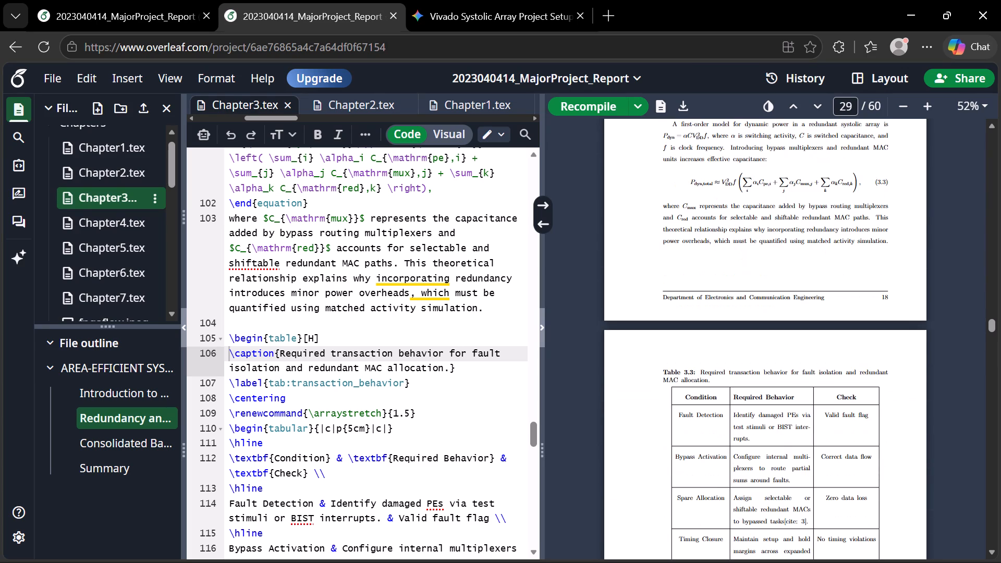
{"action": "scroll", "coordinate": [808, 238], "scroll_direction": "down", "scroll_amount": 1}
{"action": "scroll", "coordinate": [808, 238], "scroll_direction": "up", "scroll_amount": 1}
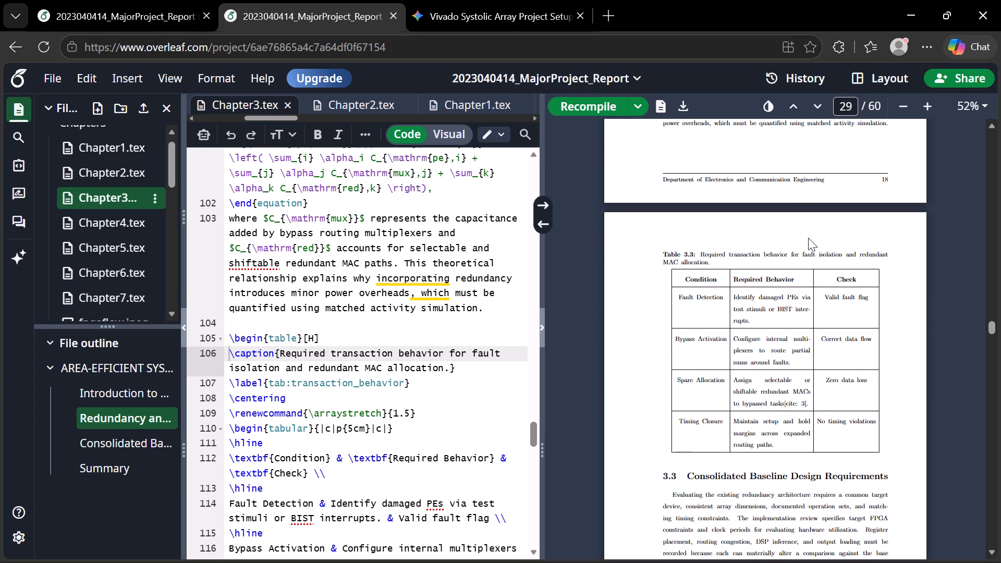
{"action": "scroll", "coordinate": [808, 238], "scroll_direction": "up", "scroll_amount": 1}
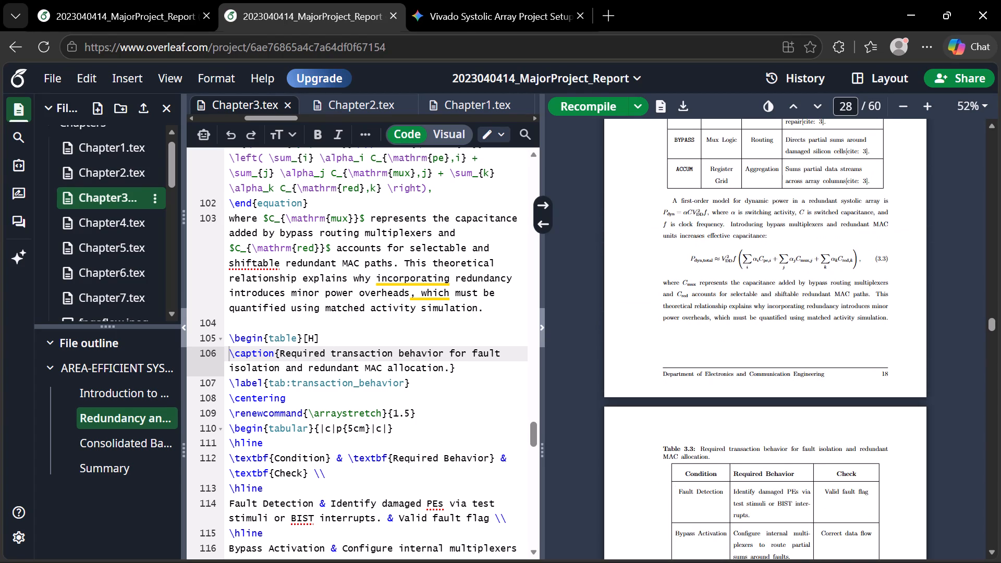
Locate the Table 3.3 caption in the Chapter3.tex source and place the cursor on its \centering line.
{"action": "double_click", "coordinate": [729, 450]}
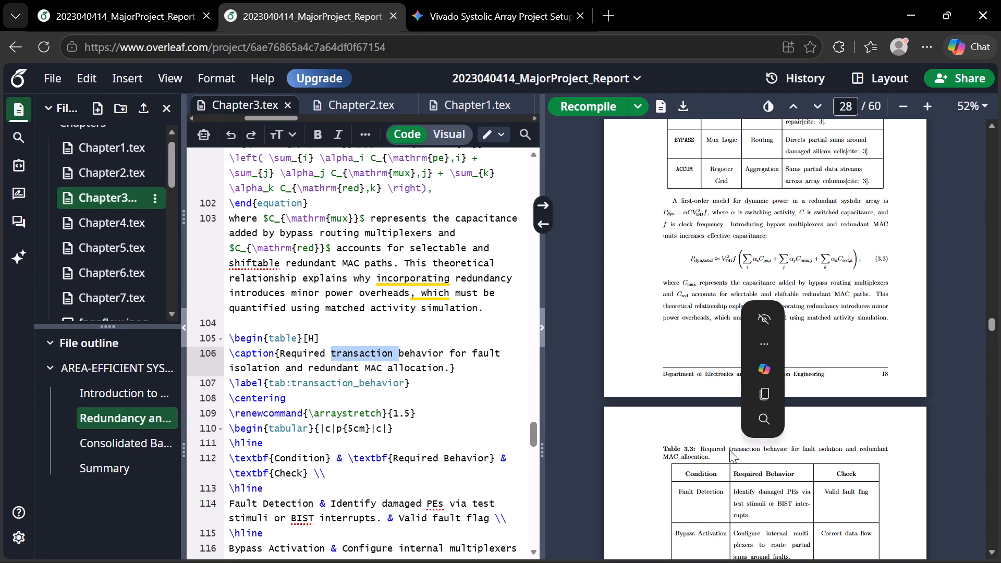
{"action": "left_click", "coordinate": [468, 403]}
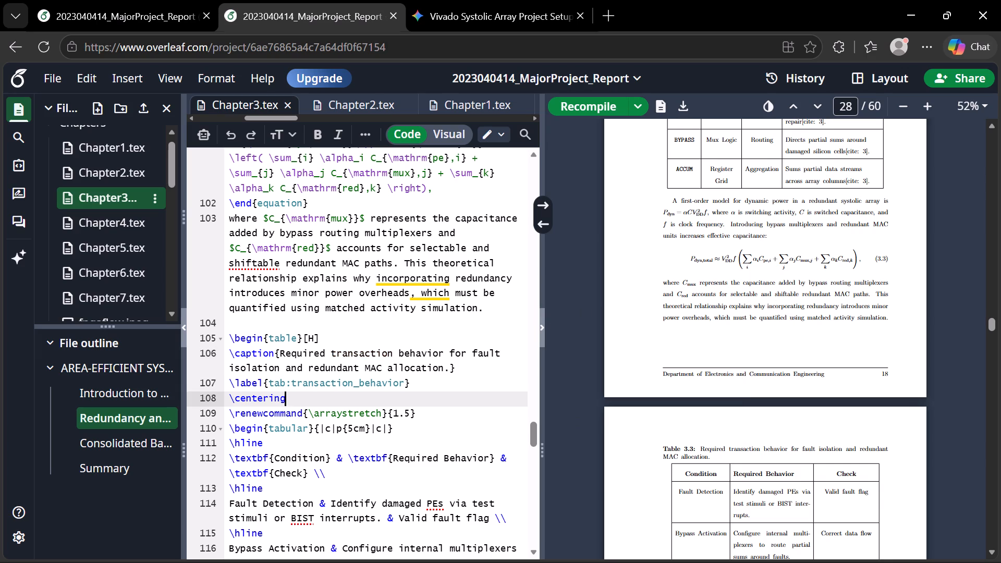
Compare the layout of pages 17 to 19, from the Table 3.2 reference paragraph through Table 3.3 and Section 3.3.
{"action": "scroll", "coordinate": [738, 317], "scroll_direction": "up", "scroll_amount": 1}
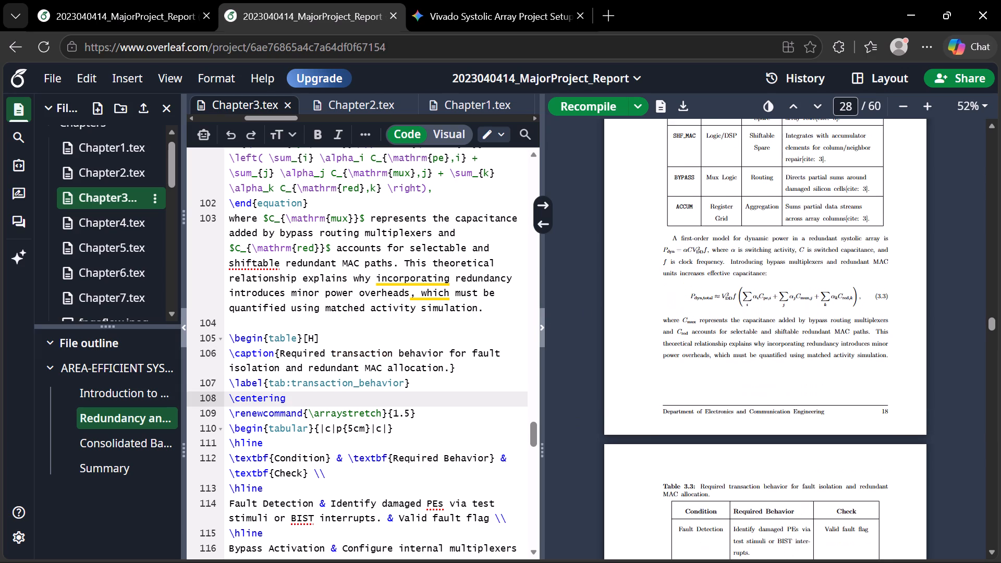
{"action": "scroll", "coordinate": [738, 317], "scroll_direction": "down", "scroll_amount": 3}
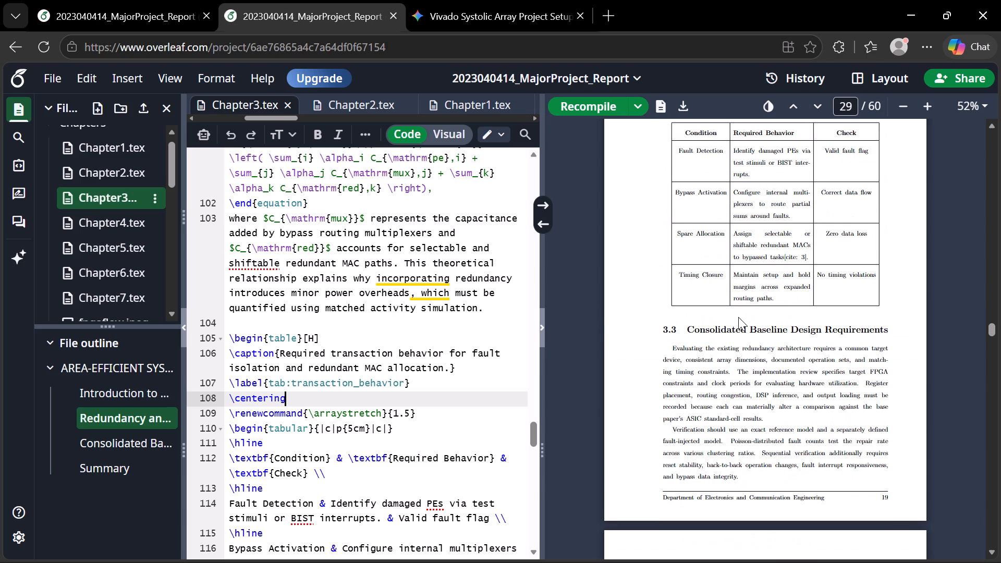
{"action": "scroll", "coordinate": [738, 317], "scroll_direction": "up", "scroll_amount": 4}
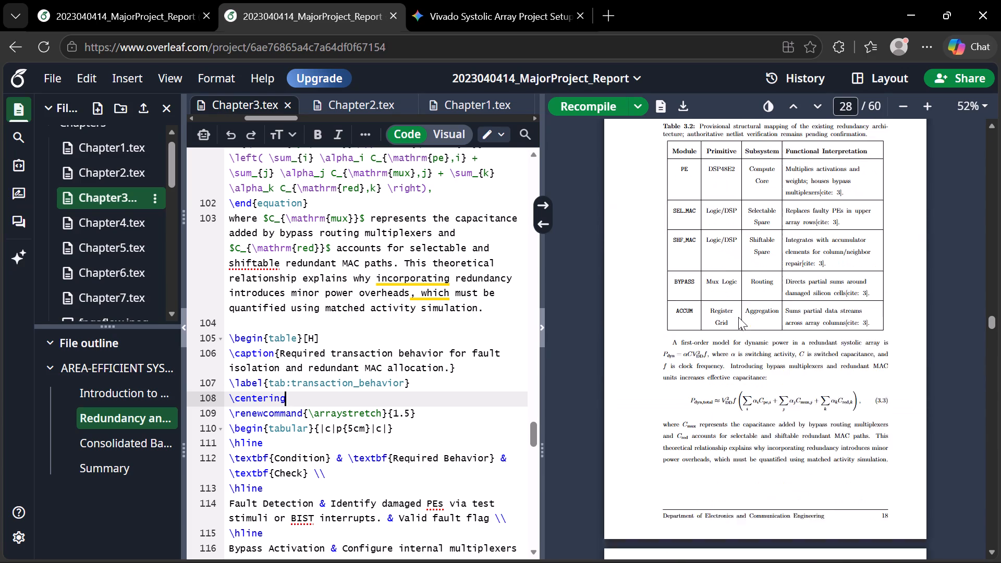
{"action": "scroll", "coordinate": [738, 317], "scroll_direction": "up", "scroll_amount": 1}
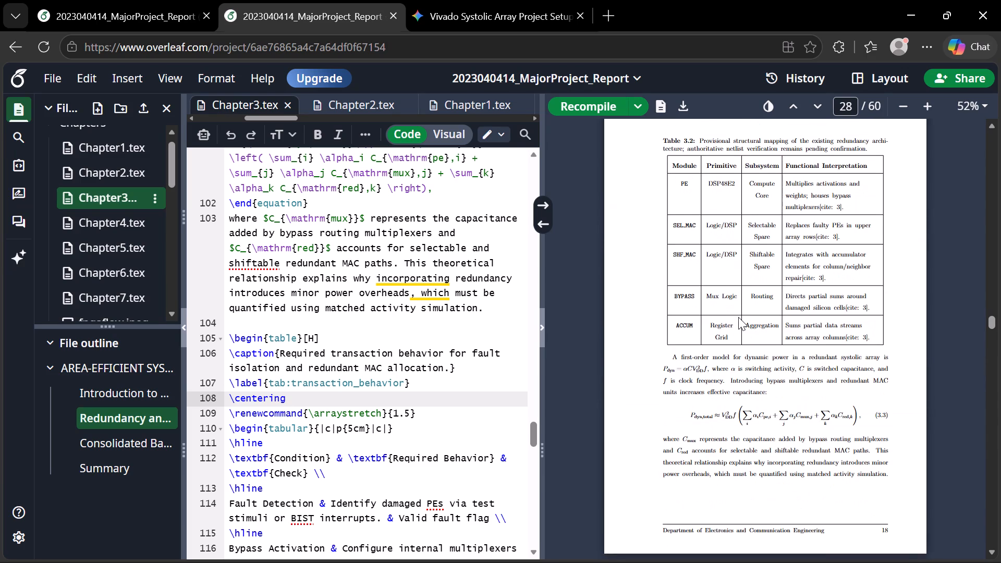
{"action": "scroll", "coordinate": [738, 317], "scroll_direction": "up", "scroll_amount": 3}
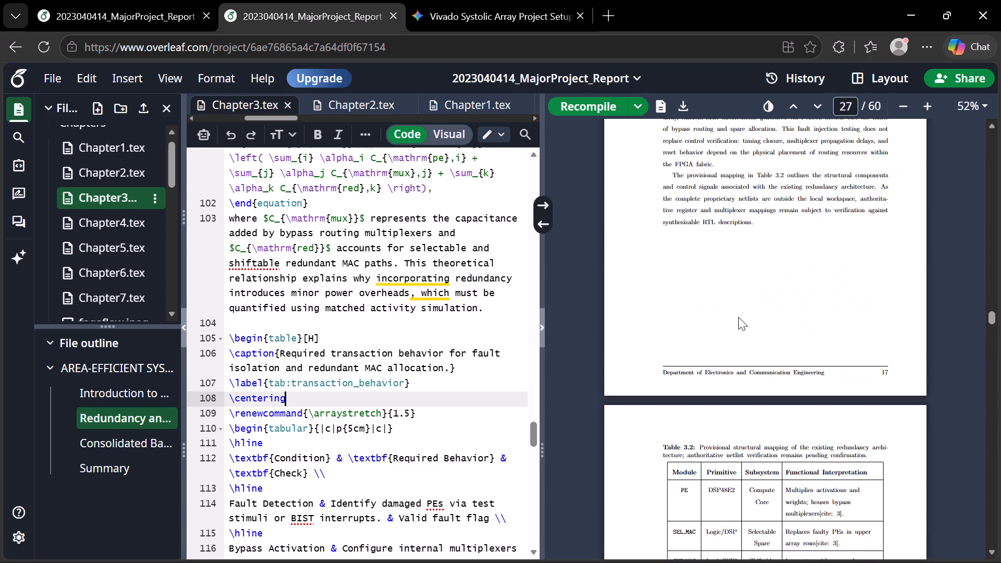
{"action": "scroll", "coordinate": [738, 317], "scroll_direction": "up", "scroll_amount": 4}
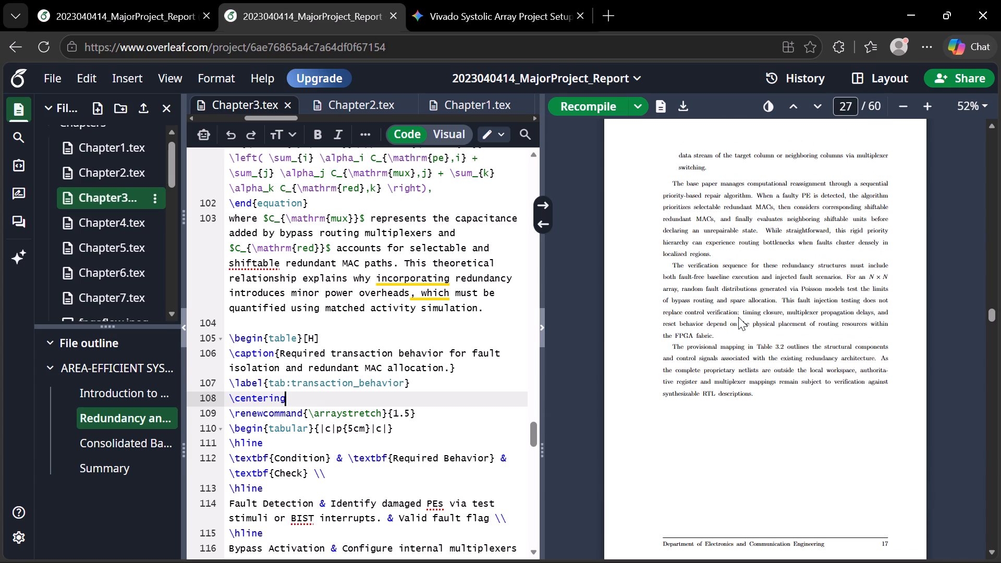
{"action": "scroll", "coordinate": [738, 317], "scroll_direction": "up", "scroll_amount": 2}
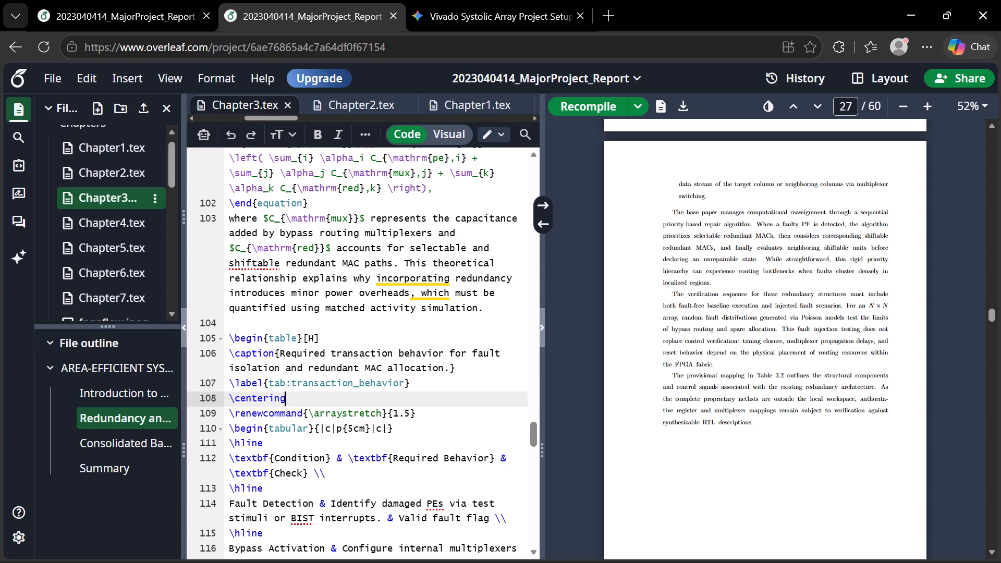
Locate the paragraph beginning "The provisional mapping in Table" from page 17 and copy its source, including the blank line before it.
{"action": "double_click", "coordinate": [705, 375]}
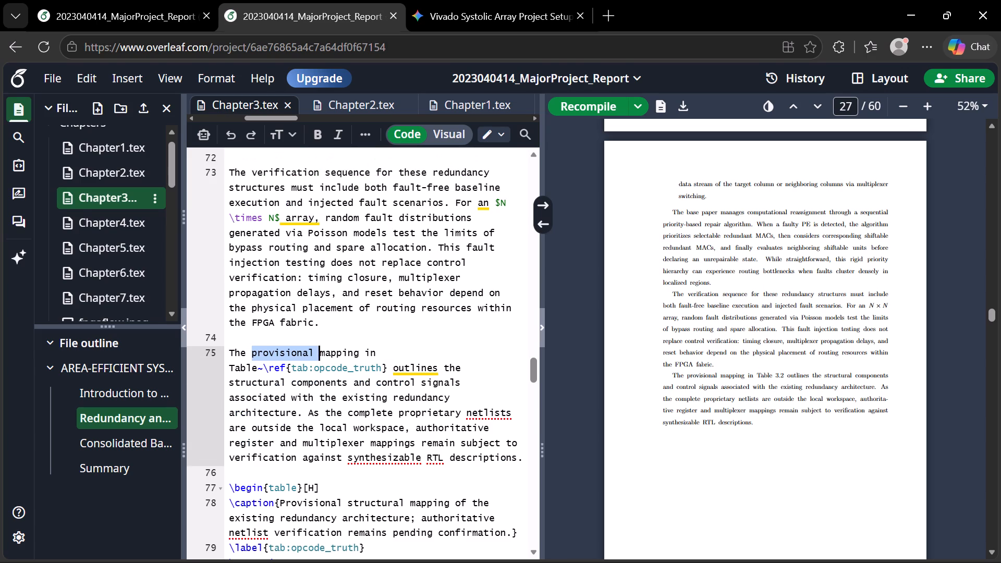
{"action": "left_click", "coordinate": [382, 352]}
{"action": "left_click", "coordinate": [227, 353]}
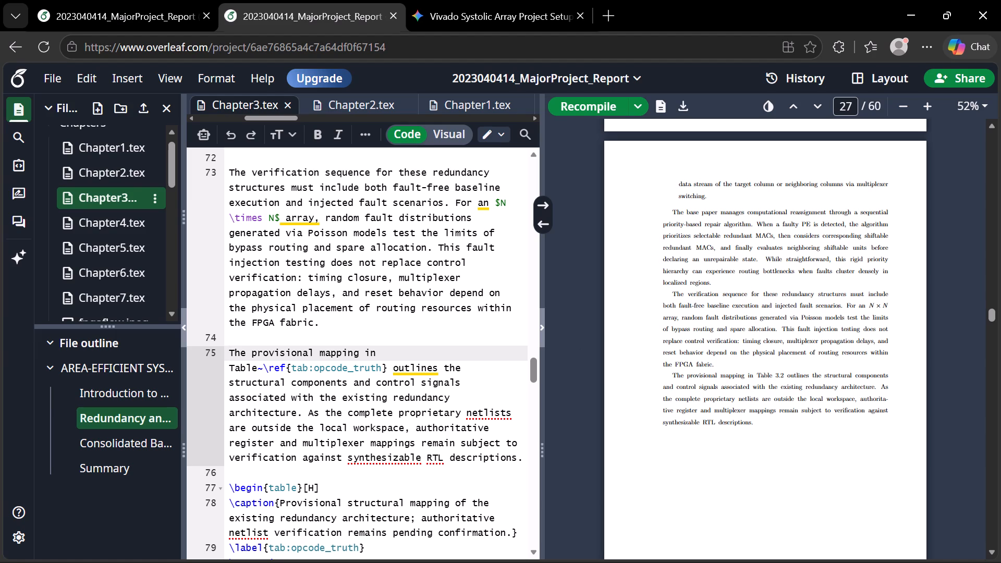
{"action": "scroll", "coordinate": [707, 398], "scroll_direction": "down", "scroll_amount": 1}
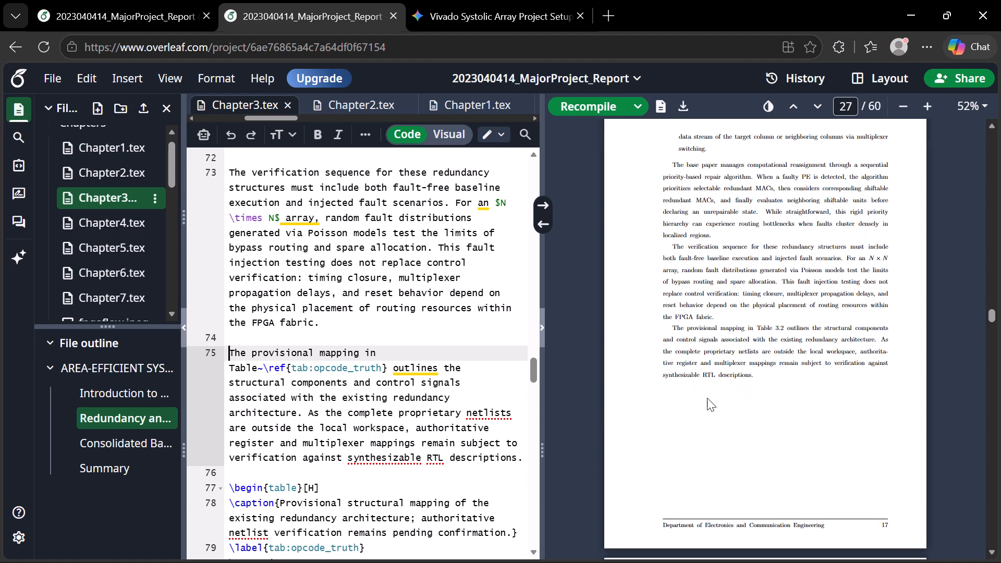
{"action": "double_click", "coordinate": [675, 326]}
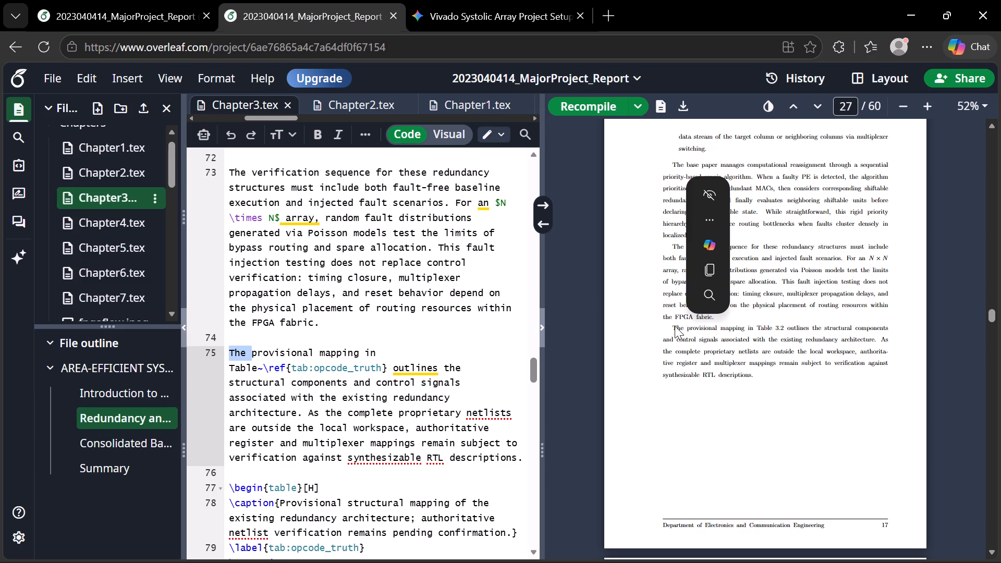
{"action": "left_click", "coordinate": [374, 354]}
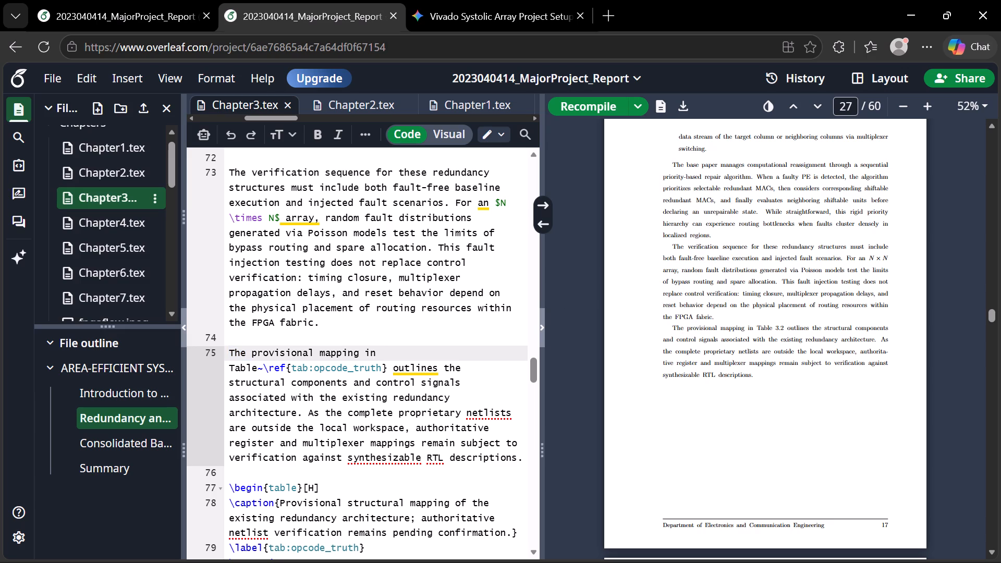
{"action": "left_click", "coordinate": [226, 353]}
{"action": "left_click_drag", "start_coordinate": [226, 353], "coordinate": [520, 463]}
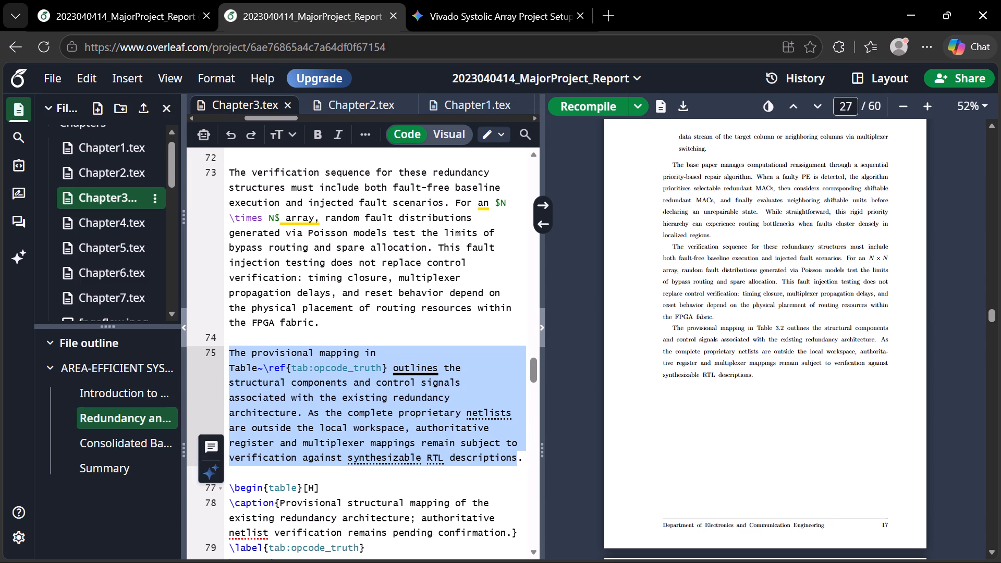
{"action": "left_click", "coordinate": [521, 462]}
{"action": "left_click_drag", "start_coordinate": [521, 462], "coordinate": [243, 345]}
{"action": "right_click", "coordinate": [243, 345]}
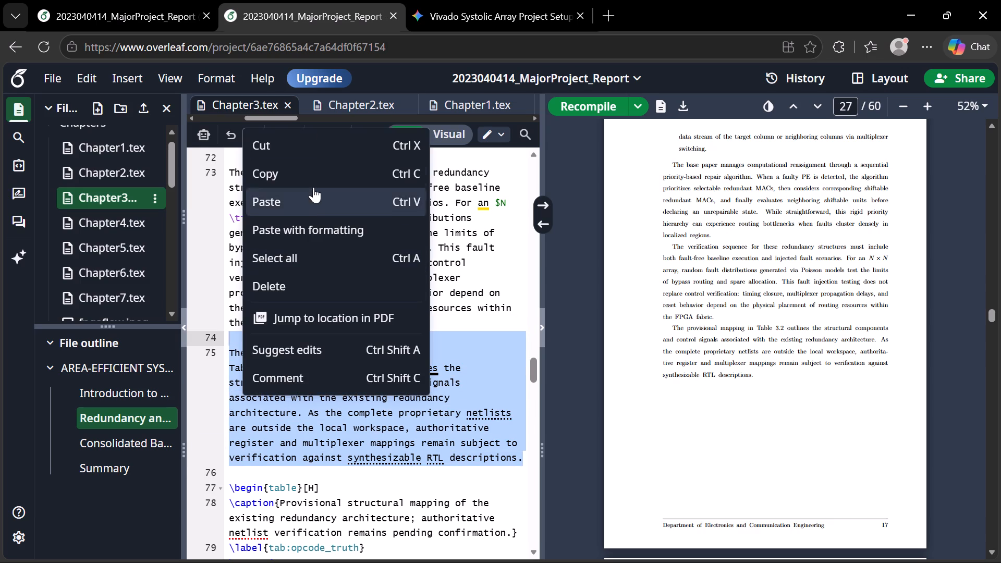
{"action": "left_click", "coordinate": [313, 182]}
{"action": "left_click", "coordinate": [408, 337]}
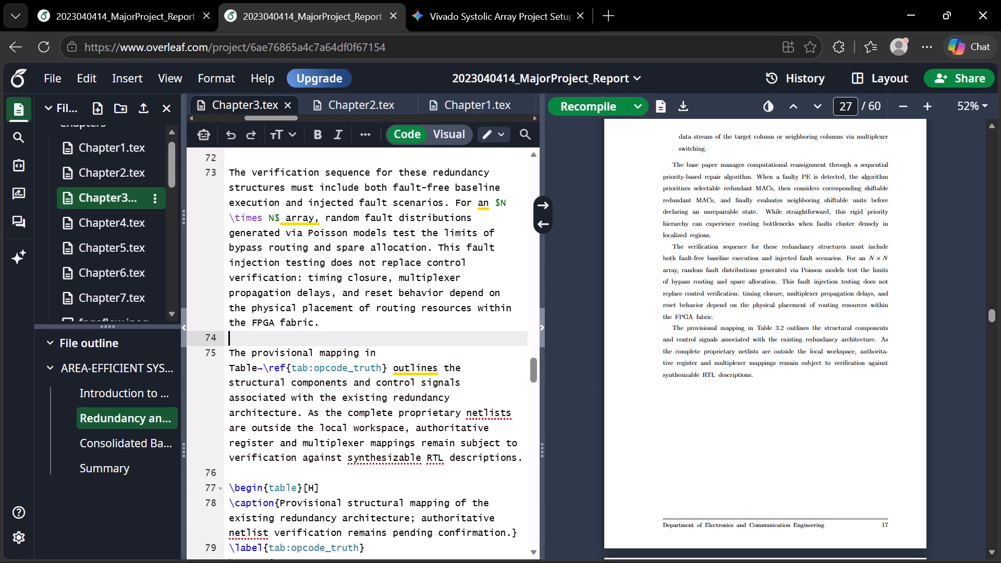
Examine the source lines around the Table 3.2 reference paragraph against the page break between pages 17 and 18.
{"action": "scroll", "coordinate": [641, 340], "scroll_direction": "down", "scroll_amount": 1}
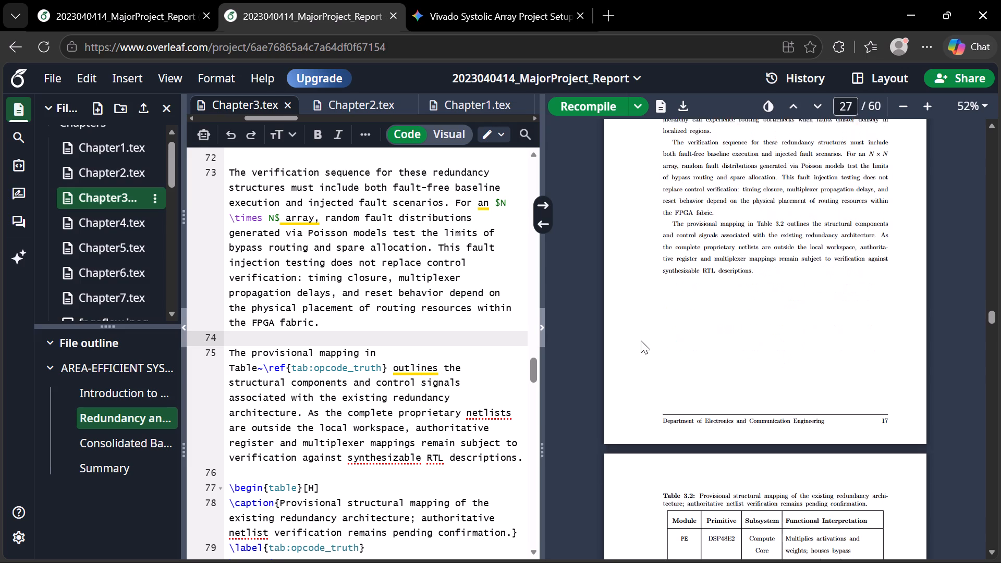
{"action": "scroll", "coordinate": [641, 340], "scroll_direction": "down", "scroll_amount": 1}
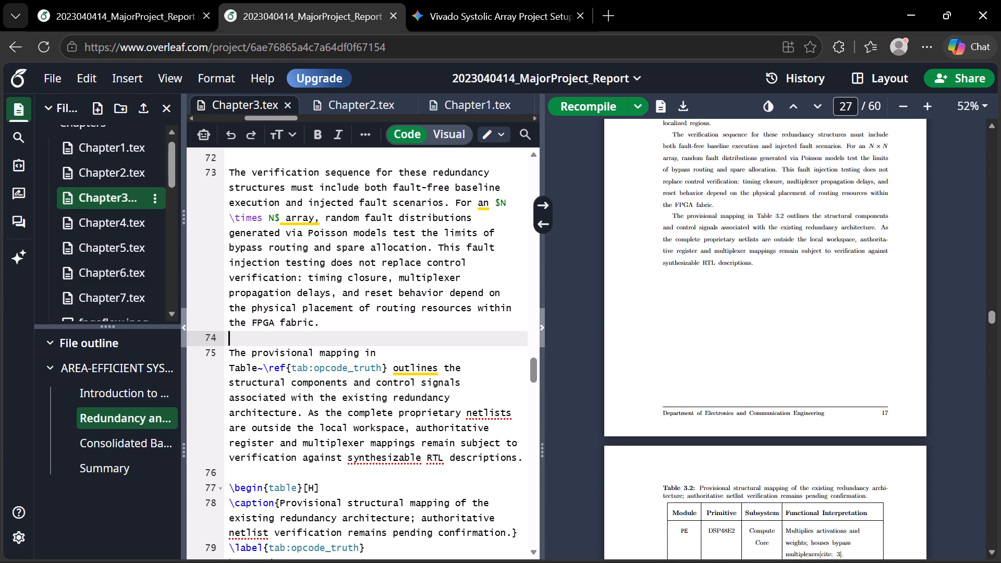
{"action": "scroll", "coordinate": [451, 403], "scroll_direction": "down", "scroll_amount": 1}
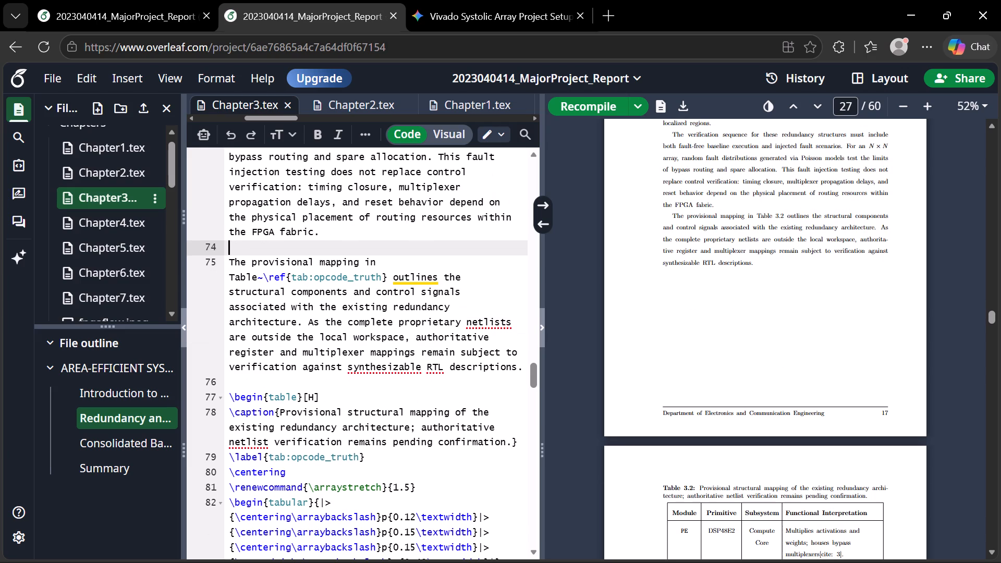
{"action": "left_click", "coordinate": [227, 267]}
{"action": "key", "text": "Down"}
{"action": "key", "text": "Down"}
{"action": "key", "text": "Down"}
{"action": "key", "text": "Down"}
{"action": "key", "text": "Down"}
{"action": "key", "text": "Down"}
{"action": "key", "text": "Down"}
{"action": "key", "text": "Down"}
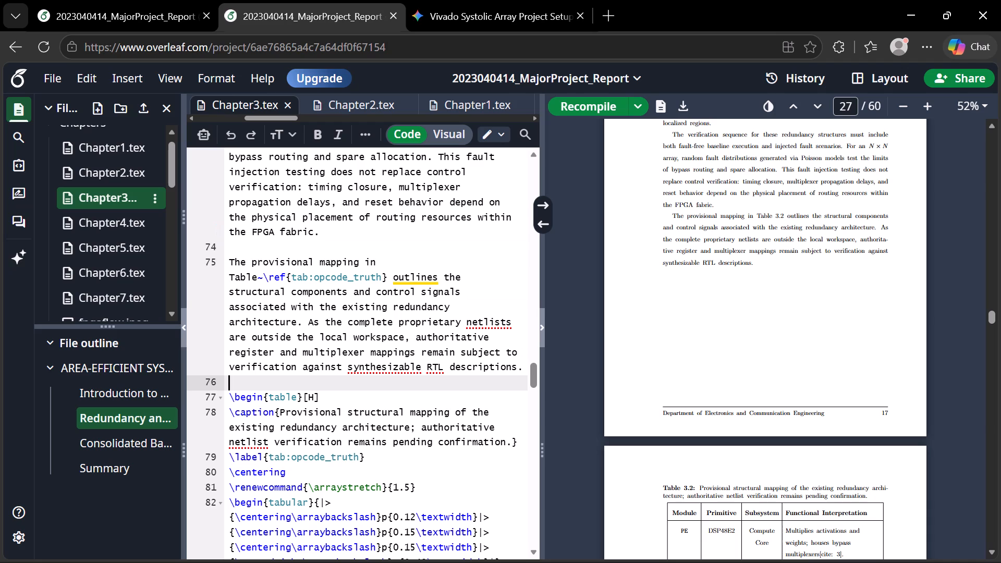
{"action": "key", "text": "Up"}
{"action": "key", "text": "Up"}
{"action": "key", "text": "Up"}
{"action": "key", "text": "Up"}
{"action": "key", "text": "Up"}
{"action": "key", "text": "Up"}
{"action": "key", "text": "Up"}
{"action": "key", "text": "Up"}
{"action": "key", "text": "Up"}
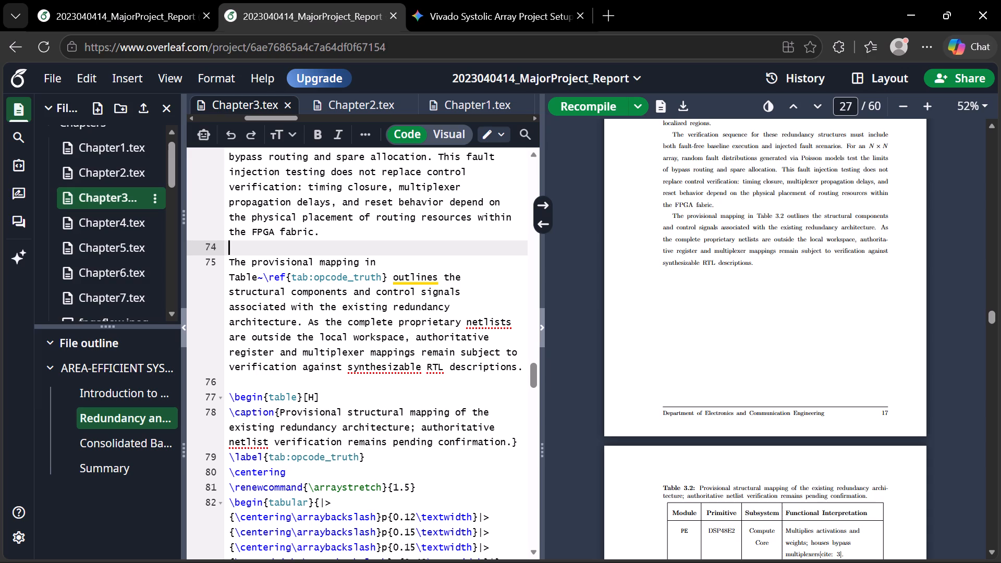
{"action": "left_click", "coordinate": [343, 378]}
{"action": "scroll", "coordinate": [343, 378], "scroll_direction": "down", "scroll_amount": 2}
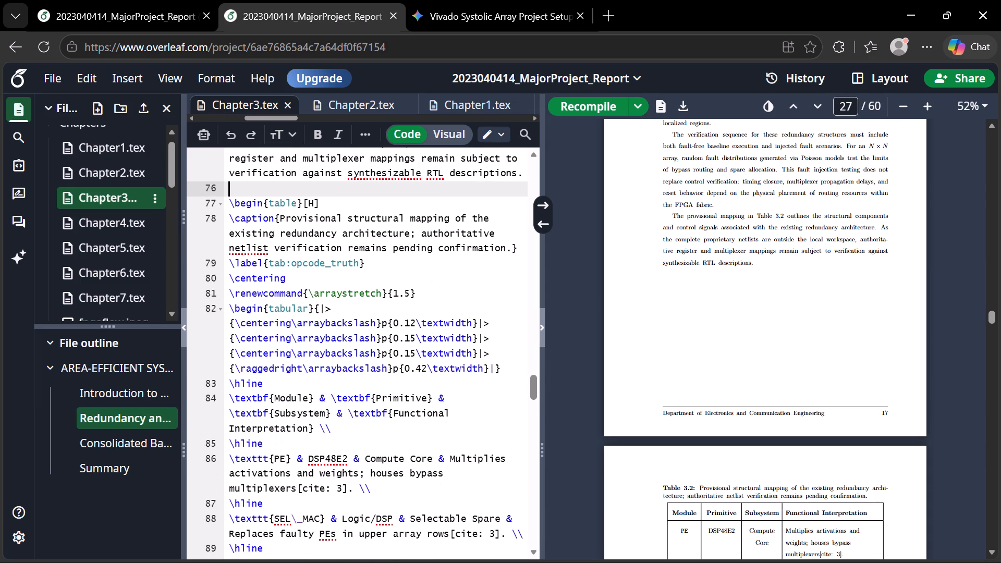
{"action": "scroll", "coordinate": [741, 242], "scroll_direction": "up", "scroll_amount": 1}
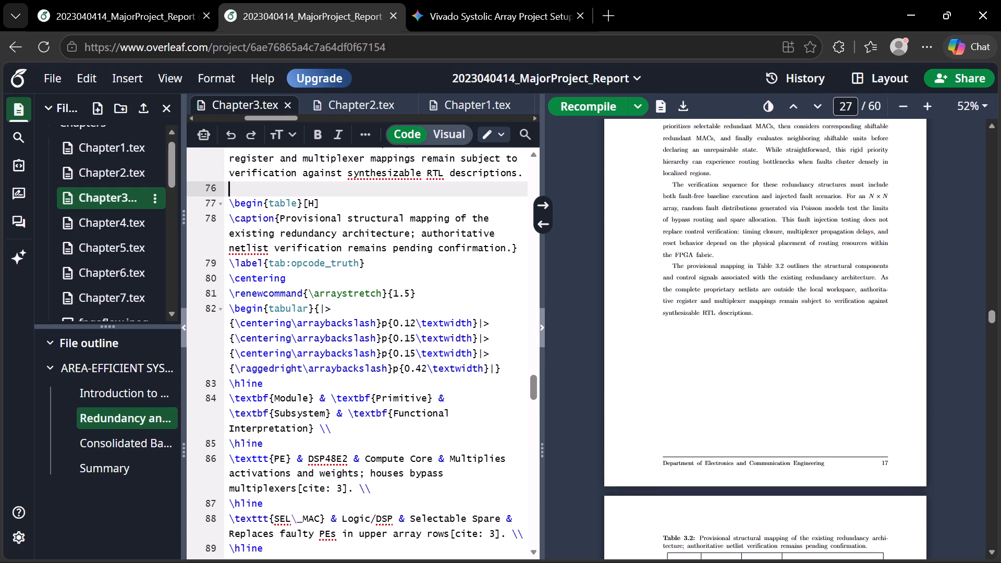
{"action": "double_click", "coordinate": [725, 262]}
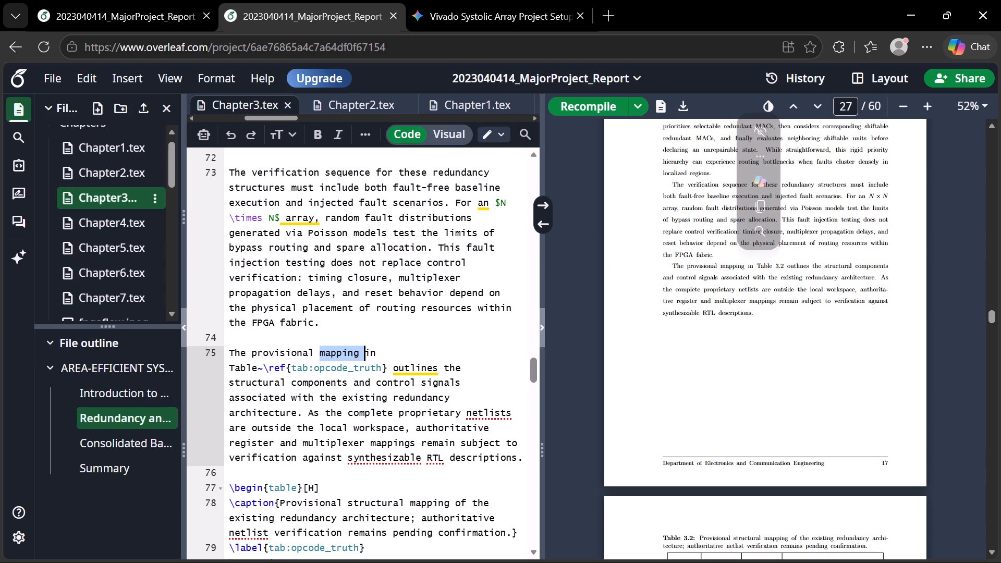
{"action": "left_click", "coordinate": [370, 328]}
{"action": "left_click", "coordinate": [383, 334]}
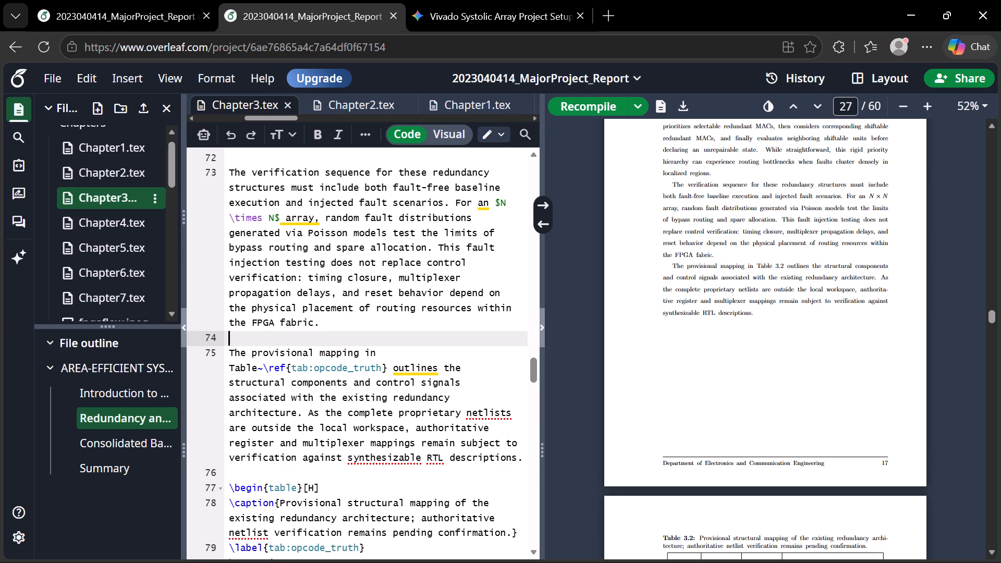
Insert \noindent before the paragraph beginning "The base paper manages computational reassignment" in Chapter3.tex and recompile the report.
{"action": "scroll", "coordinate": [717, 270], "scroll_direction": "up", "scroll_amount": 2}
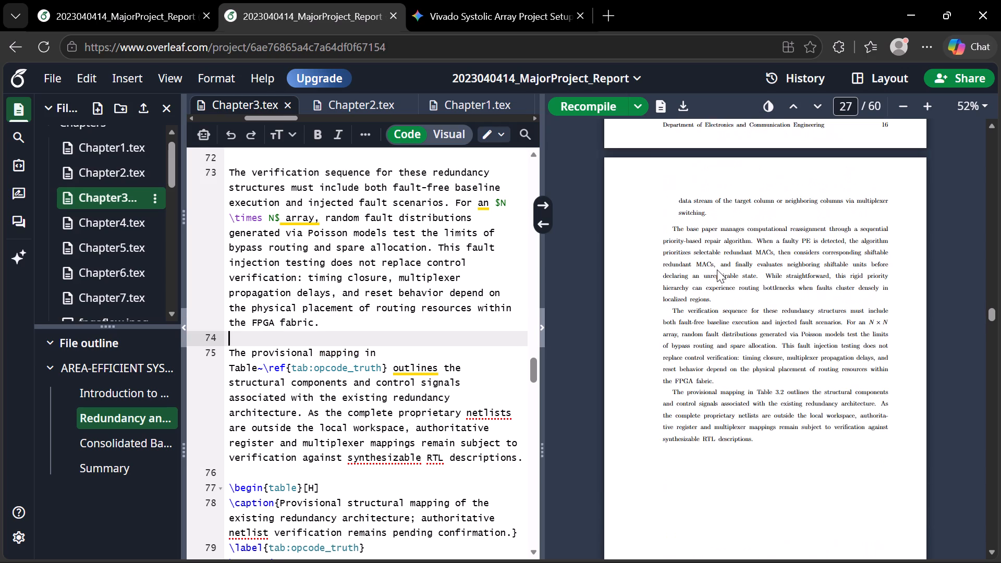
{"action": "scroll", "coordinate": [717, 270], "scroll_direction": "up", "scroll_amount": 2}
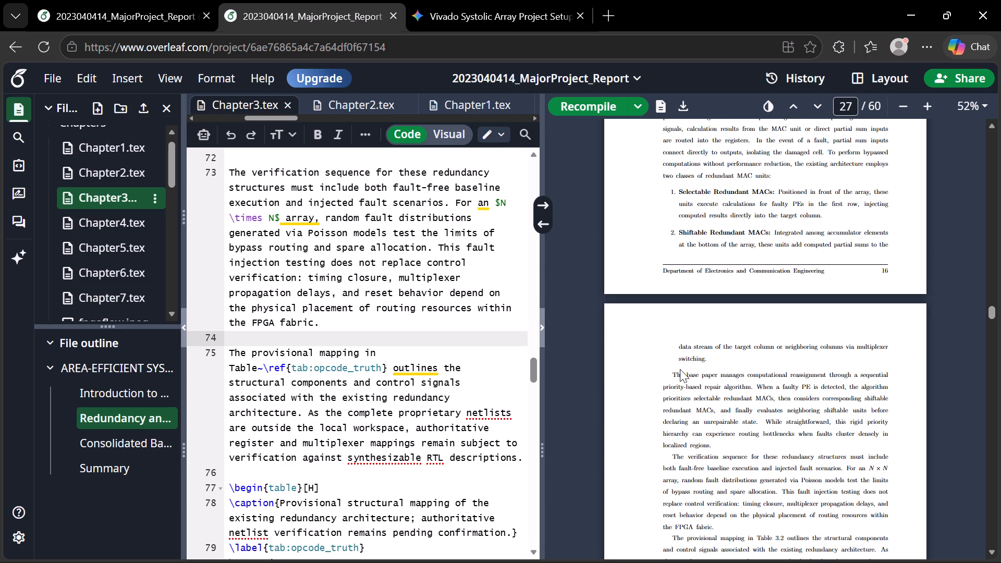
{"action": "double_click", "coordinate": [677, 372]}
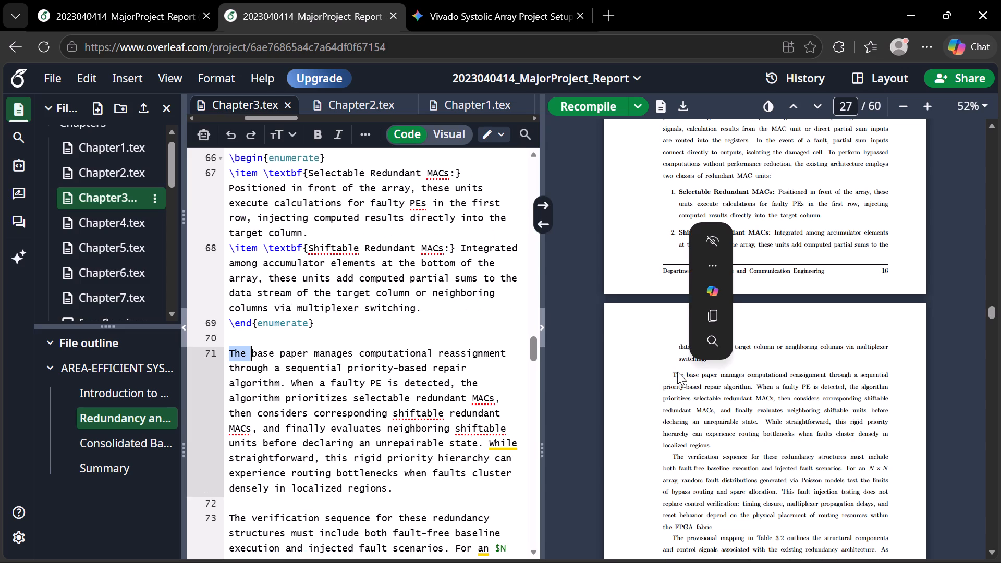
{"action": "left_click", "coordinate": [229, 348]}
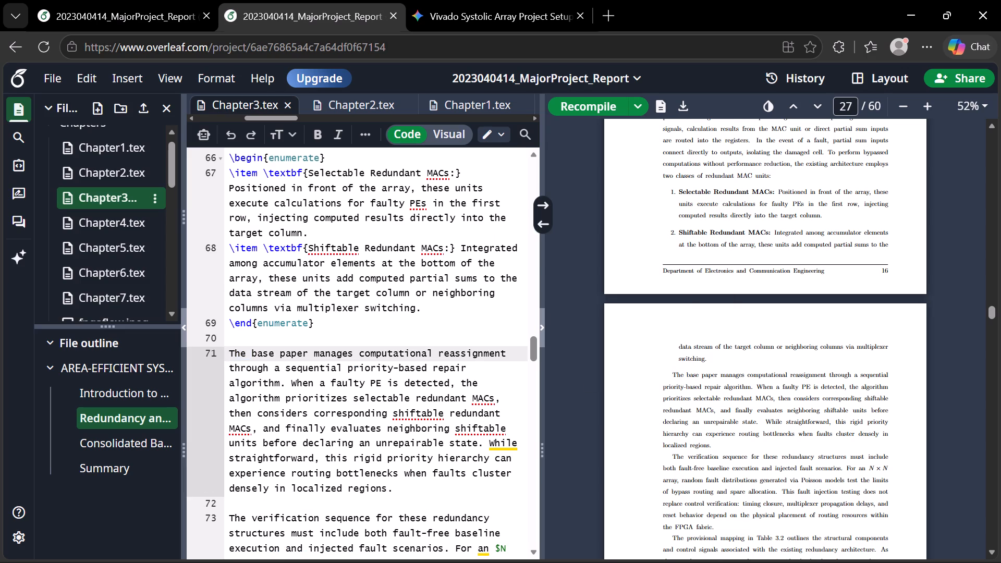
{"action": "type", "text": "\\noindent"}
{"action": "key", "text": "space"}
{"action": "key", "text": "ctrl+s"}
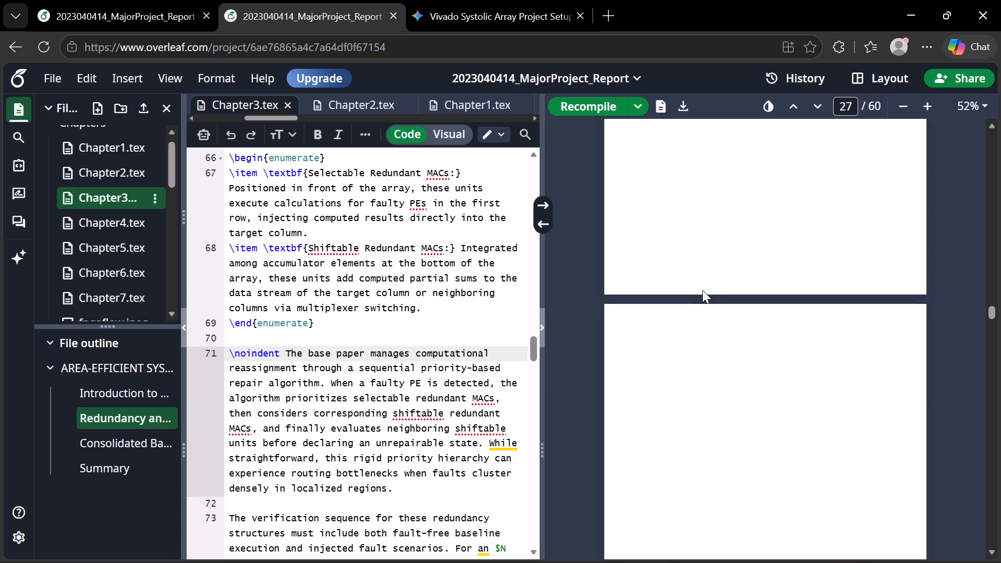
Locate the source of the paragraph beginning "The verification sequence for these redundancy structures" and place the cursor at its start.
{"action": "scroll", "coordinate": [718, 445], "scroll_direction": "down", "scroll_amount": 1}
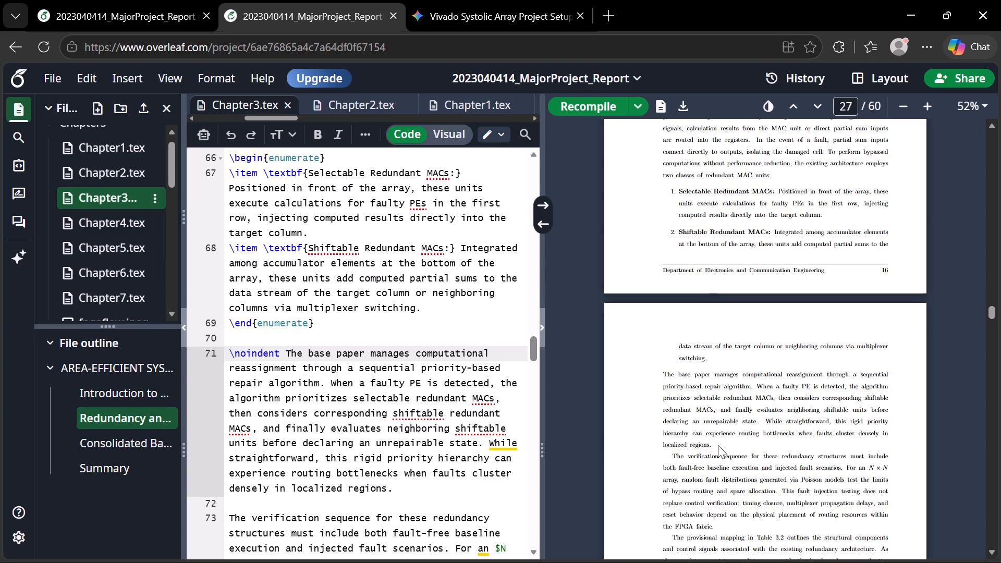
{"action": "scroll", "coordinate": [718, 445], "scroll_direction": "down", "scroll_amount": 2}
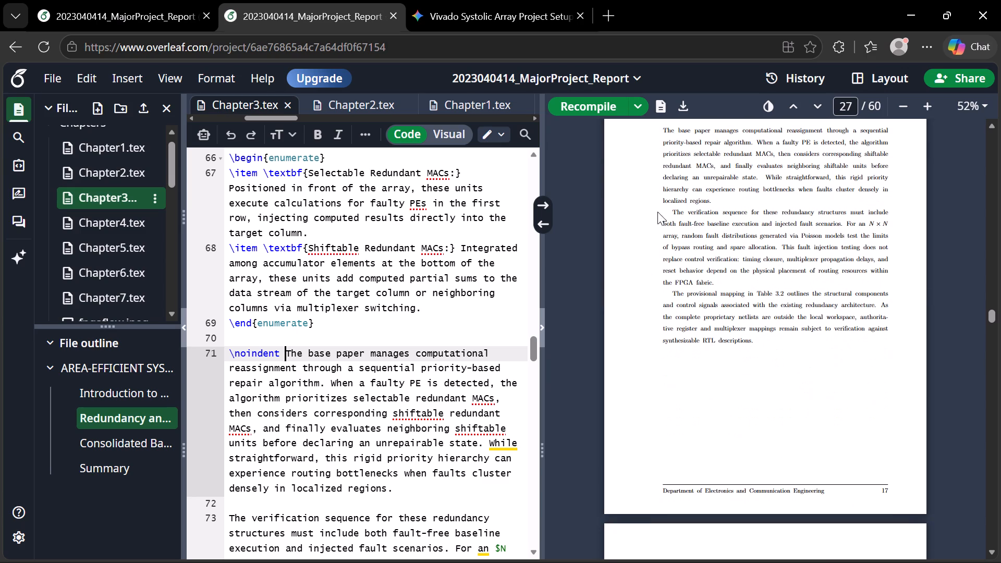
{"action": "double_click", "coordinate": [677, 214]}
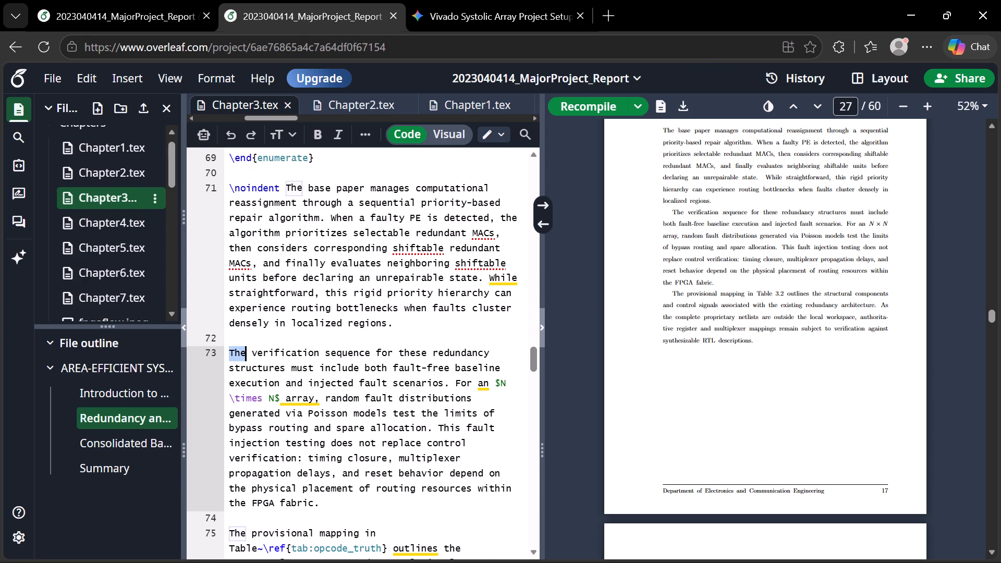
{"action": "key", "text": "Left"}
{"action": "key", "text": "Left"}
{"action": "key", "text": "Left"}
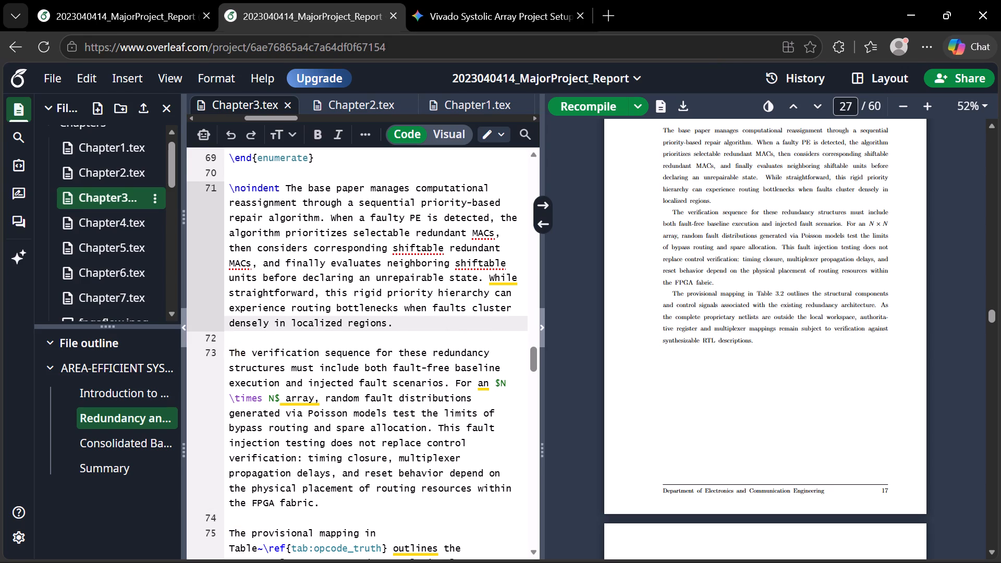
{"action": "key", "text": "Down"}
{"action": "key", "text": "Down"}
{"action": "key", "text": "Left"}
{"action": "key", "text": "Left"}
{"action": "key", "text": "Left"}
{"action": "key", "text": "Left"}
{"action": "key", "text": "Left"}
{"action": "key", "text": "Left"}
{"action": "key", "text": "Left"}
{"action": "key", "text": "Left"}
{"action": "key", "text": "Left"}
{"action": "key", "text": "Left"}
{"action": "key", "text": "Left"}
{"action": "key", "text": "Left"}
{"action": "key", "text": "Left"}
{"action": "key", "text": "Left"}
{"action": "key", "text": "Left"}
{"action": "key", "text": "Left"}
{"action": "key", "text": "Left"}
{"action": "key", "text": "Left"}
{"action": "key", "text": "Left"}
{"action": "key", "text": "Left"}
{"action": "key", "text": "Left"}
{"action": "key", "text": "Left"}
{"action": "key", "text": "Left"}
{"action": "key", "text": "Left"}
{"action": "key", "text": "Left"}
{"action": "key", "text": "Left"}
{"action": "key", "text": "Left"}
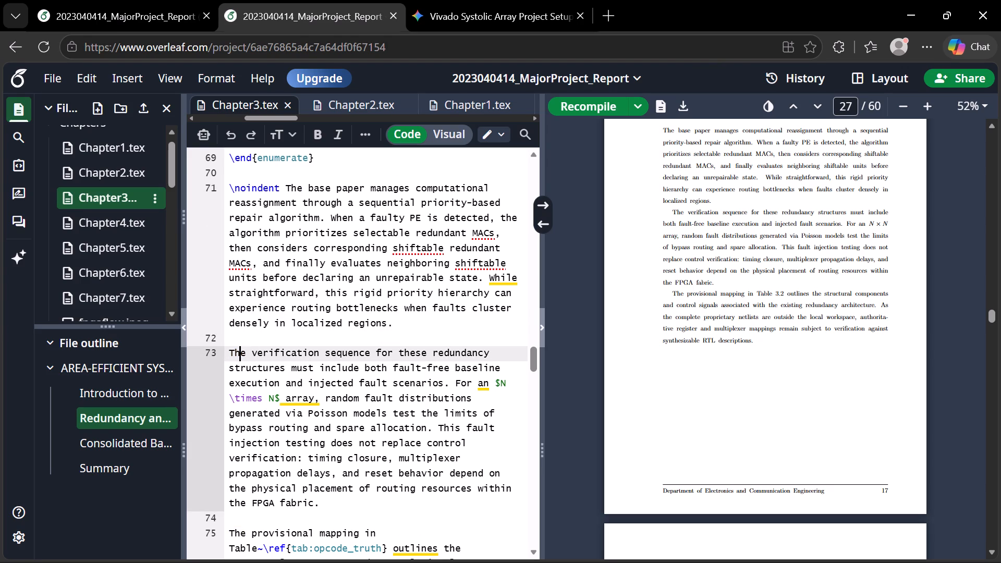
{"action": "key", "text": "Left"}
{"action": "key", "text": "Left"}
Examine the compiled layout of pages 17 to 19, from the blank space above Table 3.2 through Table 3.3.
{"action": "scroll", "coordinate": [358, 410], "scroll_direction": "down", "scroll_amount": 1}
{"action": "scroll", "coordinate": [692, 361], "scroll_direction": "down", "scroll_amount": 1}
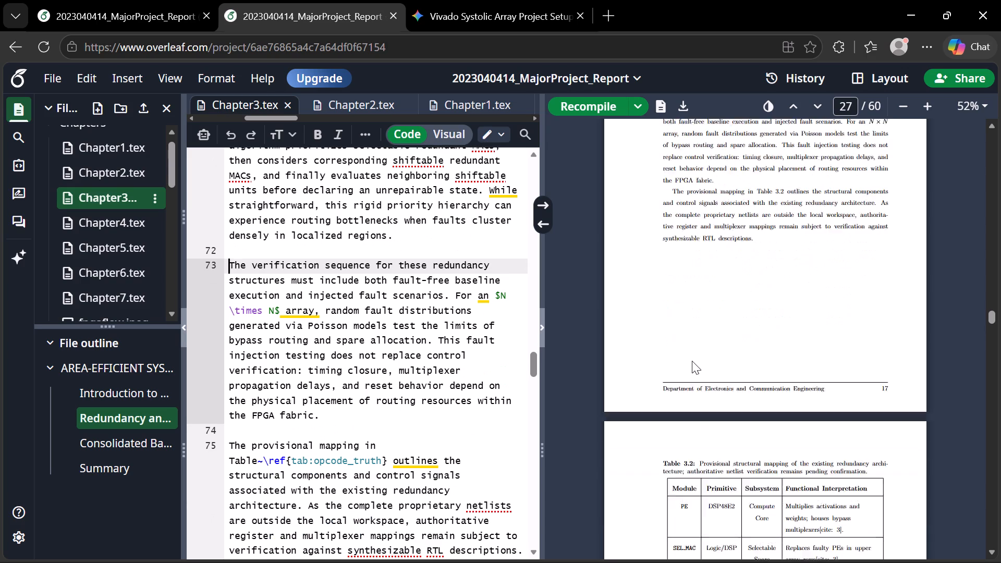
{"action": "scroll", "coordinate": [692, 361], "scroll_direction": "down", "scroll_amount": 1}
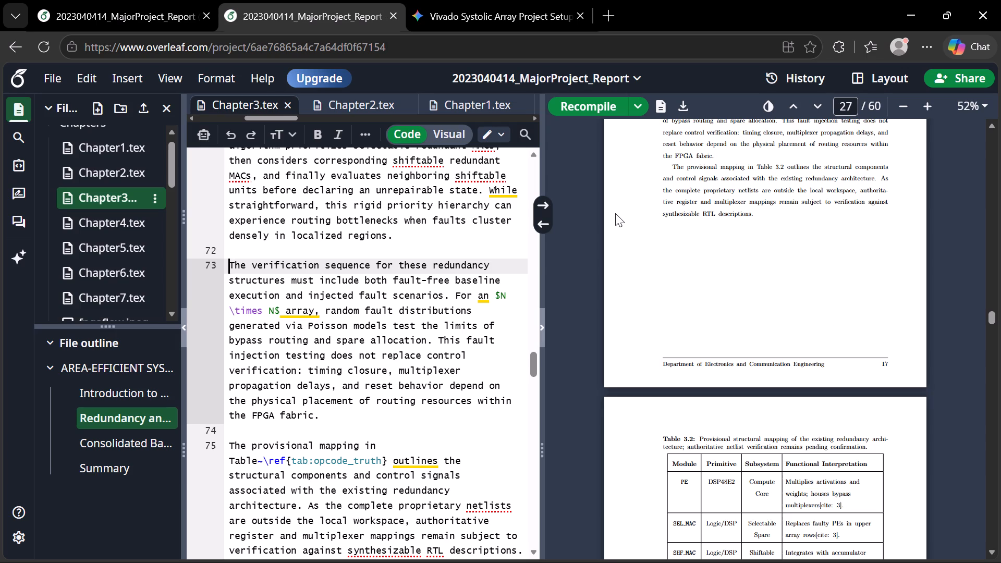
{"action": "scroll", "coordinate": [758, 176], "scroll_direction": "up", "scroll_amount": 2}
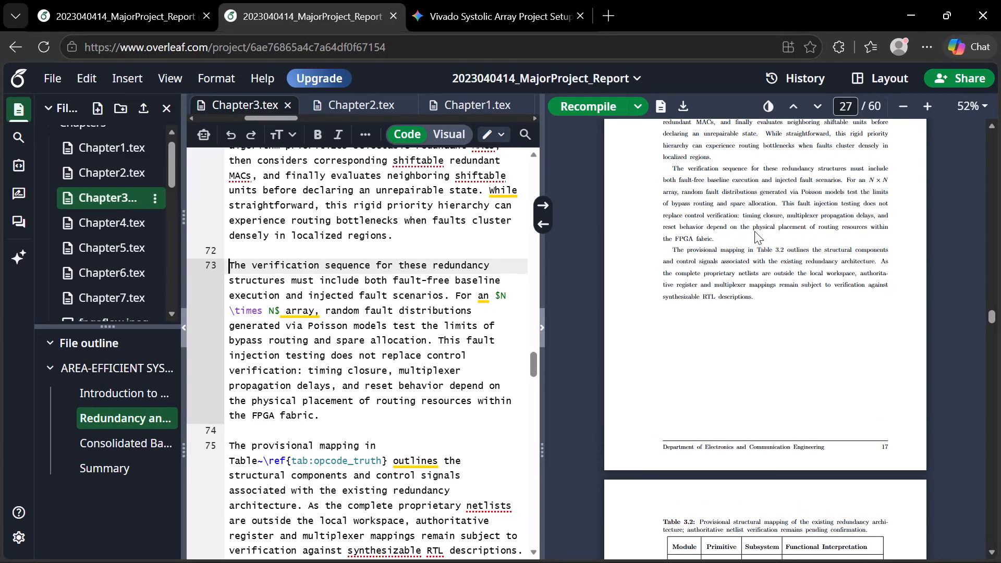
{"action": "scroll", "coordinate": [754, 231], "scroll_direction": "up", "scroll_amount": 3}
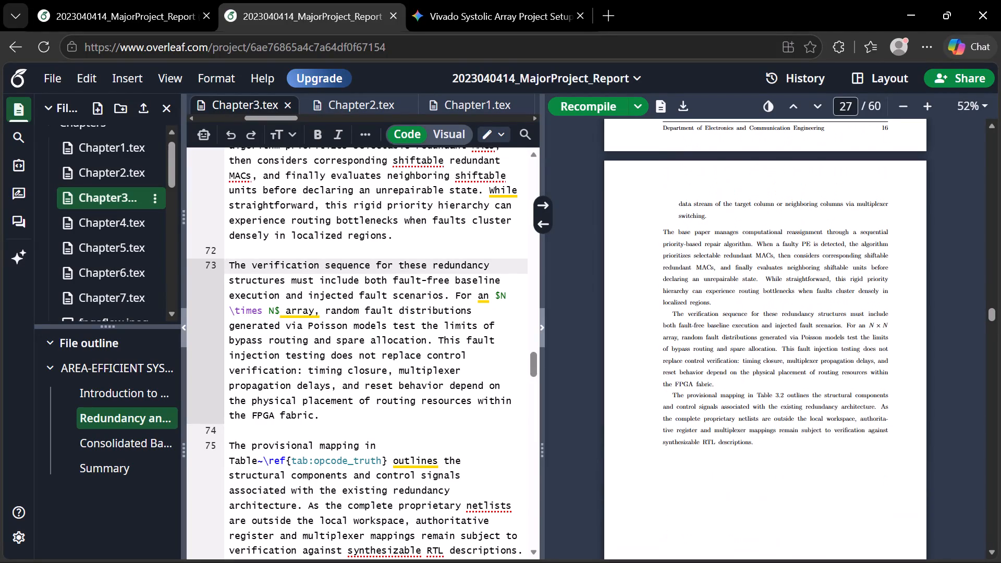
{"action": "scroll", "coordinate": [754, 231], "scroll_direction": "down", "scroll_amount": 1}
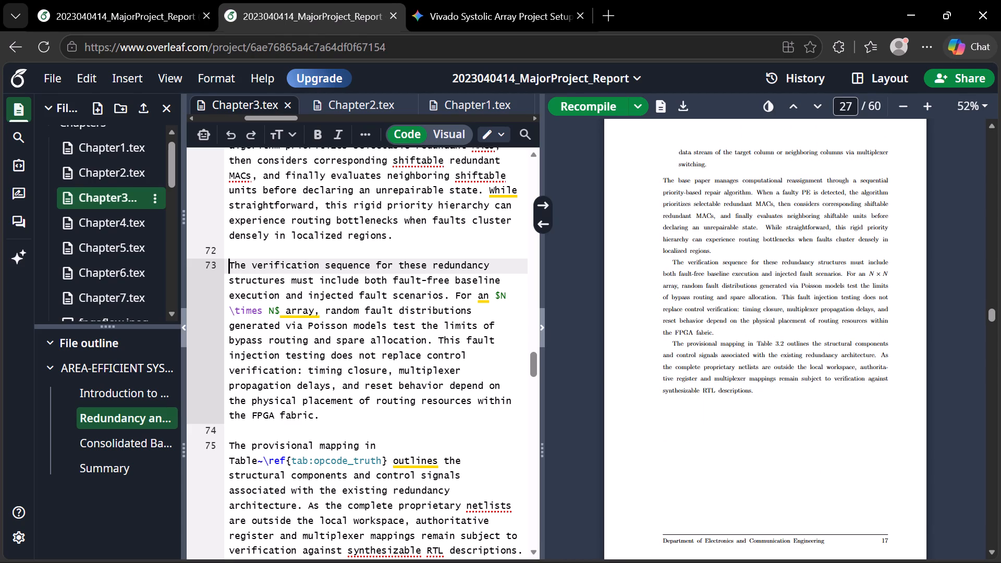
{"action": "scroll", "coordinate": [716, 389], "scroll_direction": "down", "scroll_amount": 2}
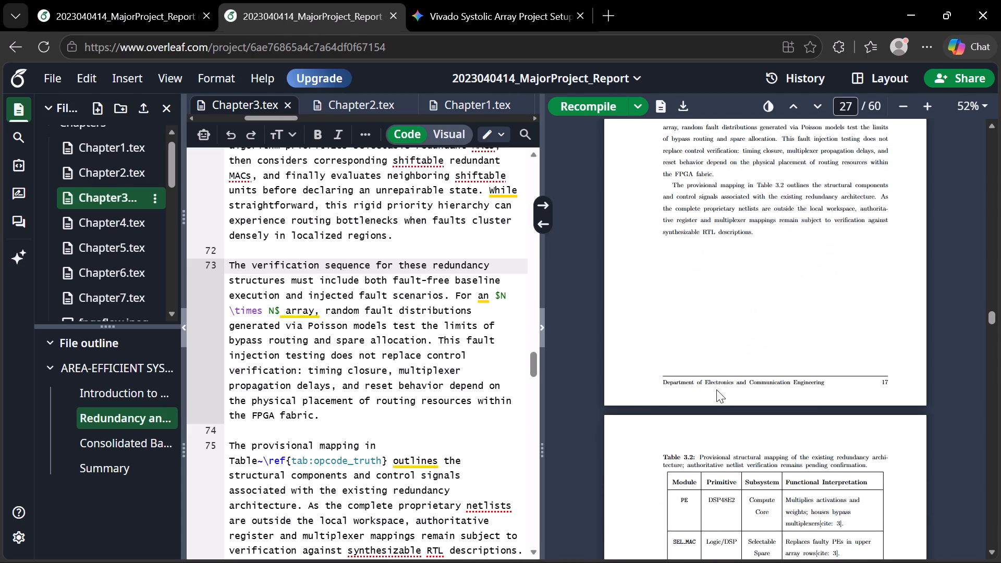
{"action": "scroll", "coordinate": [716, 389], "scroll_direction": "down", "scroll_amount": 3}
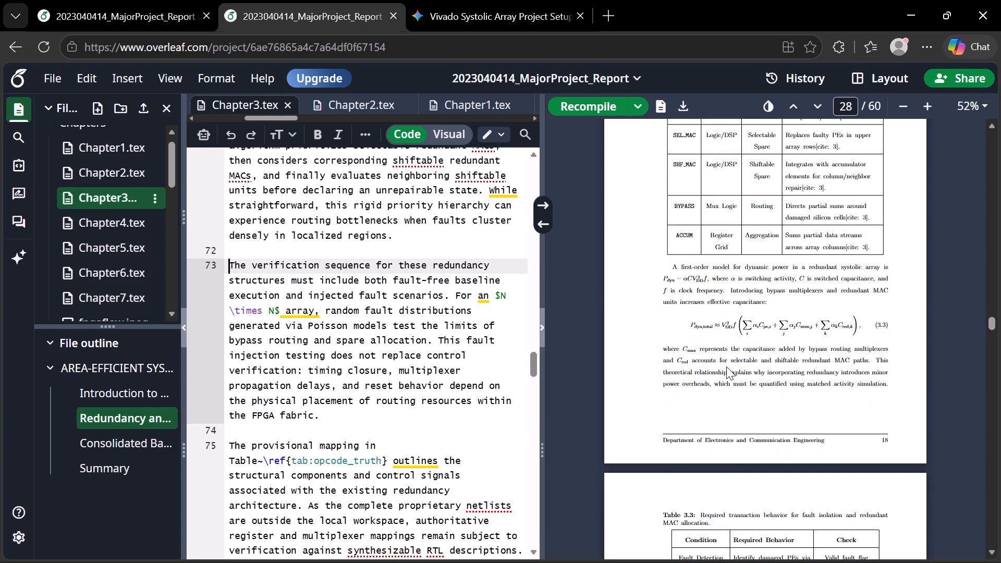
{"action": "scroll", "coordinate": [726, 366], "scroll_direction": "down", "scroll_amount": 3}
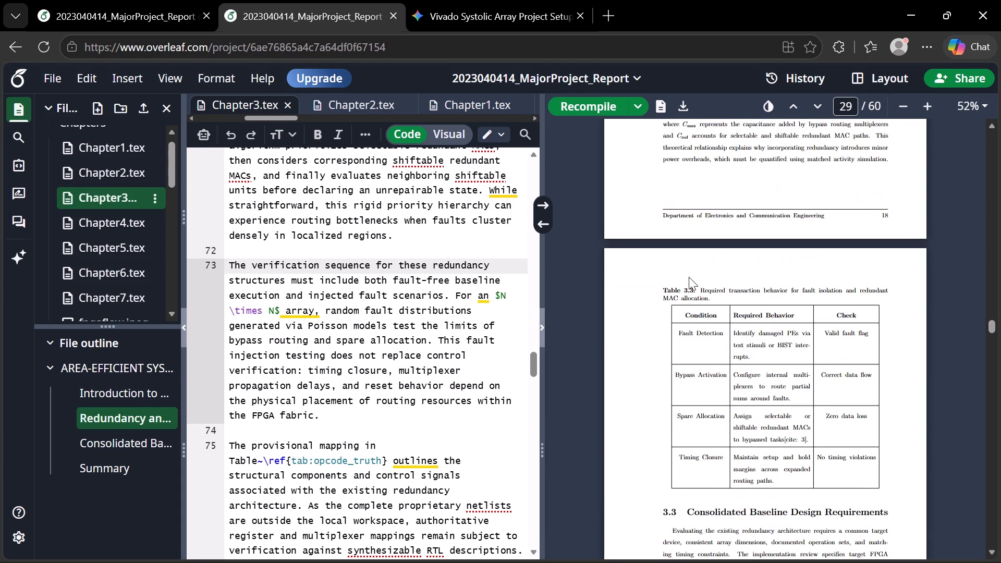
{"action": "double_click", "coordinate": [701, 287]}
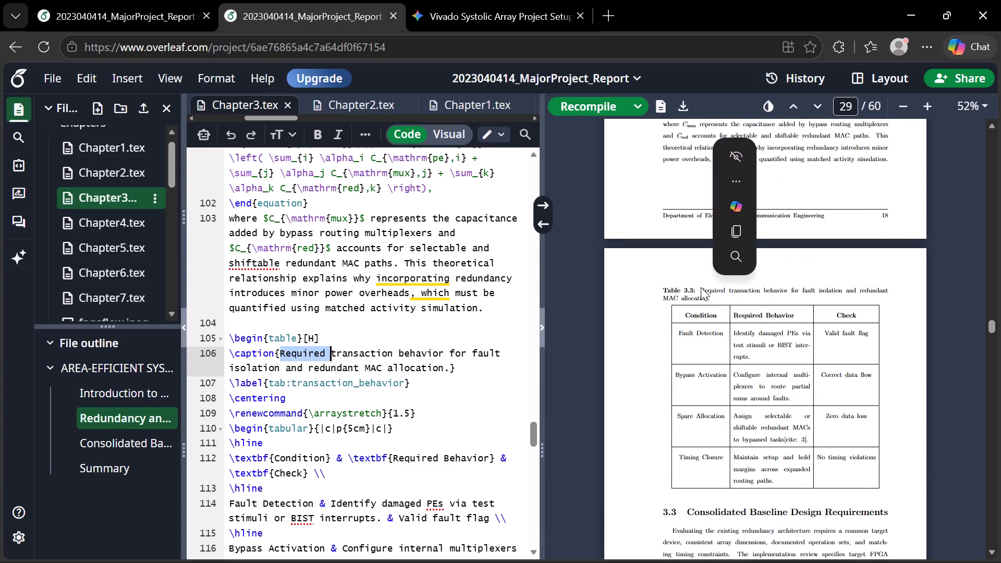
{"action": "left_click", "coordinate": [413, 330]}
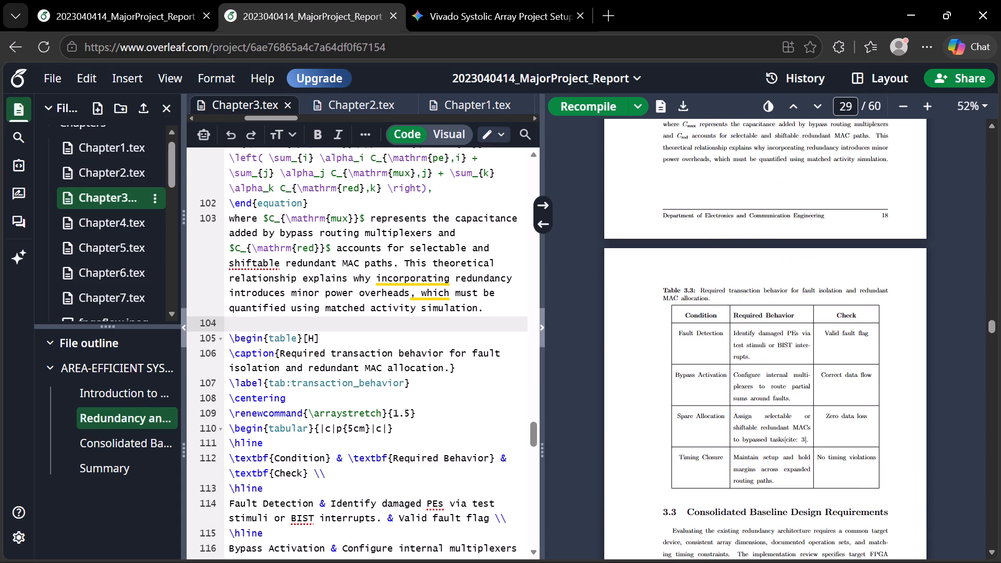
{"action": "left_click", "coordinate": [232, 322]}
{"action": "left_click_drag", "start_coordinate": [232, 322], "coordinate": [314, 549]}
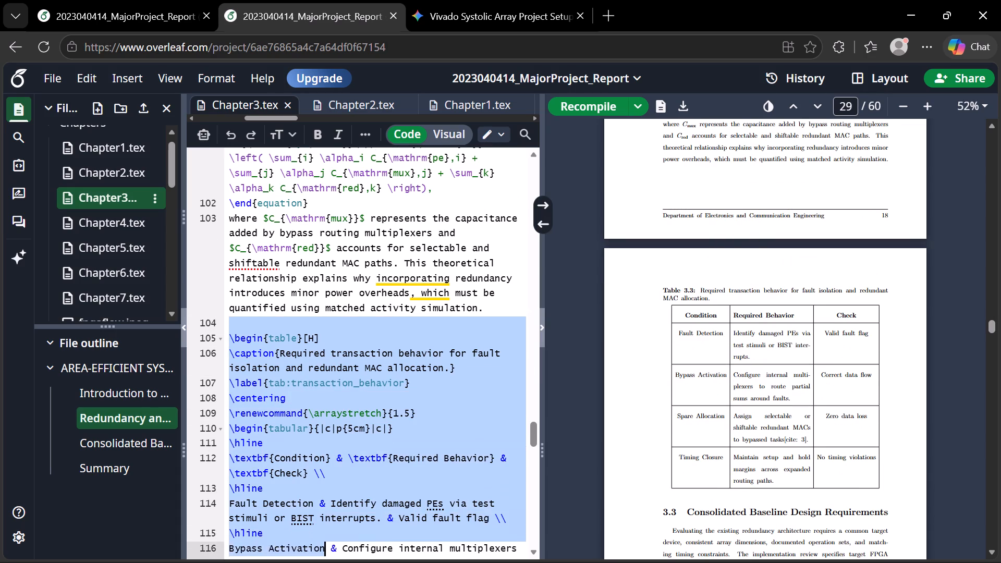
{"action": "left_click_drag", "start_coordinate": [314, 549], "coordinate": [304, 543]}
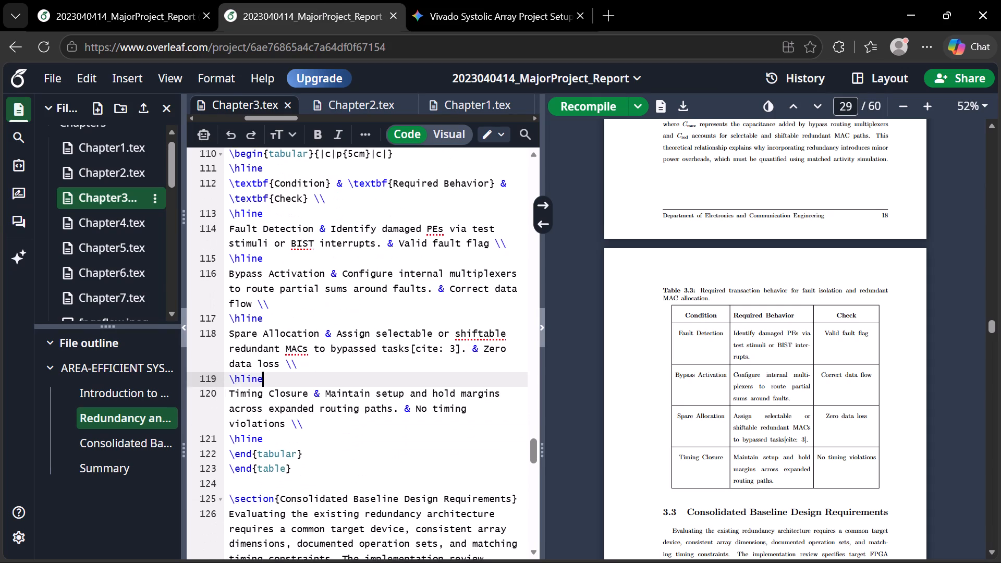
{"action": "scroll", "coordinate": [419, 452], "scroll_direction": "down", "scroll_amount": 1}
{"action": "left_click", "coordinate": [332, 422]}
{"action": "key", "text": "Return"}
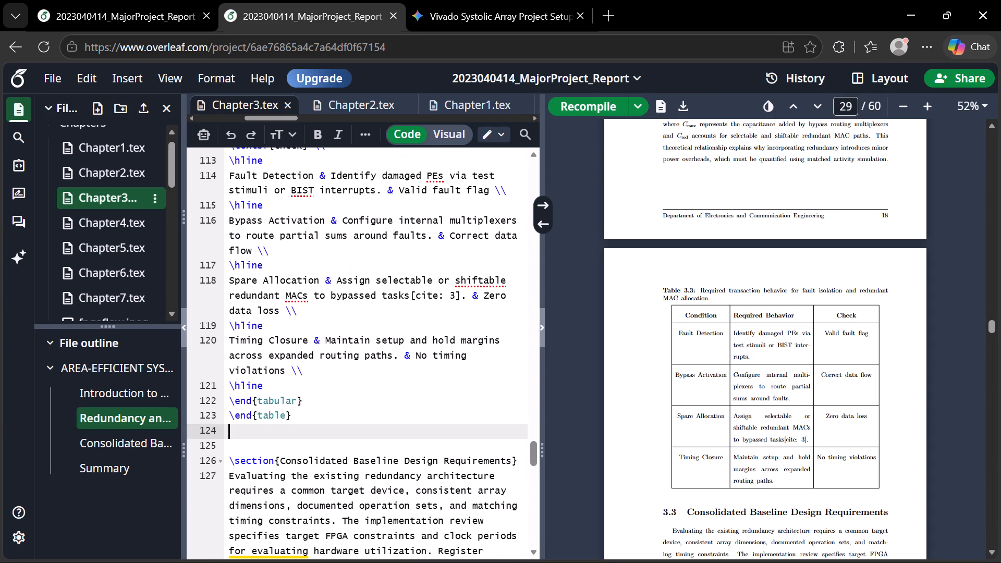
{"action": "key", "text": "ctrl+v"}
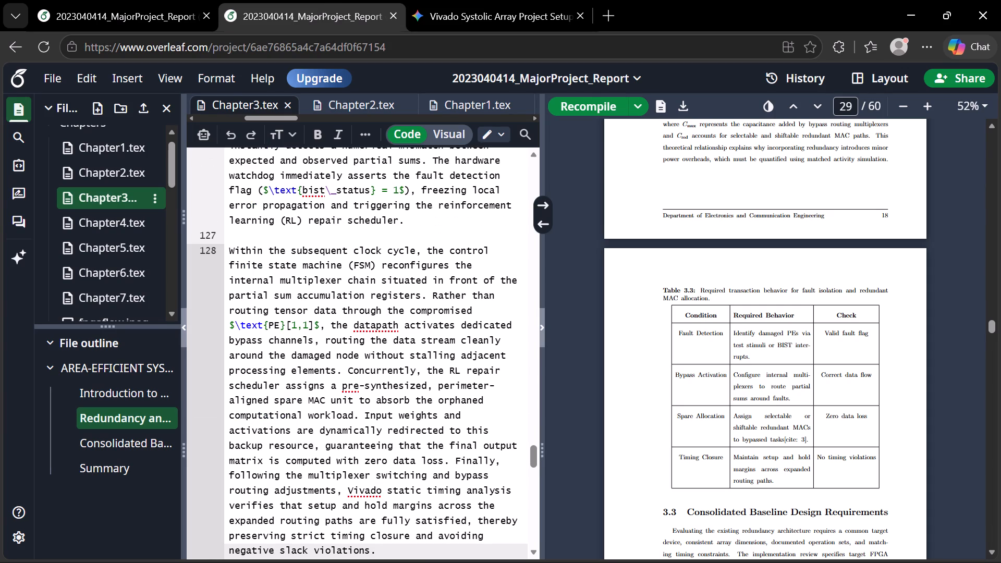
{"action": "key", "text": "ctrl+s"}
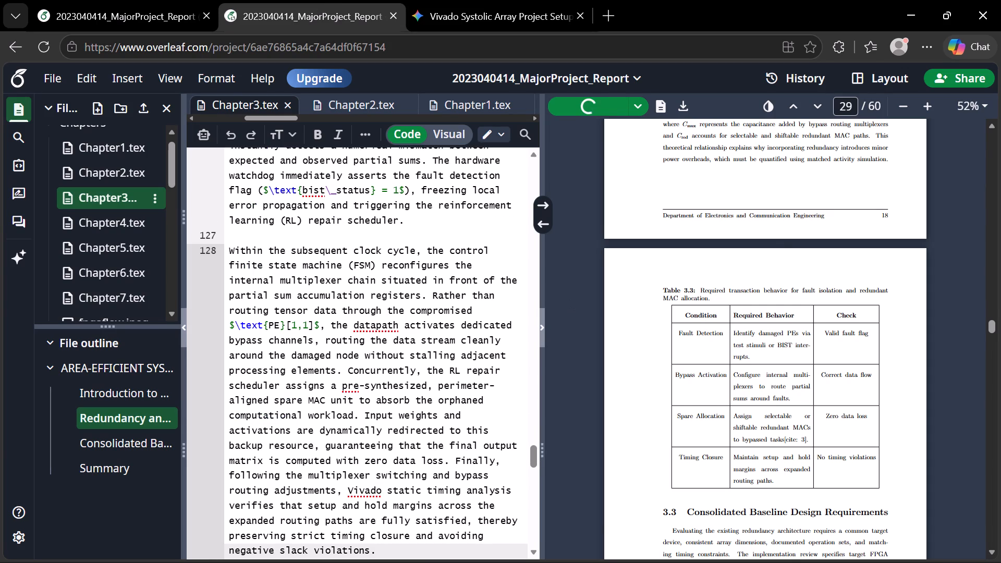
{"action": "scroll", "coordinate": [810, 335], "scroll_direction": "down", "scroll_amount": 3}
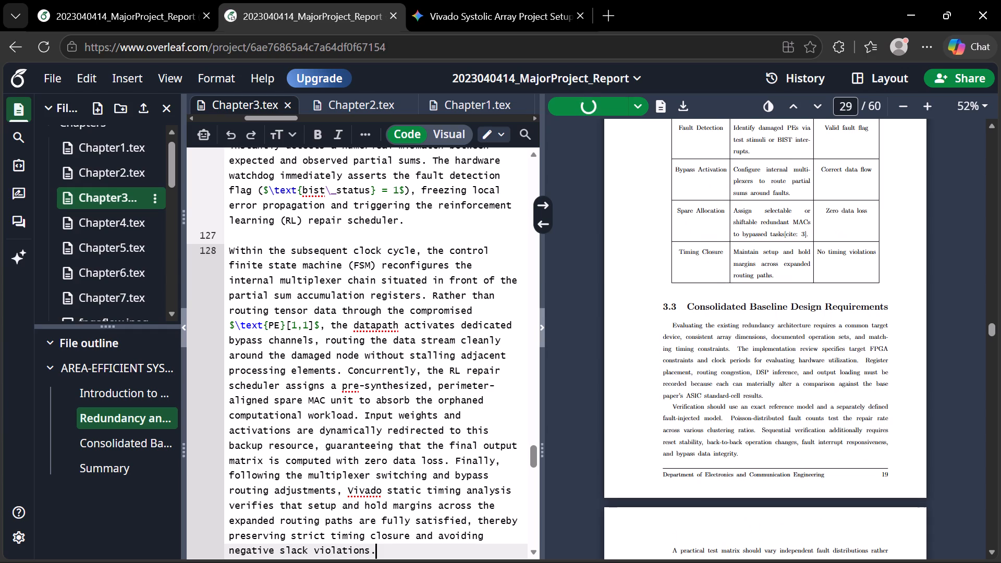
{"action": "scroll", "coordinate": [810, 335], "scroll_direction": "up", "scroll_amount": 2}
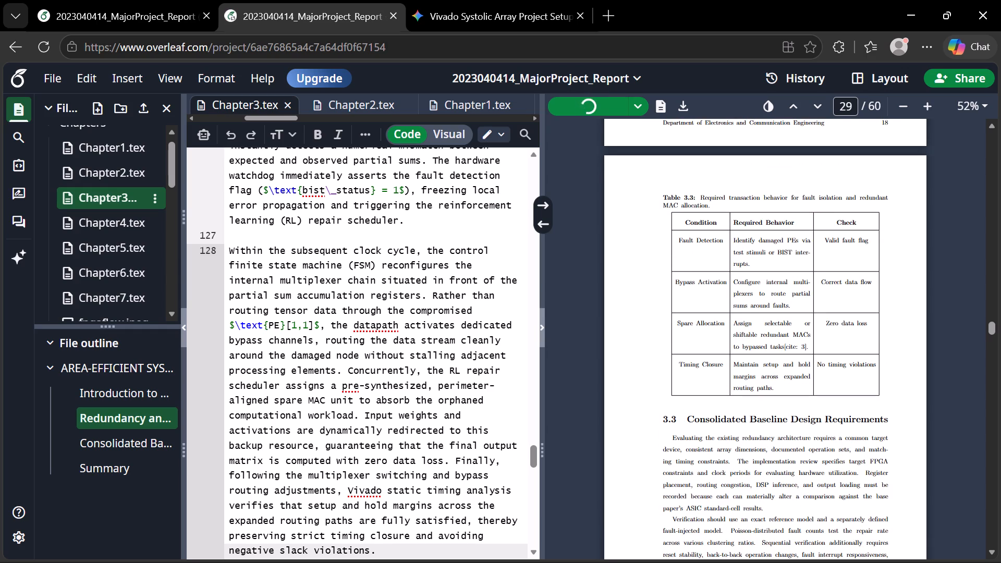
{"action": "scroll", "coordinate": [810, 335], "scroll_direction": "up", "scroll_amount": 1}
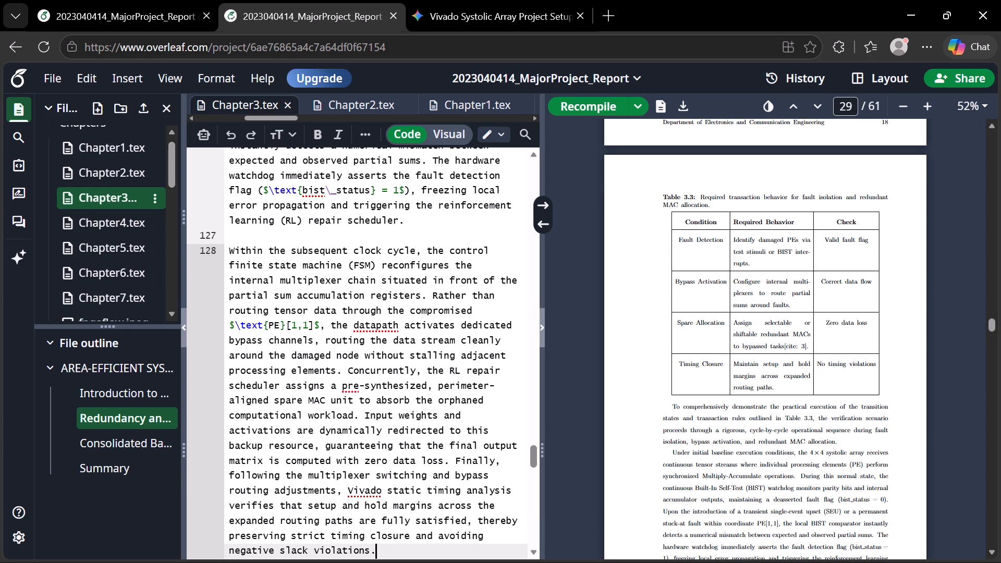
Join the "Under initial baseline execution conditions" paragraph onto the preceding paragraph after Table 3.3 in Chapter3.tex, and recompile.
{"action": "scroll", "coordinate": [736, 458], "scroll_direction": "down", "scroll_amount": 1}
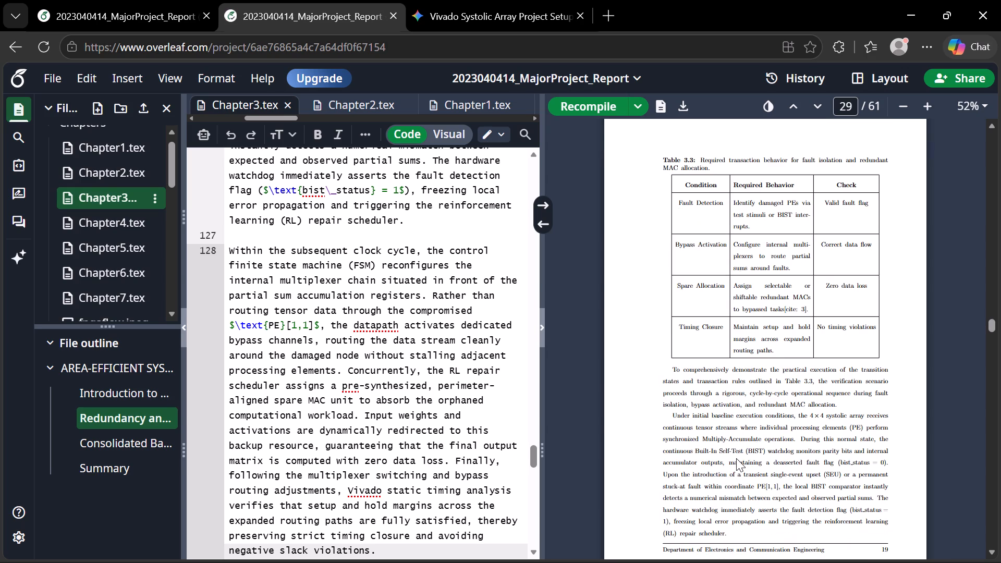
{"action": "scroll", "coordinate": [736, 458], "scroll_direction": "down", "scroll_amount": 1}
{"action": "double_click", "coordinate": [673, 412]}
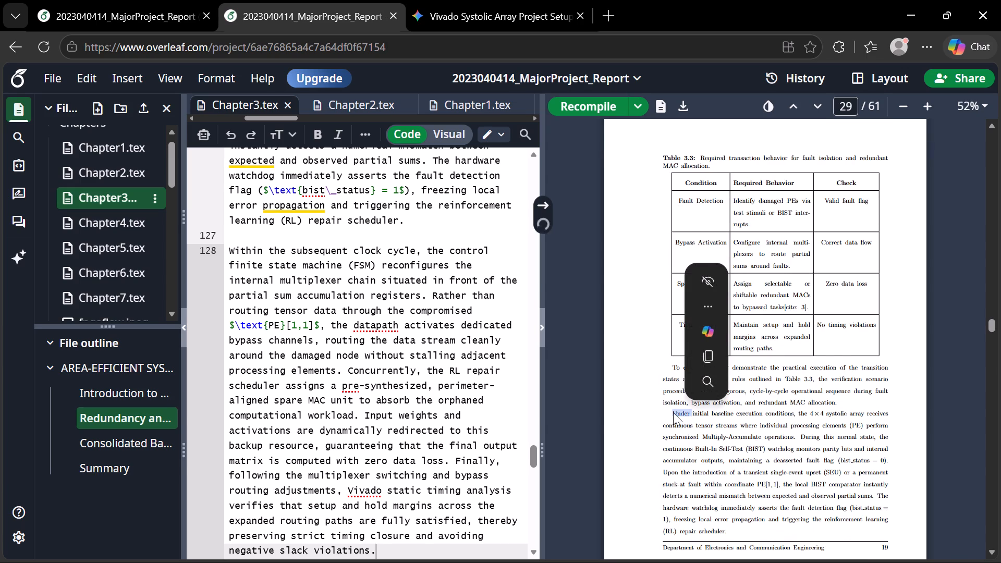
{"action": "left_click", "coordinate": [226, 347]}
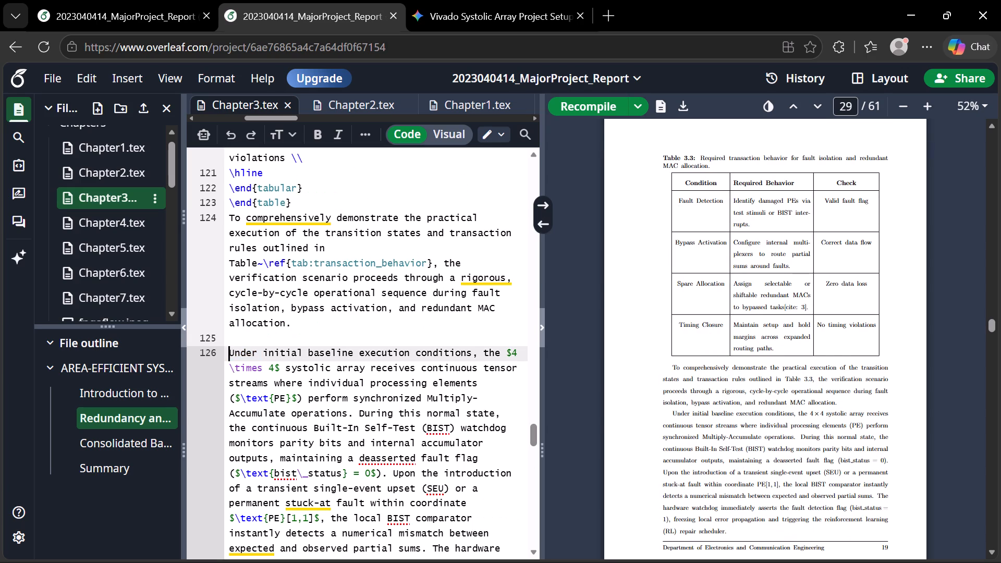
{"action": "key", "text": "BackSpace"}
{"action": "key", "text": "BackSpace"}
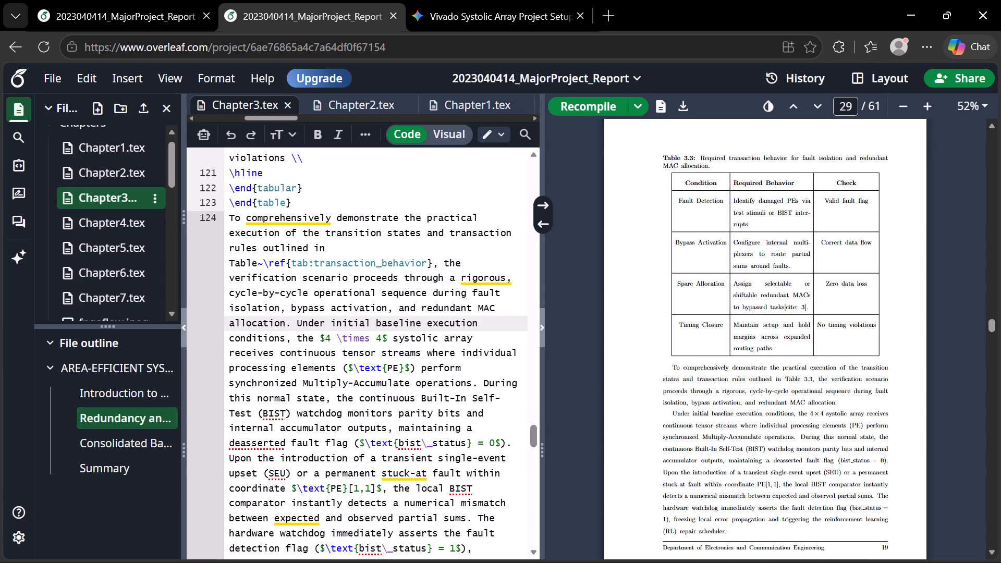
{"action": "left_click", "coordinate": [590, 105]}
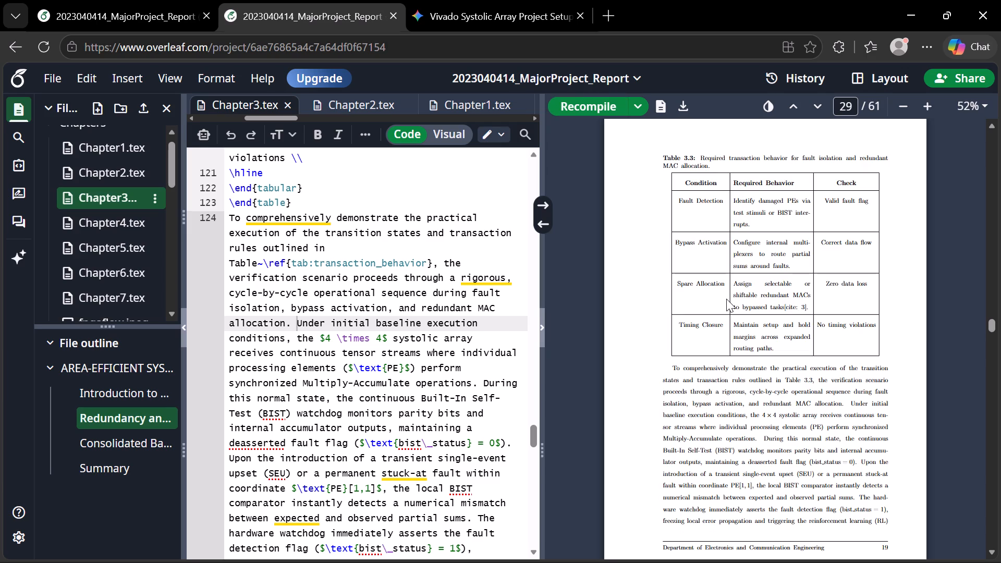
Delete the stray "[cite: 3]" after "bypassed tasks" in Table 3.3's Spare Allocation row and recompile the report.
{"action": "double_click", "coordinate": [794, 308]}
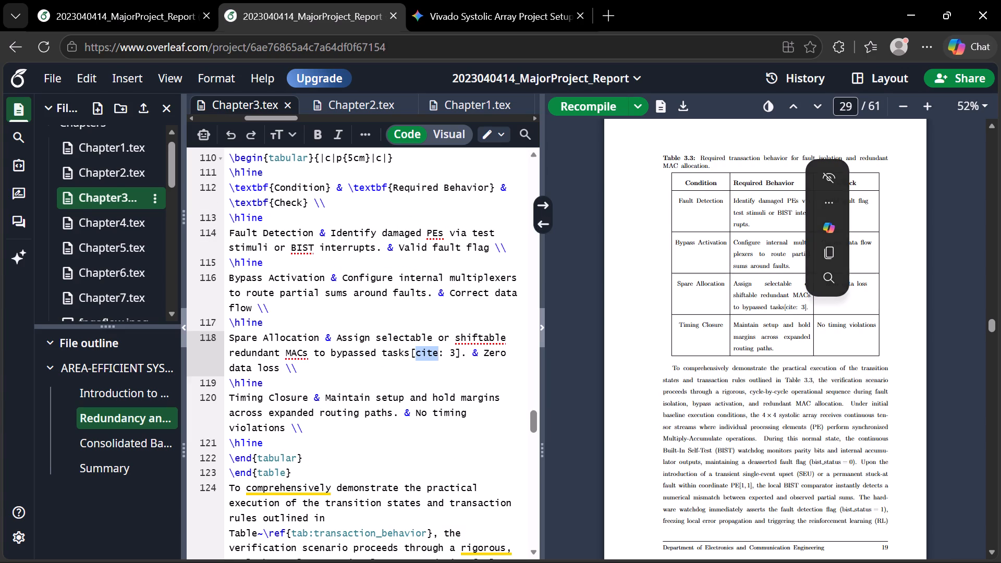
{"action": "left_click", "coordinate": [462, 353]}
{"action": "key", "text": "BackSpace"}
{"action": "key", "text": "BackSpace"}
{"action": "key", "text": "BackSpace"}
{"action": "key", "text": "BackSpace"}
{"action": "key", "text": "BackSpace"}
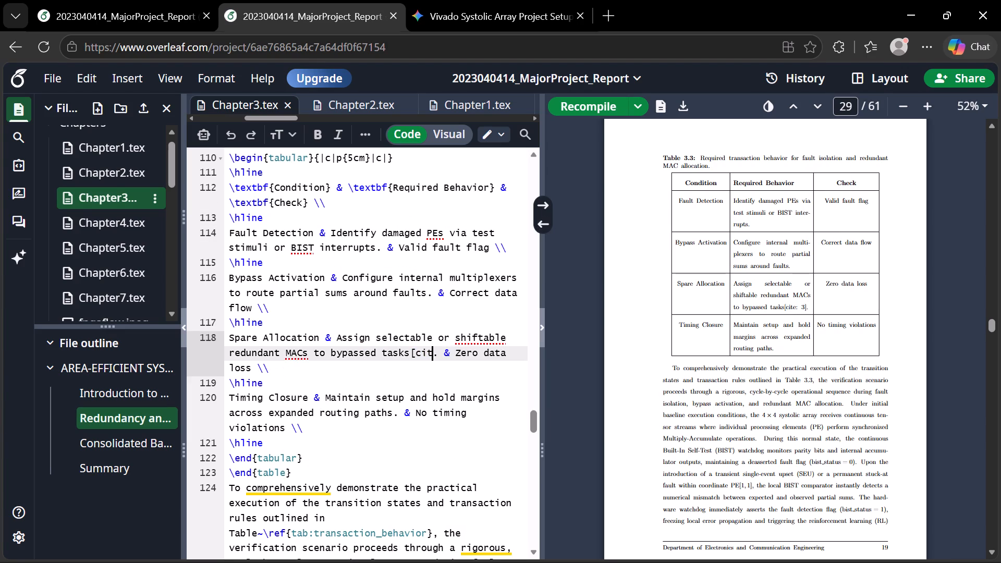
{"action": "key", "text": "BackSpace"}
{"action": "key", "text": "BackSpace"}
{"action": "key", "text": "BackSpace"}
{"action": "key", "text": "BackSpace"}
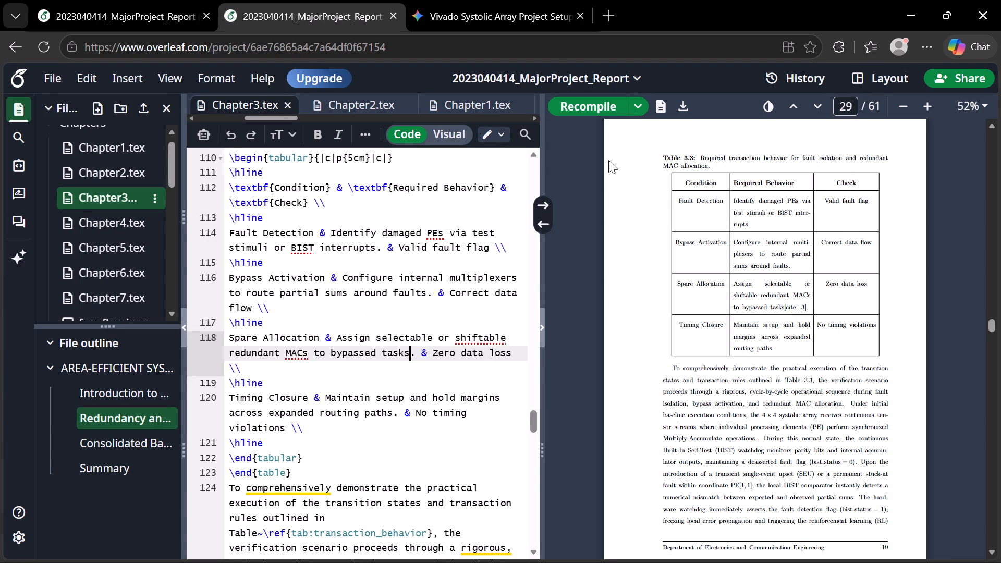
{"action": "left_click", "coordinate": [579, 102]}
Review the paragraphs following Table 3.3 and place the cursor before "Within the subsequent clock cycle" in Chapter3.tex.
{"action": "scroll", "coordinate": [778, 430], "scroll_direction": "down", "scroll_amount": 2}
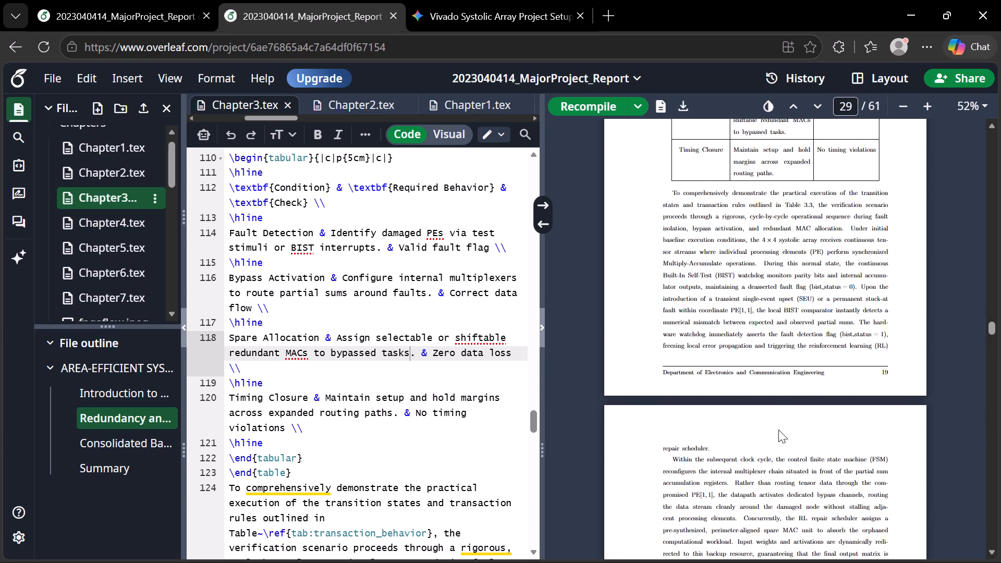
{"action": "scroll", "coordinate": [778, 430], "scroll_direction": "down", "scroll_amount": 1}
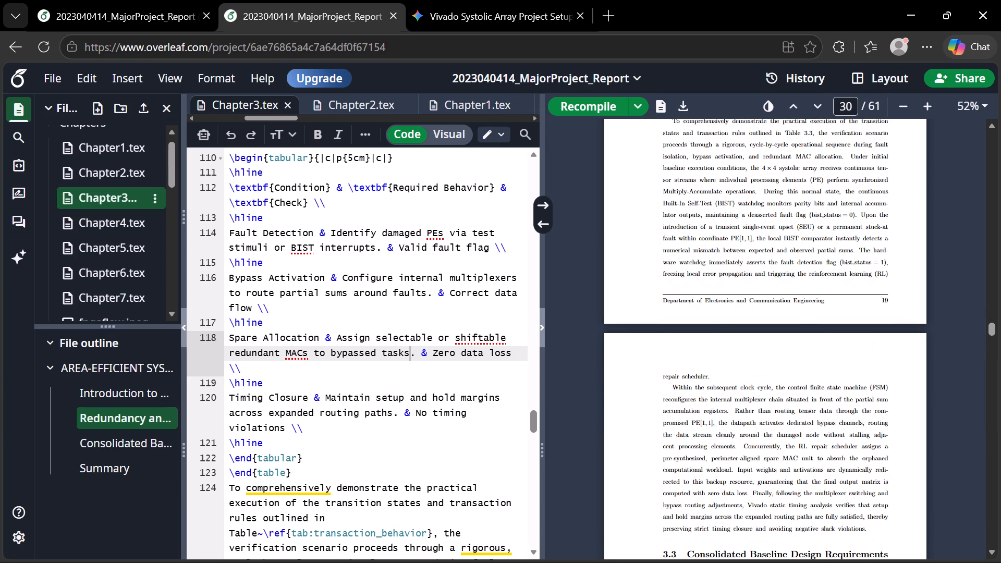
{"action": "scroll", "coordinate": [744, 271], "scroll_direction": "up", "scroll_amount": 1}
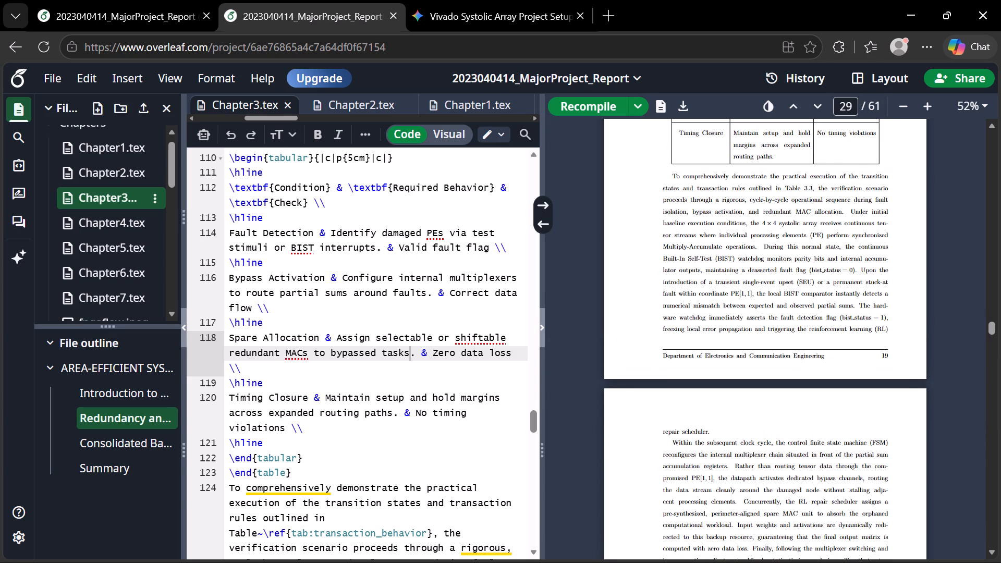
{"action": "double_click", "coordinate": [698, 442]}
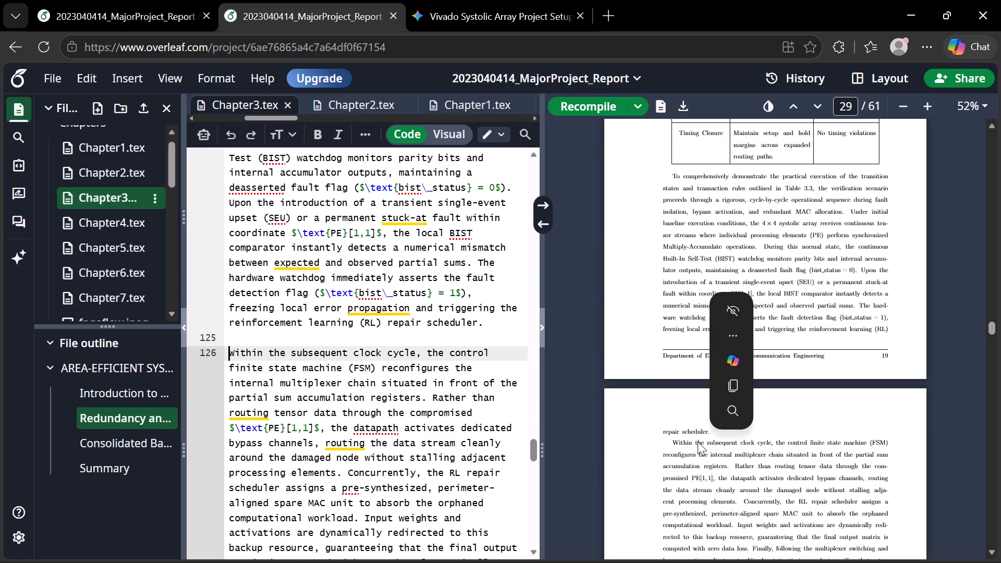
{"action": "left_click", "coordinate": [698, 442]}
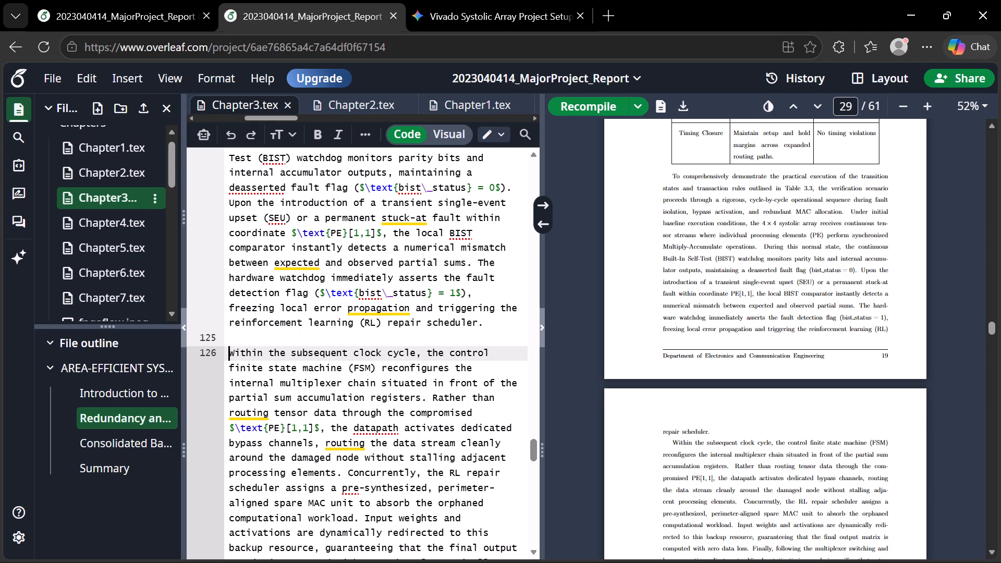
{"action": "left_click", "coordinate": [229, 350]}
Dismiss the low-battery notice and return to the Chapter3.tex source.
{"action": "left_click", "coordinate": [608, 331]}
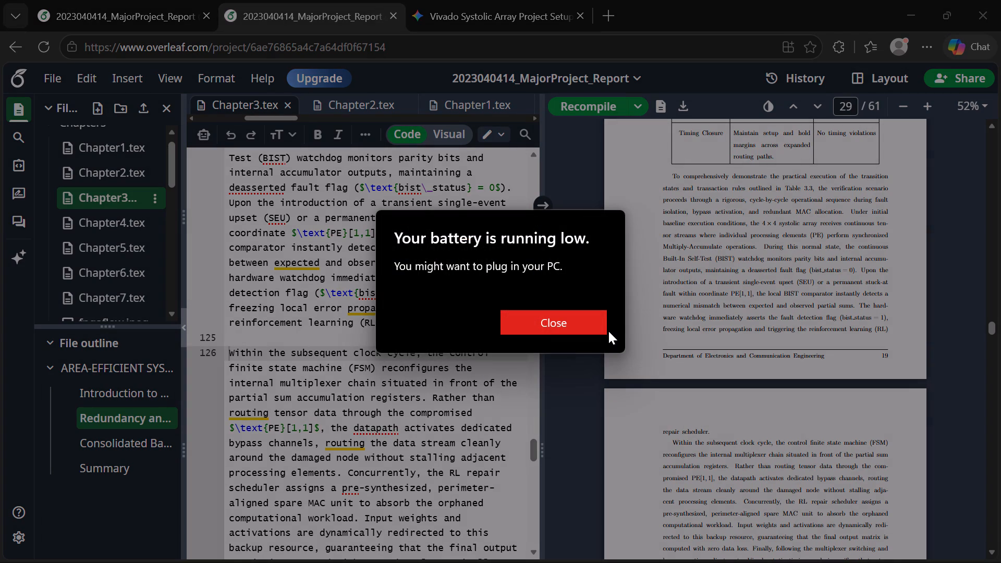
{"action": "left_click", "coordinate": [575, 316]}
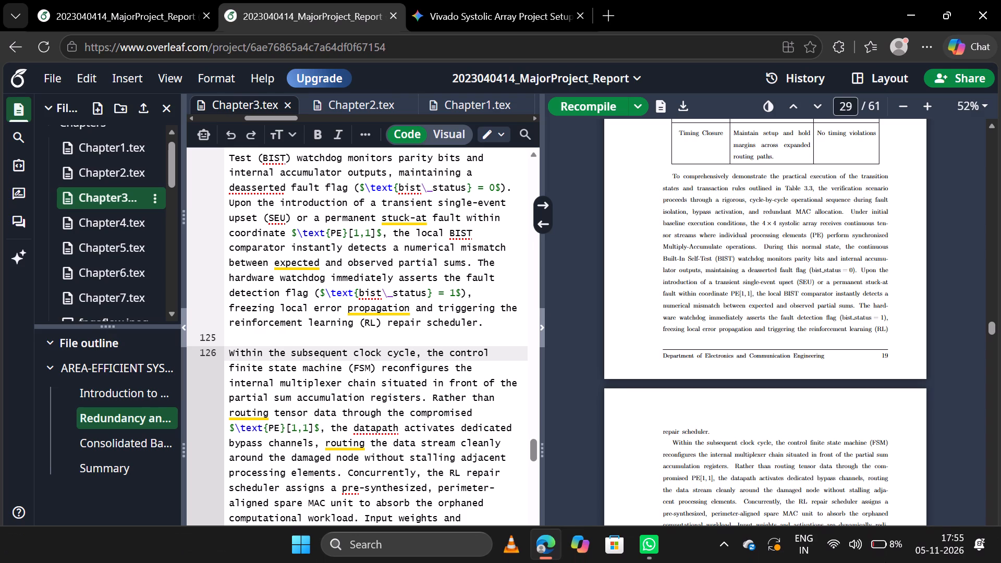
{"action": "left_click_drag", "start_coordinate": [1000, 506], "coordinate": [1000, 515]}
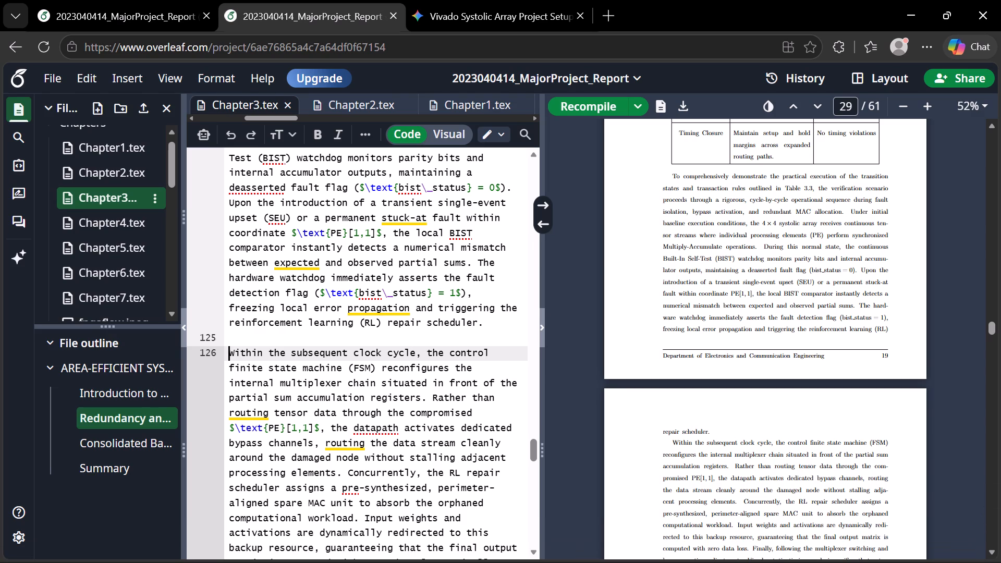
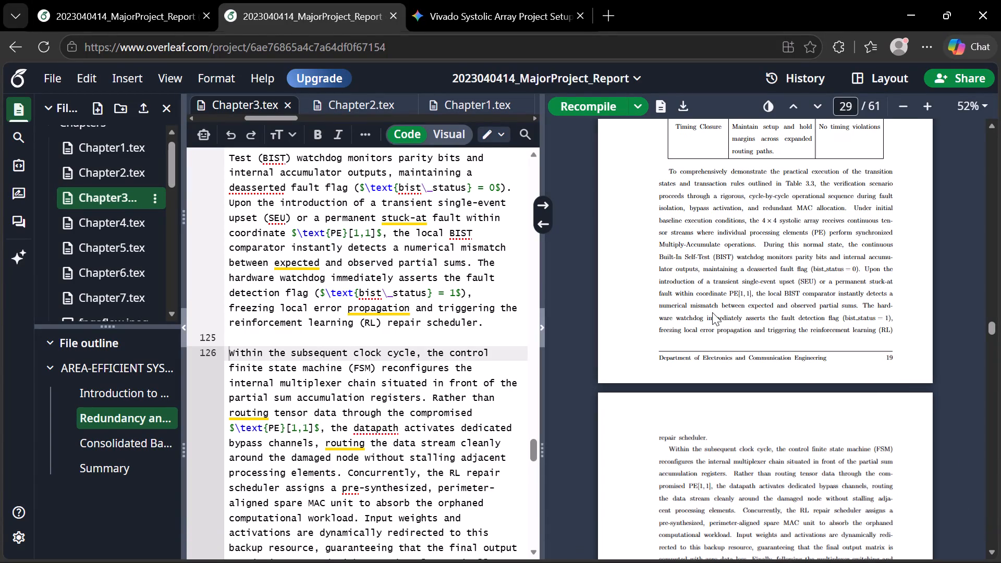
Locate the paragraph ending in "repair scheduler." in Chapter3.tex from the compiled report and place the cursor at its end.
{"action": "double_click", "coordinate": [687, 435]}
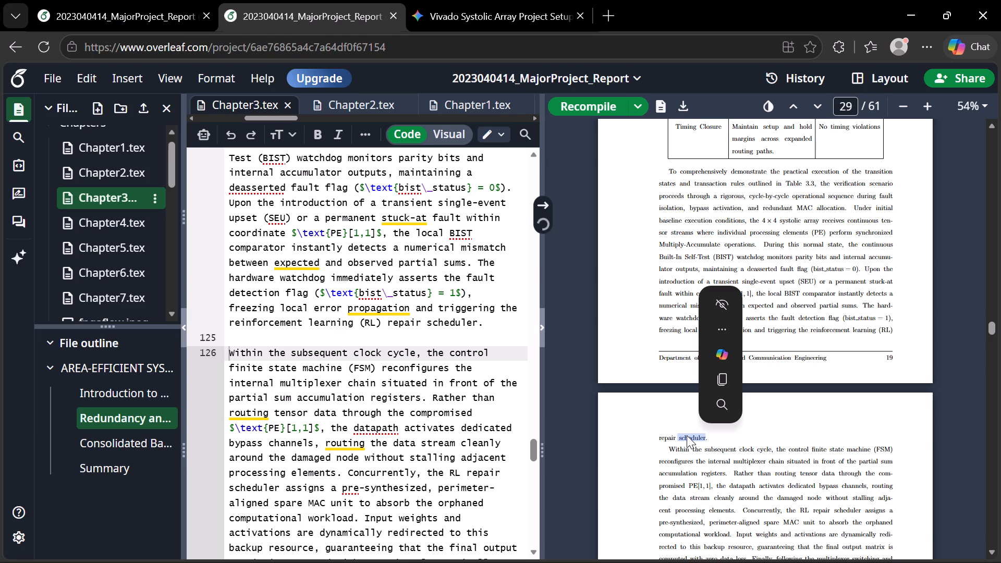
{"action": "left_click", "coordinate": [623, 414]}
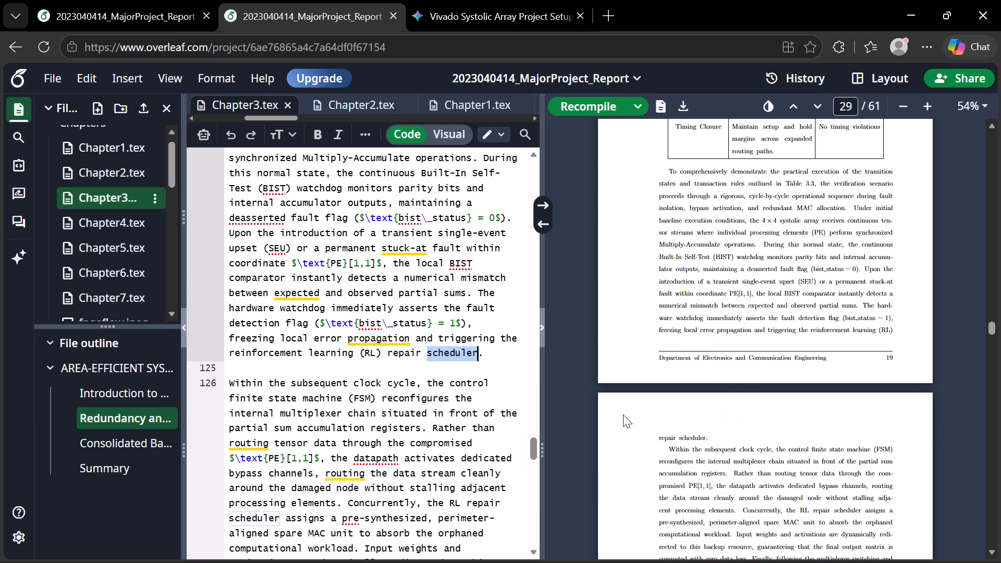
{"action": "left_click", "coordinate": [495, 360]}
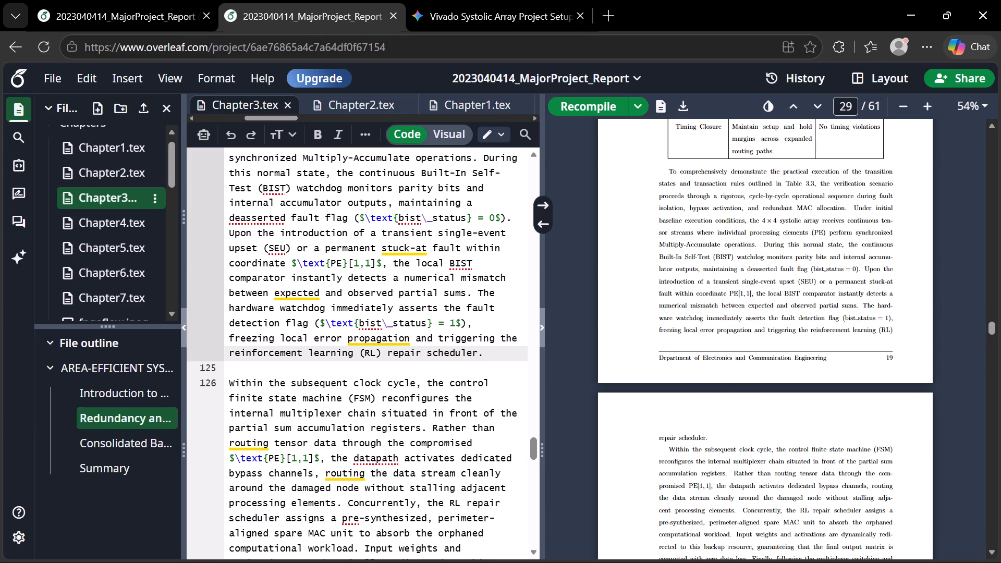
Review the compiled Chapter 3 pages backwards from Table 3.3 through Table 3.2 to the text introducing Table 3.2.
{"action": "scroll", "coordinate": [762, 269], "scroll_direction": "up", "scroll_amount": 1}
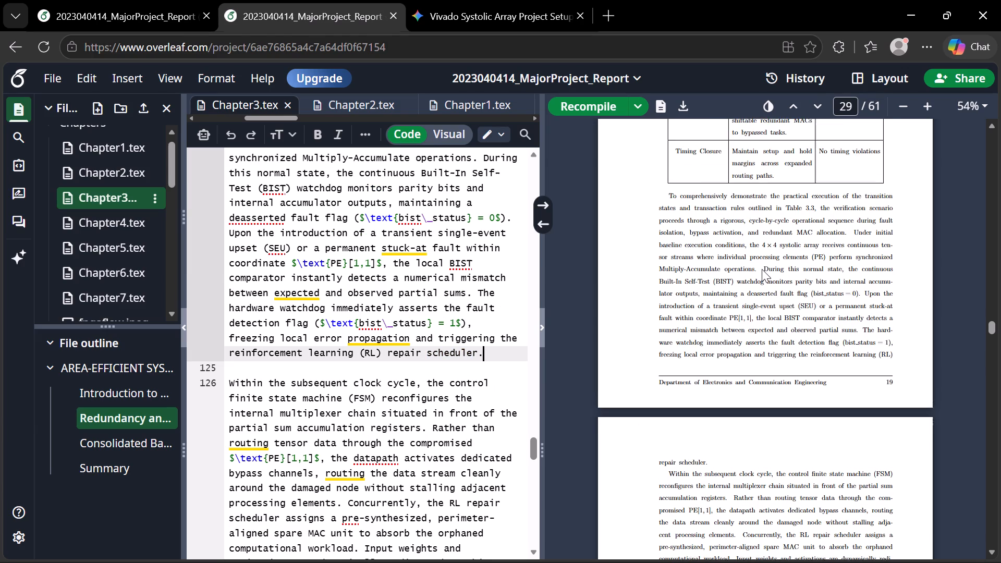
{"action": "scroll", "coordinate": [762, 269], "scroll_direction": "up", "scroll_amount": 4}
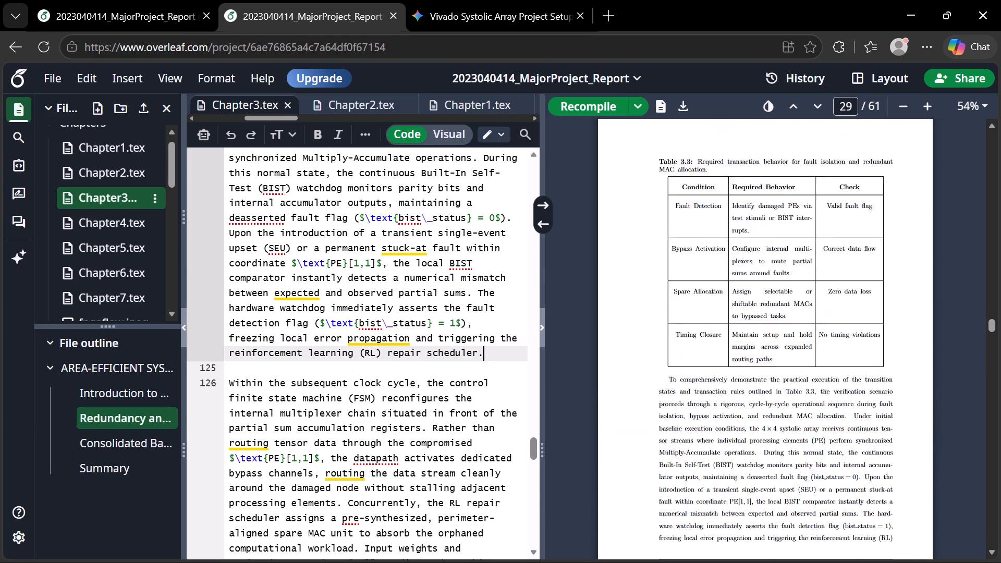
{"action": "scroll", "coordinate": [767, 274], "scroll_direction": "up", "scroll_amount": 4}
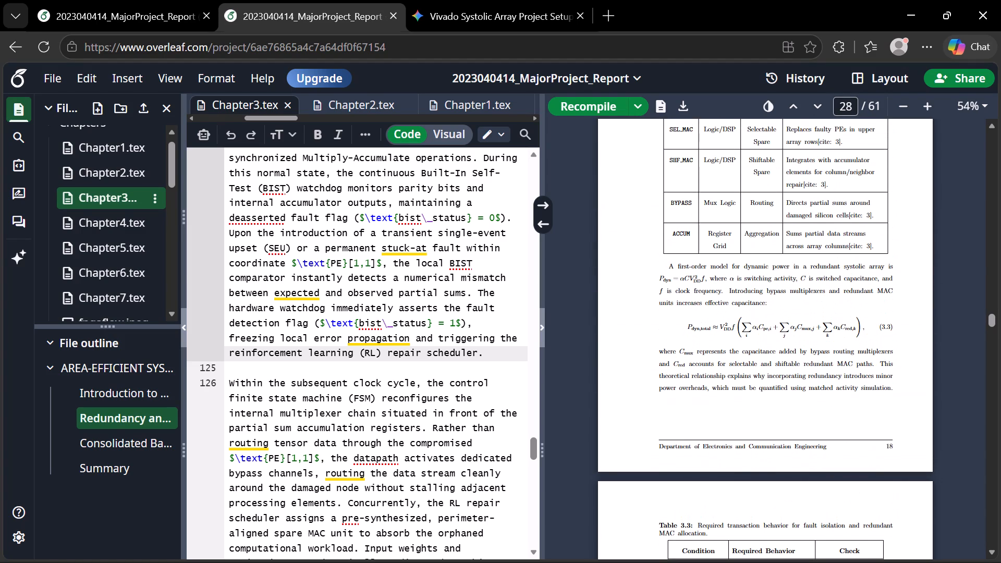
{"action": "scroll", "coordinate": [767, 274], "scroll_direction": "up", "scroll_amount": 2}
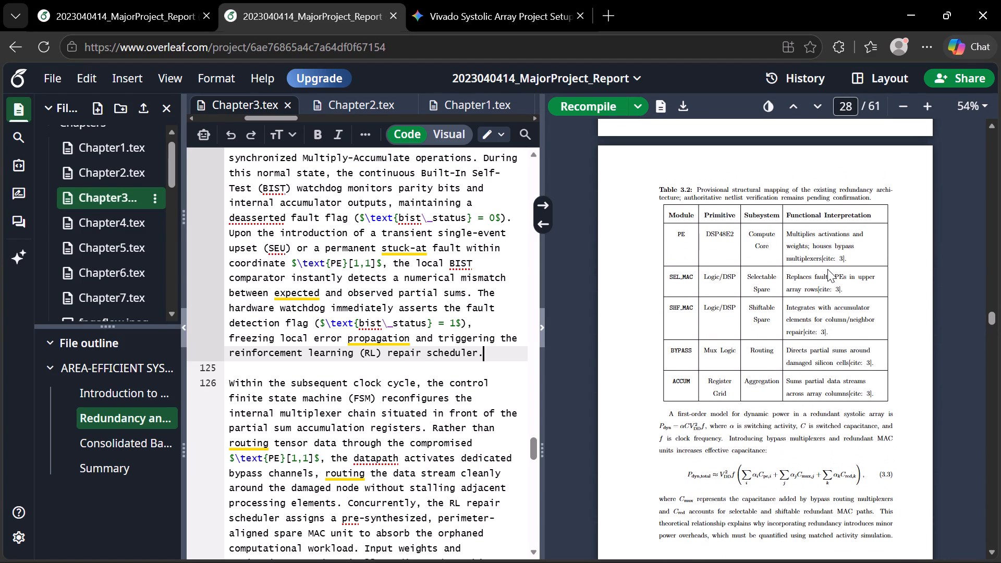
{"action": "scroll", "coordinate": [827, 269], "scroll_direction": "up", "scroll_amount": 5}
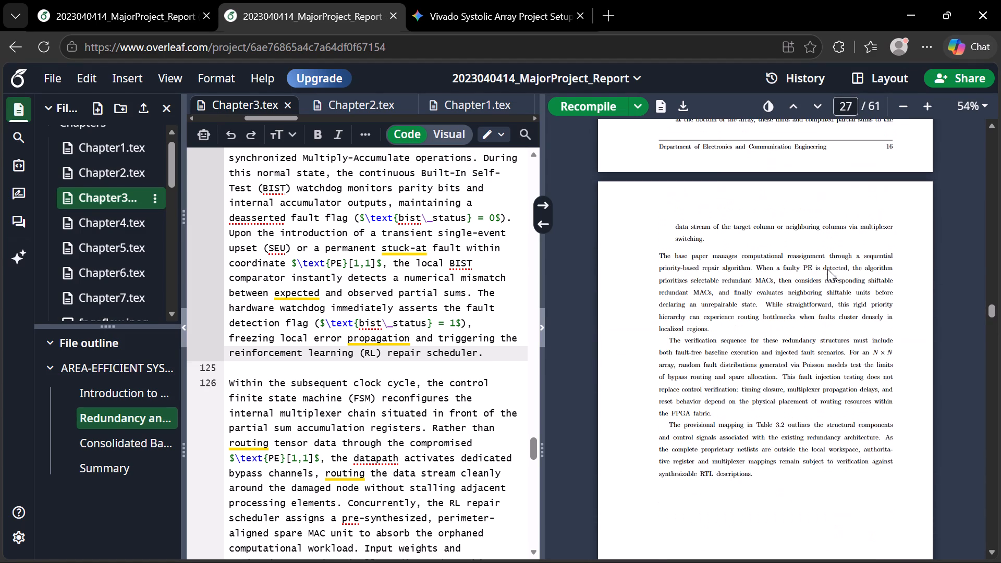
Delete the stray "[cite: 3]" after "houses bypass multiplexers" in the PE row of Table 3.2 in Chapter3.tex.
{"action": "scroll", "coordinate": [827, 269], "scroll_direction": "down", "scroll_amount": 5}
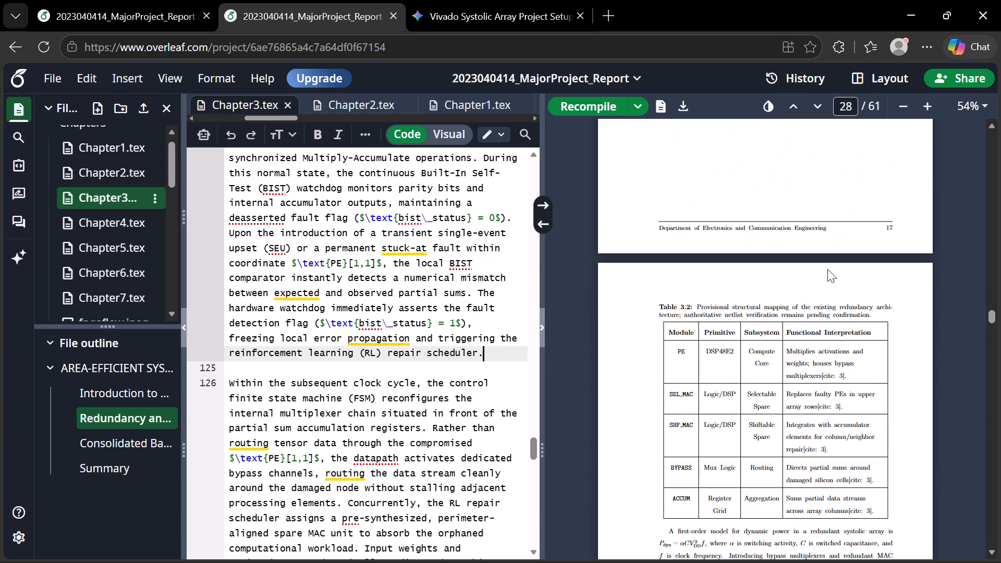
{"action": "double_click", "coordinate": [840, 376]}
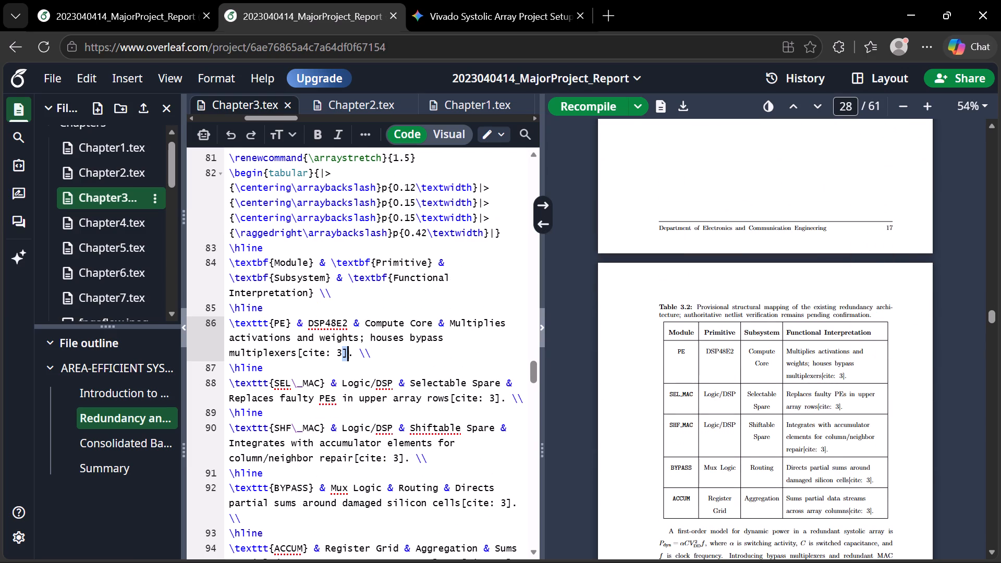
{"action": "key", "text": "BackSpace"}
{"action": "key", "text": "BackSpace"}
{"action": "key", "text": "BackSpace"}
{"action": "key", "text": "BackSpace"}
{"action": "key", "text": "BackSpace"}
{"action": "key", "text": "BackSpace"}
{"action": "key", "text": "BackSpace"}
{"action": "key", "text": "BackSpace"}
{"action": "key", "text": "BackSpace"}
Delete the stray "[cite: 3]" after "upper array rows" in Table 3.2's SEL_MAC row.
{"action": "left_click", "coordinate": [497, 401]}
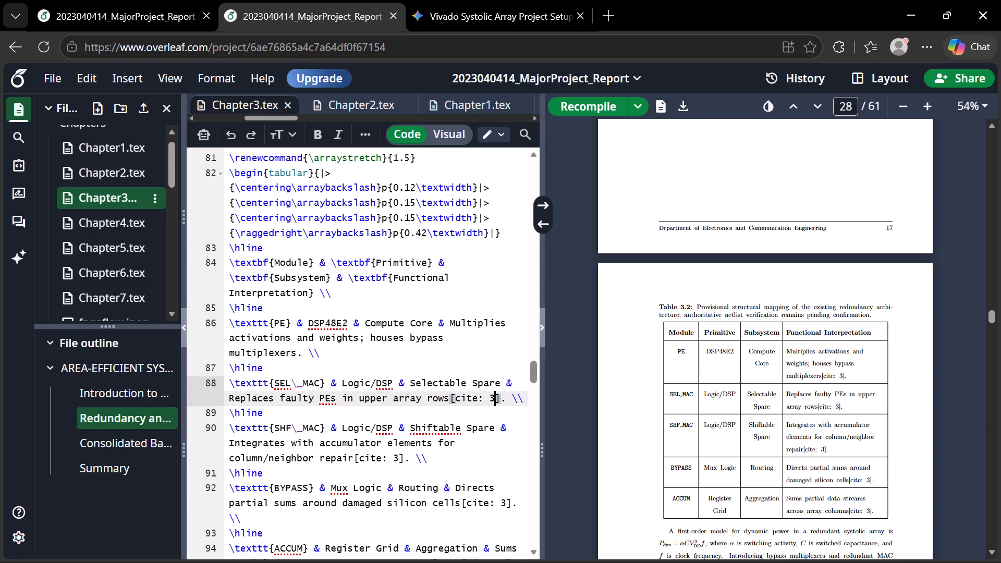
{"action": "key", "text": "Right"}
{"action": "key", "text": "BackSpace"}
{"action": "key", "text": "BackSpace"}
{"action": "key", "text": "BackSpace"}
{"action": "key", "text": "BackSpace"}
{"action": "key", "text": "BackSpace"}
{"action": "key", "text": "BackSpace"}
{"action": "key", "text": "BackSpace"}
{"action": "key", "text": "BackSpace"}
{"action": "key", "text": "BackSpace"}
Delete the stray "[cite: 3]" after "column/neighbor repair" in Table 3.2's SHF_MAC row.
{"action": "scroll", "coordinate": [497, 401], "scroll_direction": "down", "scroll_amount": 1}
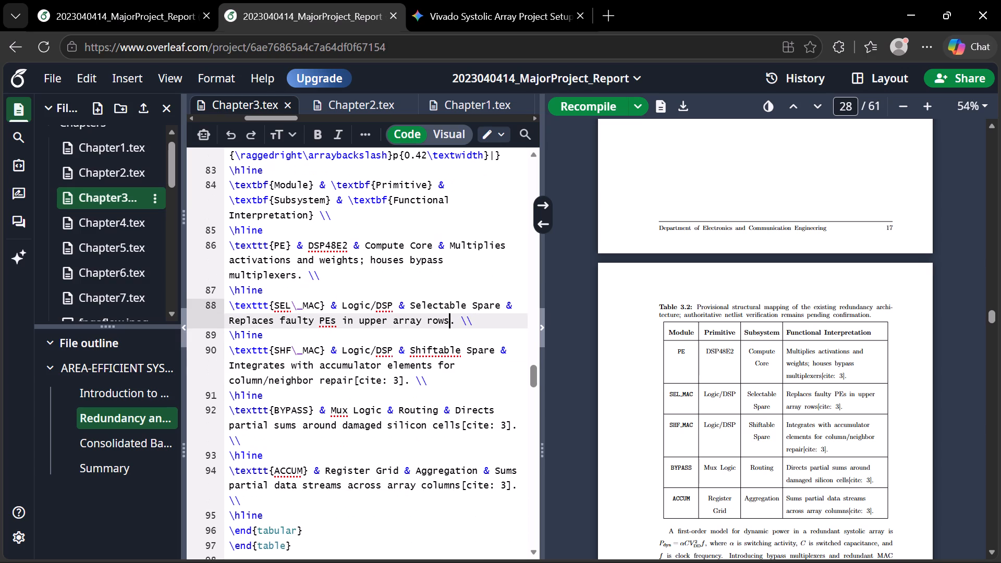
{"action": "left_click", "coordinate": [405, 383]}
{"action": "key", "text": "BackSpace"}
{"action": "key", "text": "BackSpace"}
{"action": "key", "text": "BackSpace"}
{"action": "key", "text": "BackSpace"}
{"action": "key", "text": "BackSpace"}
{"action": "key", "text": "BackSpace"}
{"action": "key", "text": "BackSpace"}
{"action": "key", "text": "BackSpace"}
{"action": "key", "text": "BackSpace"}
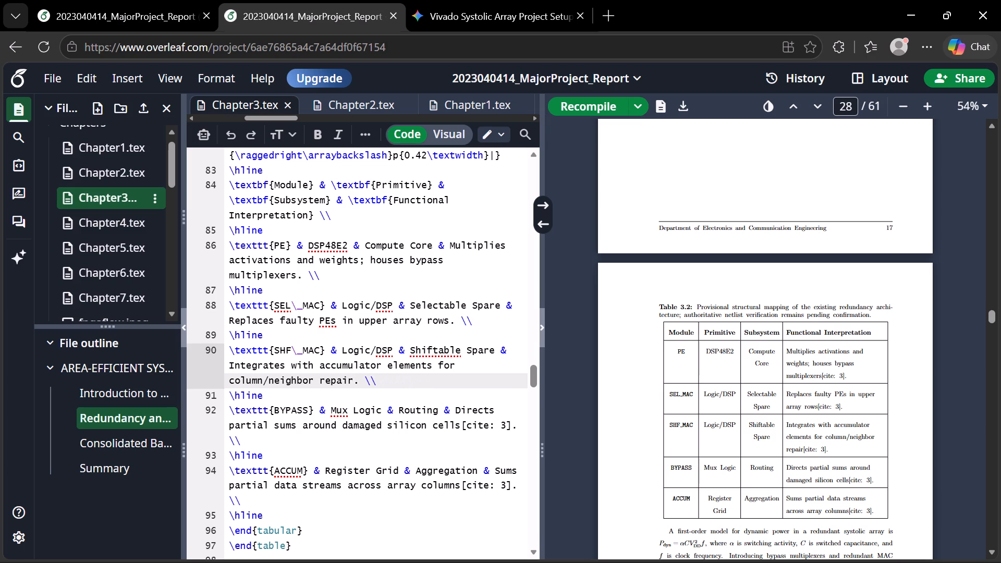
Delete the stray "[cite: 3]" after "damaged silicon cells" in Table 3.2's BYPASS row.
{"action": "left_click", "coordinate": [512, 426]}
{"action": "key", "text": "BackSpace"}
{"action": "key", "text": "BackSpace"}
{"action": "key", "text": "BackSpace"}
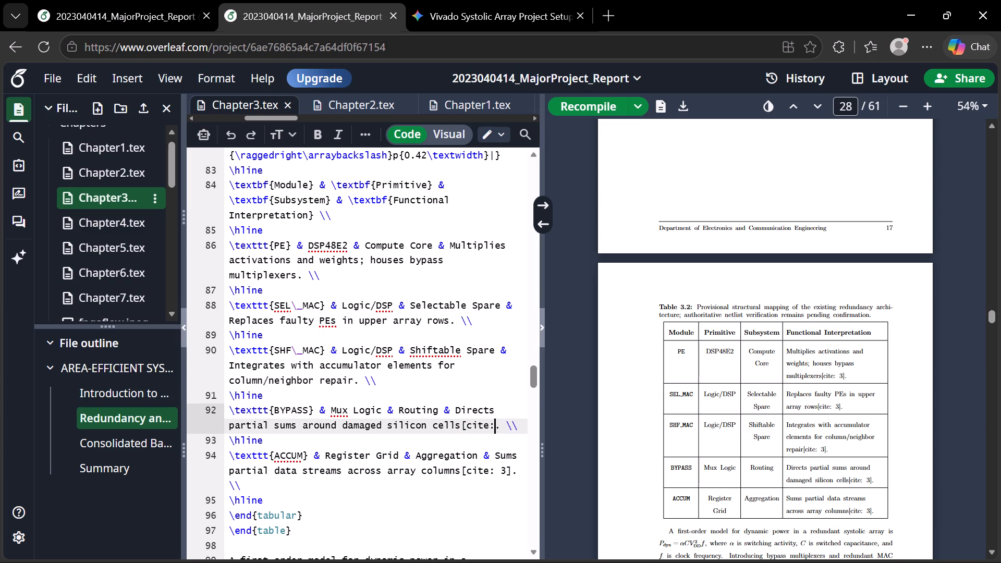
{"action": "key", "text": "BackSpace"}
{"action": "key", "text": "BackSpace"}
{"action": "key", "text": "BackSpace"}
{"action": "key", "text": "BackSpace"}
{"action": "key", "text": "BackSpace"}
{"action": "key", "text": "BackSpace"}
Delete the stray "[cite: 3]" after "across array columns" in Table 3.2's ACCUM row and recompile the report.
{"action": "left_click", "coordinate": [510, 476]}
{"action": "key", "text": "BackSpace"}
{"action": "key", "text": "BackSpace"}
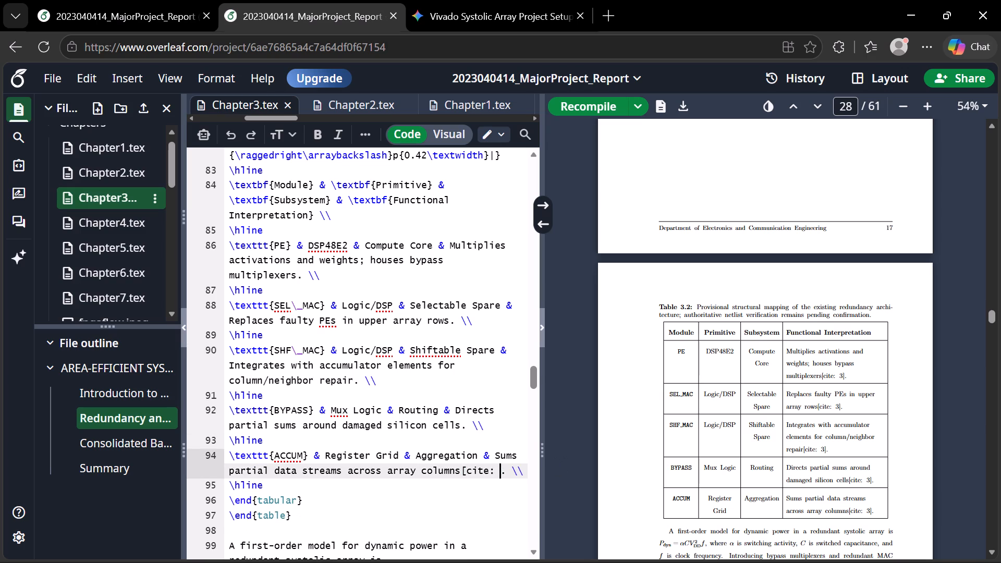
{"action": "key", "text": "BackSpace"}
{"action": "key", "text": "BackSpace"}
{"action": "key", "text": "BackSpace"}
{"action": "key", "text": "BackSpace"}
{"action": "key", "text": "BackSpace"}
{"action": "key", "text": "BackSpace"}
{"action": "key", "text": "BackSpace"}
{"action": "scroll", "coordinate": [510, 476], "scroll_direction": "down", "scroll_amount": 1}
{"action": "key", "text": "ctrl+s"}
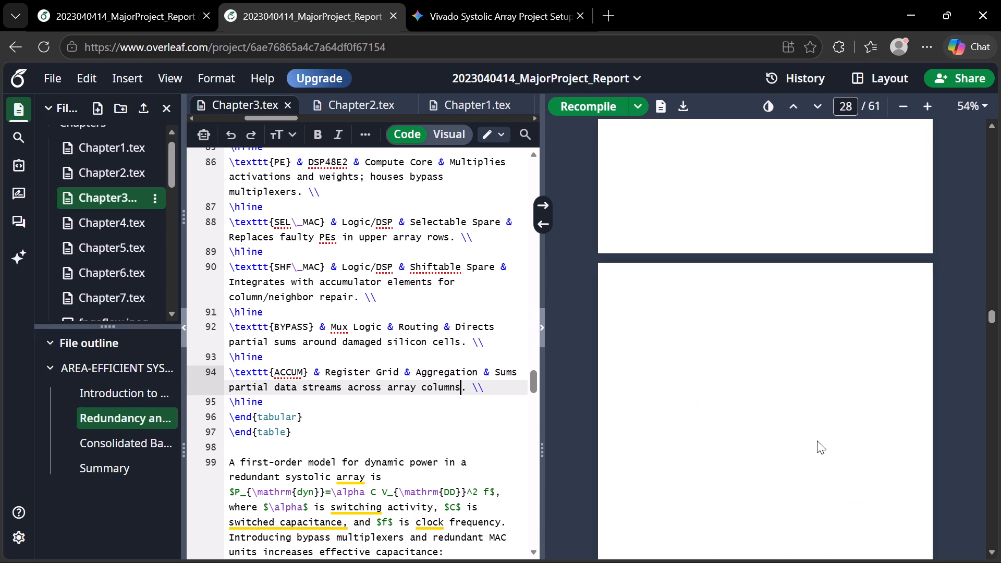
Review the recompiled pages from section 3.2 through Tables 3.2 and 3.3, checking the cleaned cells and page layout.
{"action": "scroll", "coordinate": [821, 354], "scroll_direction": "up", "scroll_amount": 3}
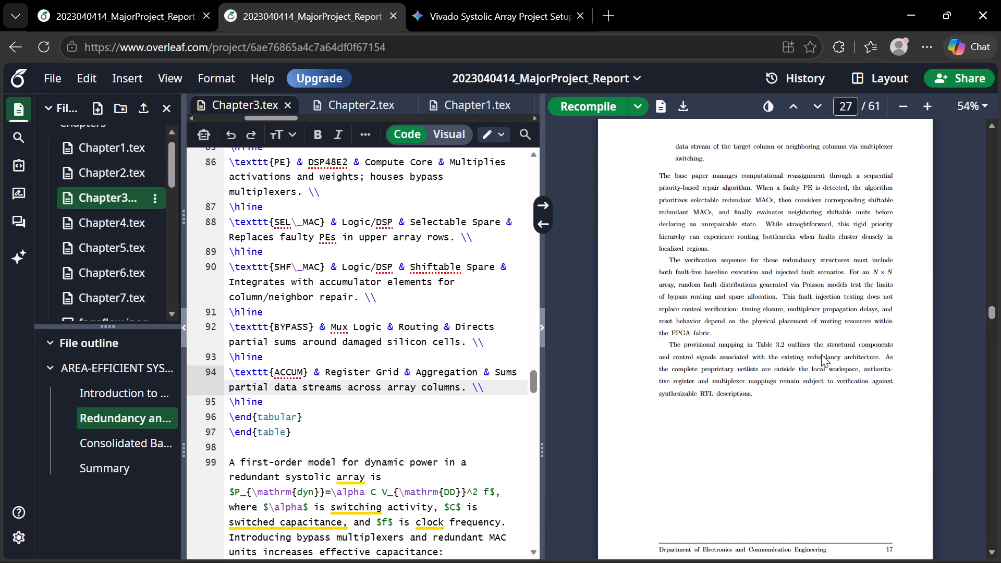
{"action": "scroll", "coordinate": [821, 354], "scroll_direction": "up", "scroll_amount": 4}
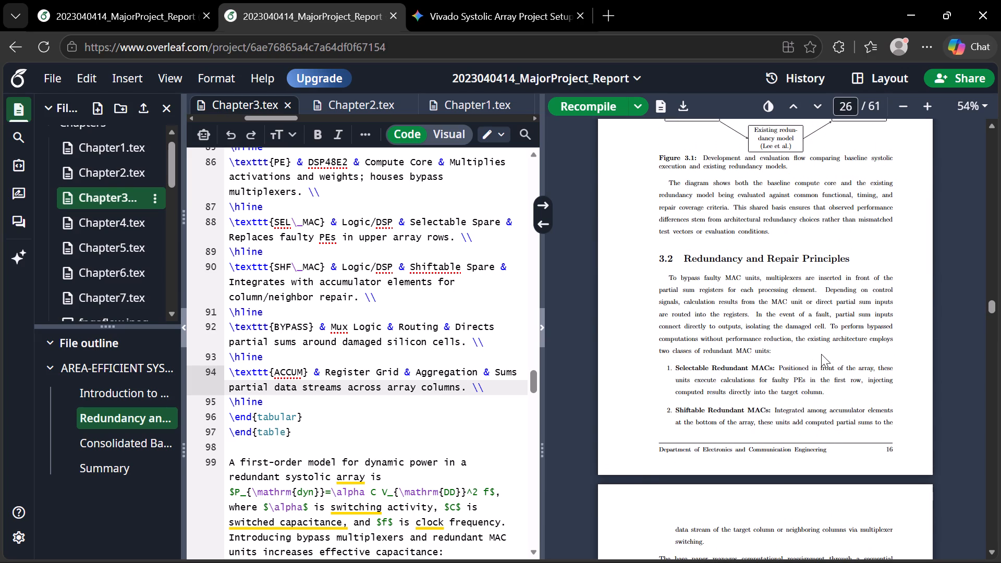
{"action": "scroll", "coordinate": [821, 354], "scroll_direction": "down", "scroll_amount": 7}
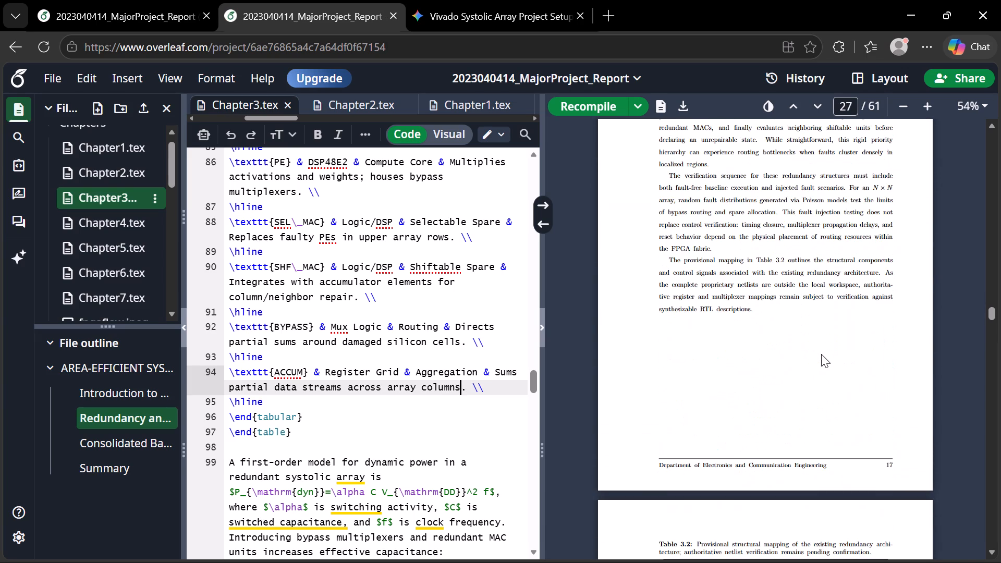
{"action": "scroll", "coordinate": [821, 354], "scroll_direction": "down", "scroll_amount": 5}
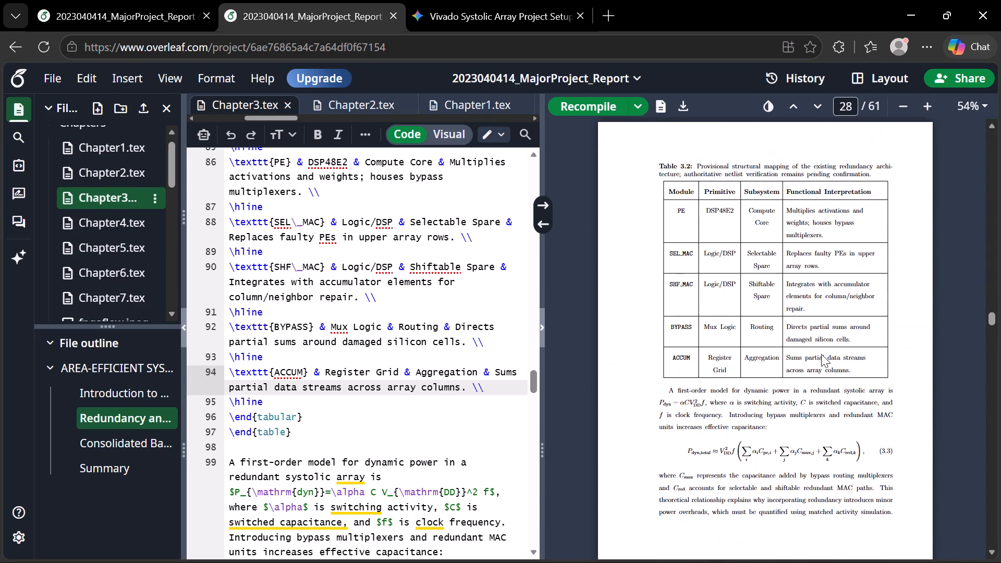
{"action": "scroll", "coordinate": [821, 354], "scroll_direction": "down", "scroll_amount": 4}
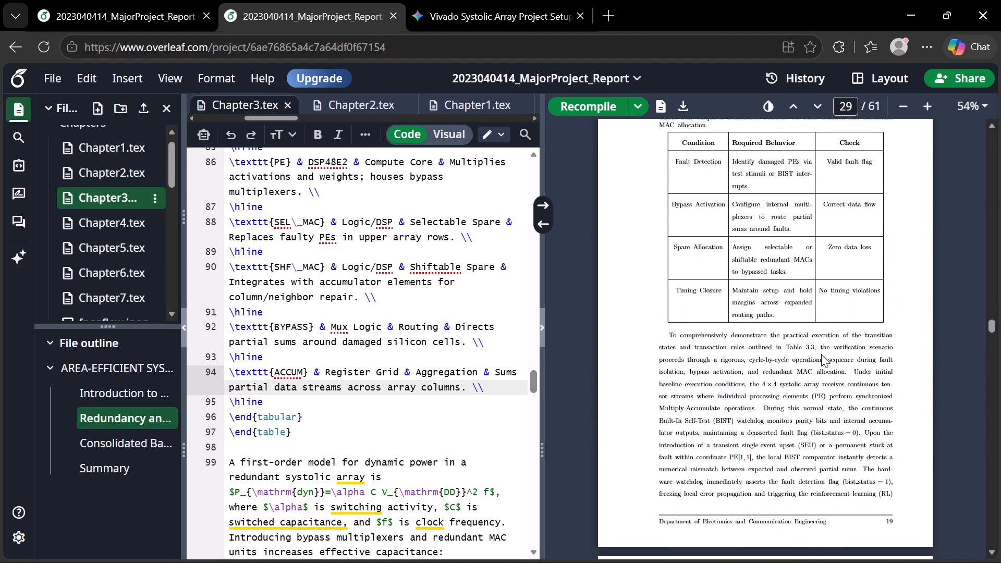
Locate the "The provisional mapping" and "The verification sequence" paragraphs in Chapter3.tex from the compiled page before Table 3.2.
{"action": "scroll", "coordinate": [821, 354], "scroll_direction": "up", "scroll_amount": 10}
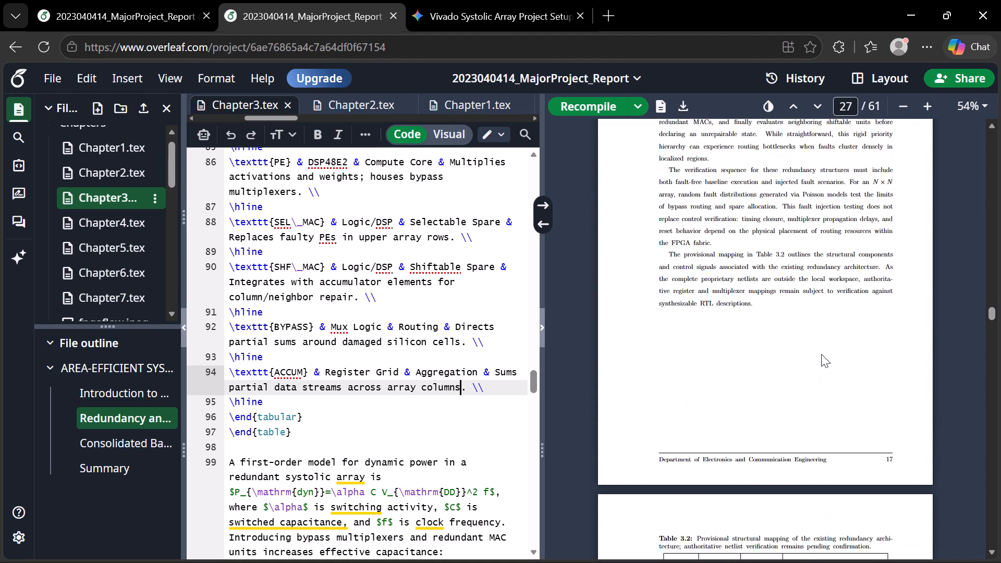
{"action": "scroll", "coordinate": [821, 354], "scroll_direction": "up", "scroll_amount": 1}
{"action": "double_click", "coordinate": [669, 336]}
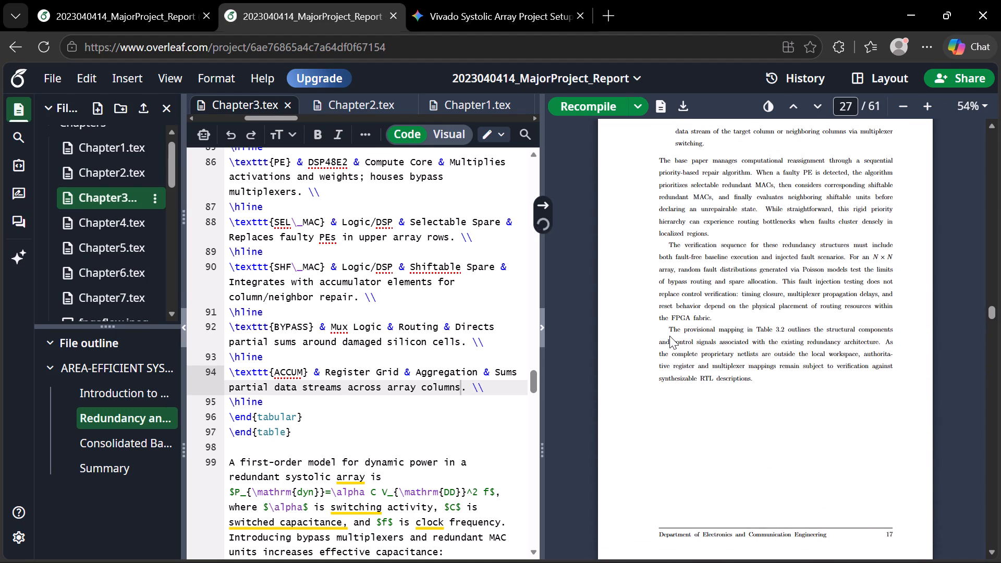
{"action": "double_click", "coordinate": [668, 247]}
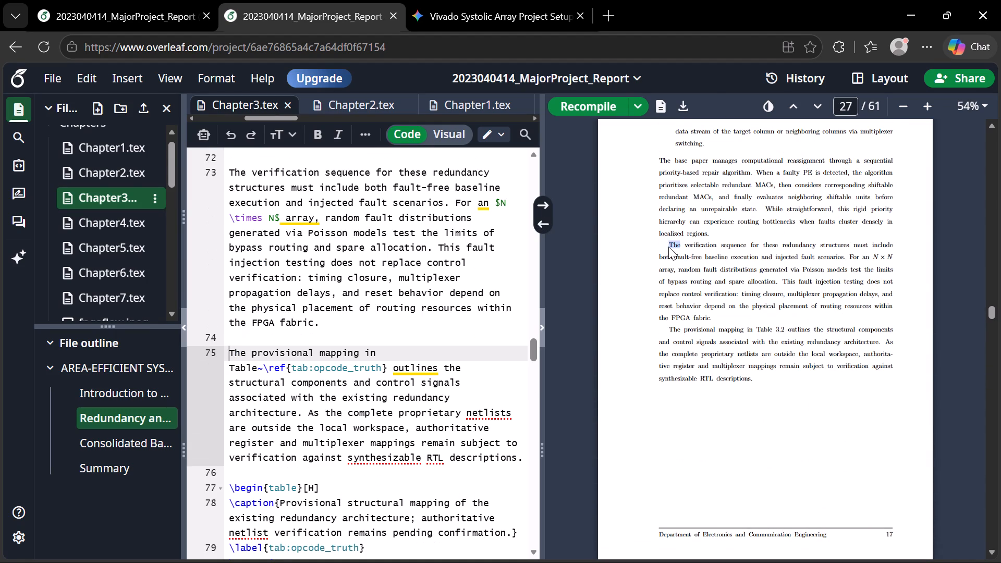
{"action": "left_click", "coordinate": [704, 321]}
{"action": "scroll", "coordinate": [704, 321], "scroll_direction": "up", "scroll_amount": 1}
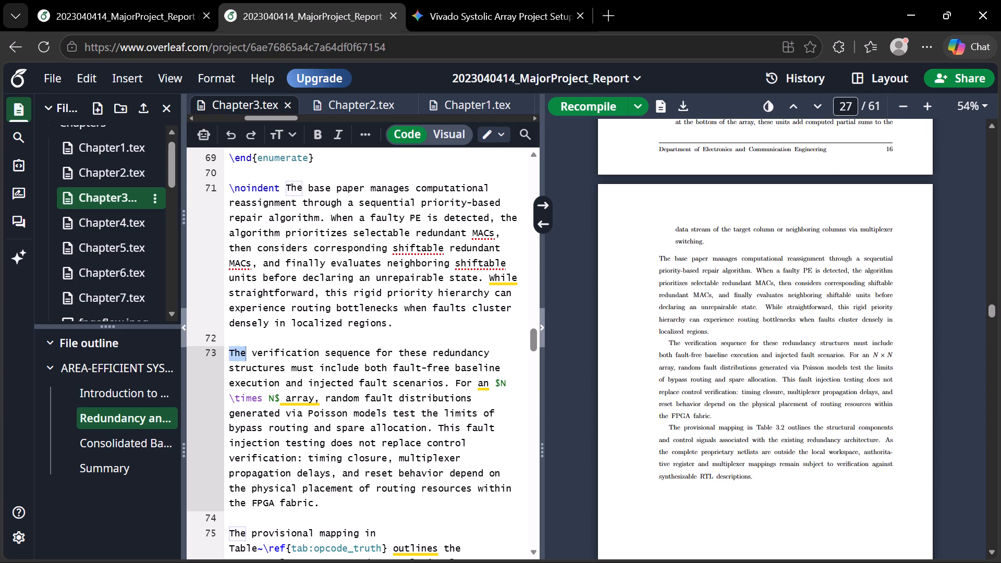
{"action": "scroll", "coordinate": [355, 289], "scroll_direction": "up", "scroll_amount": 1}
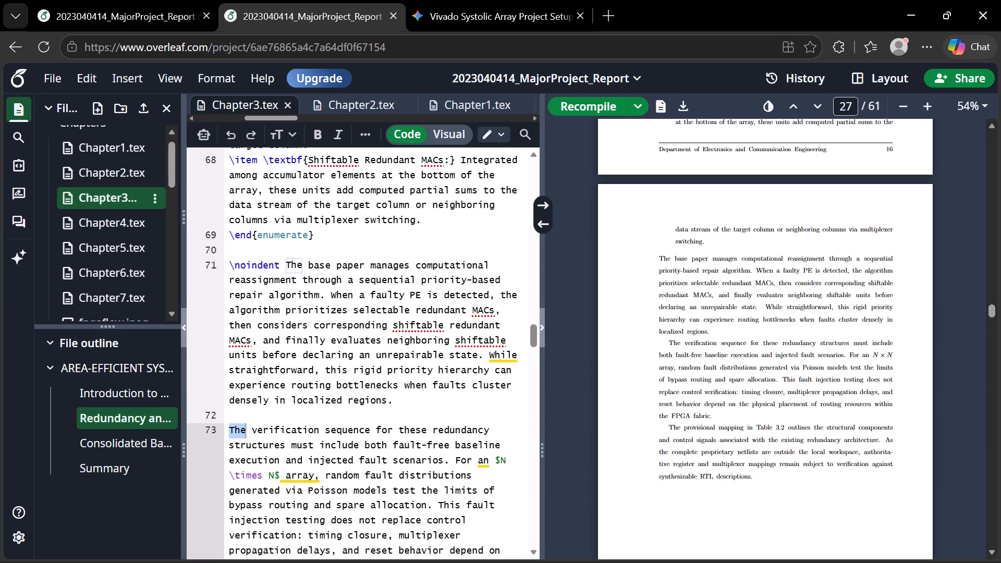
Review the compiled remainder of Chapter 3 from Table 3.3 through sections 3.3 and 3.4 to the start of Chapter 4.
{"action": "scroll", "coordinate": [723, 284], "scroll_direction": "down", "scroll_amount": 7}
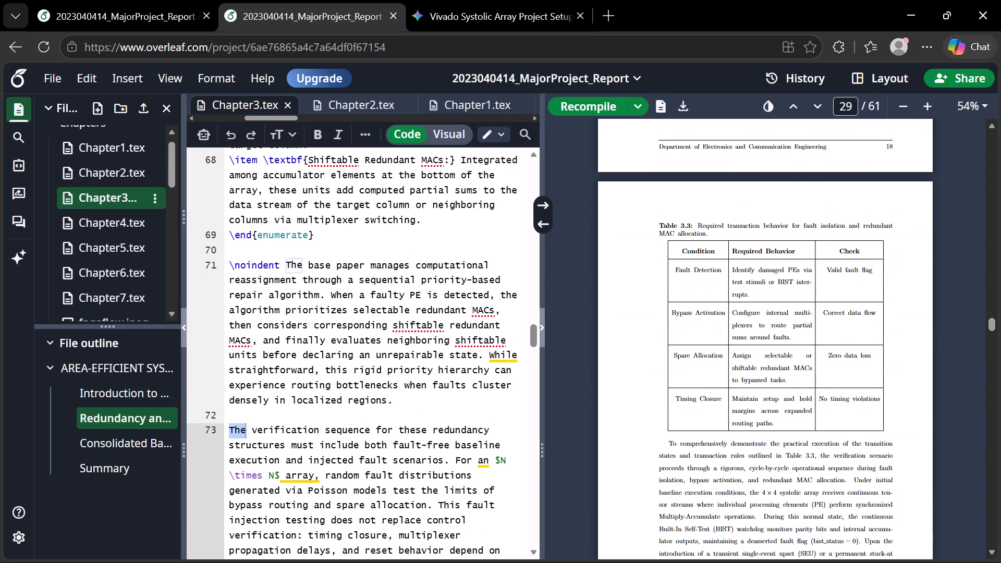
{"action": "scroll", "coordinate": [723, 284], "scroll_direction": "down", "scroll_amount": 4}
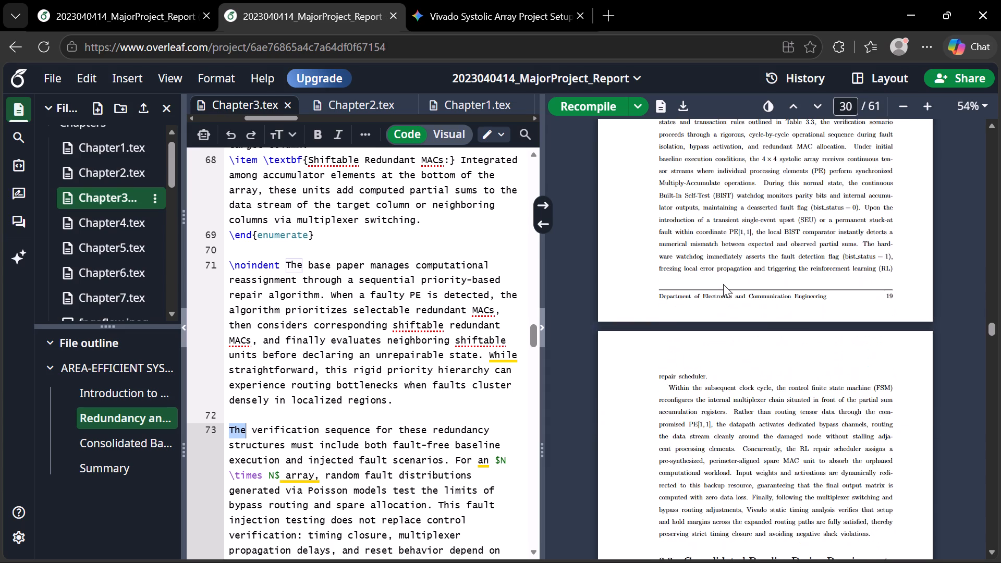
{"action": "scroll", "coordinate": [723, 284], "scroll_direction": "down", "scroll_amount": 5}
{"action": "scroll", "coordinate": [723, 284], "scroll_direction": "up", "scroll_amount": 1}
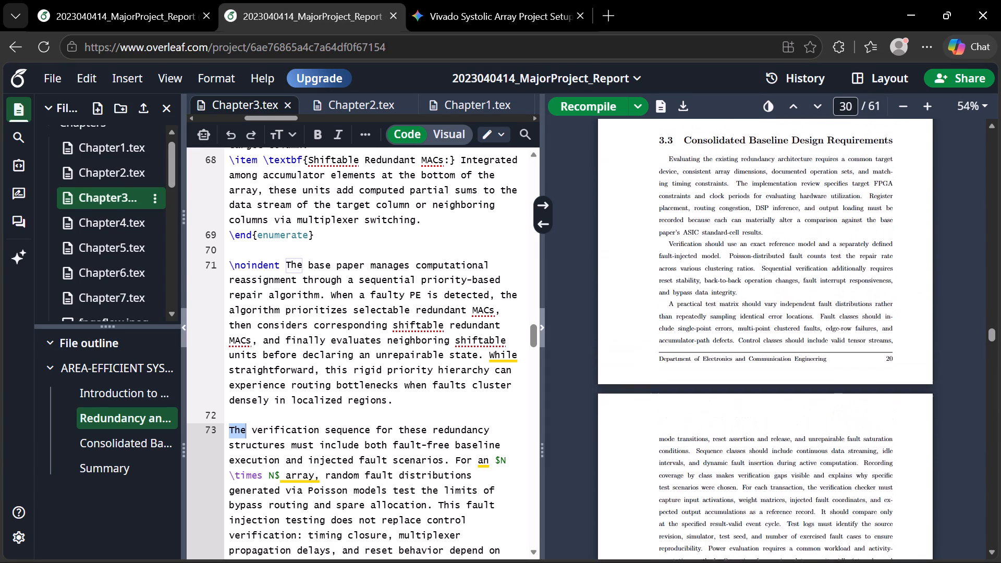
{"action": "scroll", "coordinate": [723, 284], "scroll_direction": "up", "scroll_amount": 1}
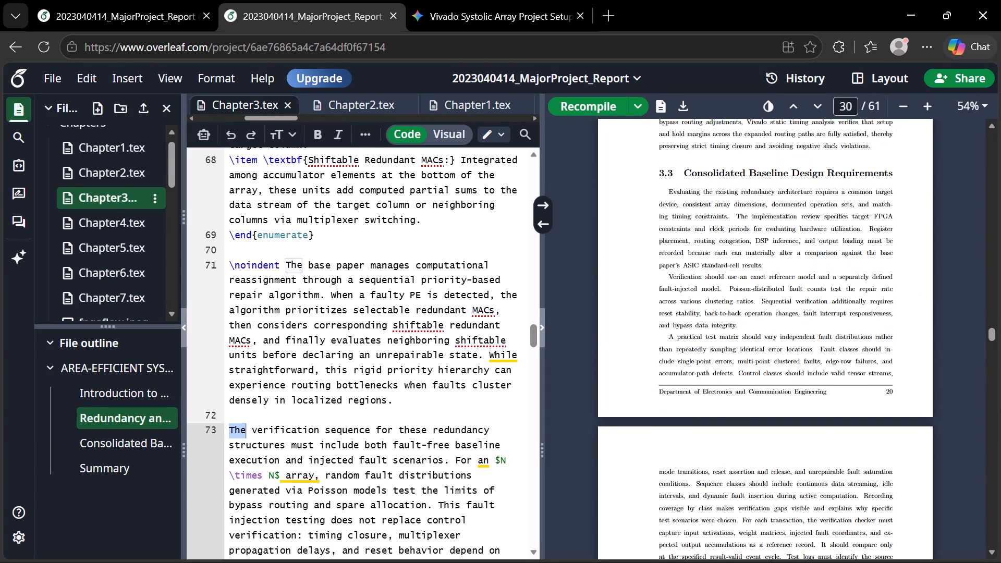
{"action": "scroll", "coordinate": [683, 279], "scroll_direction": "down", "scroll_amount": 6}
{"action": "scroll", "coordinate": [683, 279], "scroll_direction": "up", "scroll_amount": 1}
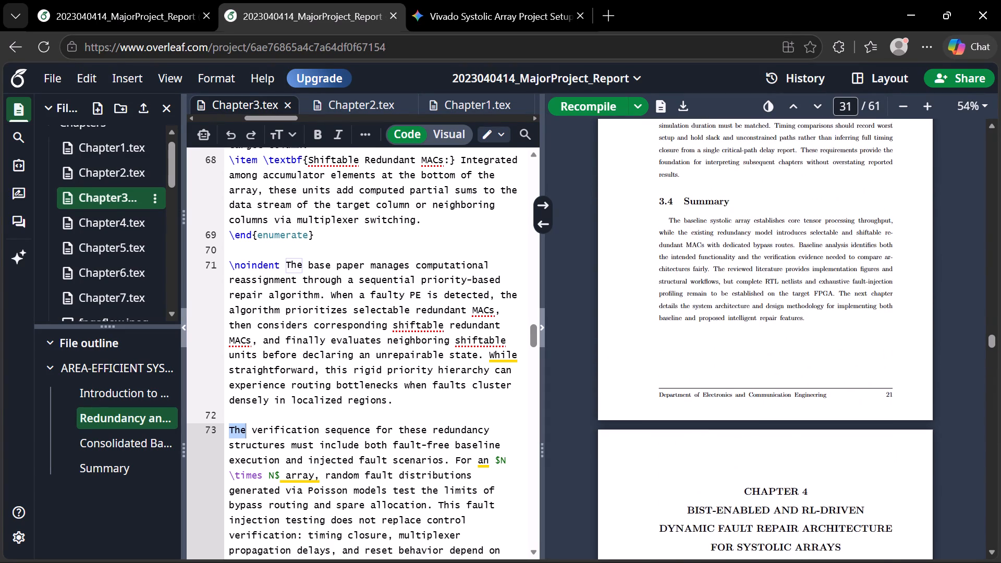
Join section 3.3's "Verification should use an exact reference model" paragraph onto the end of the preceding paragraph in Chapter3.tex.
{"action": "scroll", "coordinate": [683, 279], "scroll_direction": "up", "scroll_amount": 6}
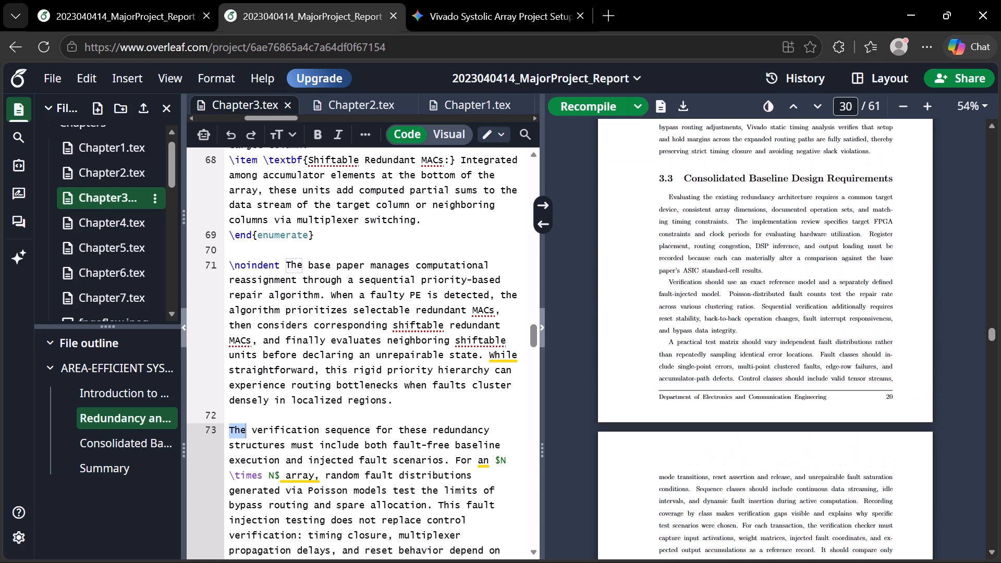
{"action": "double_click", "coordinate": [669, 280]}
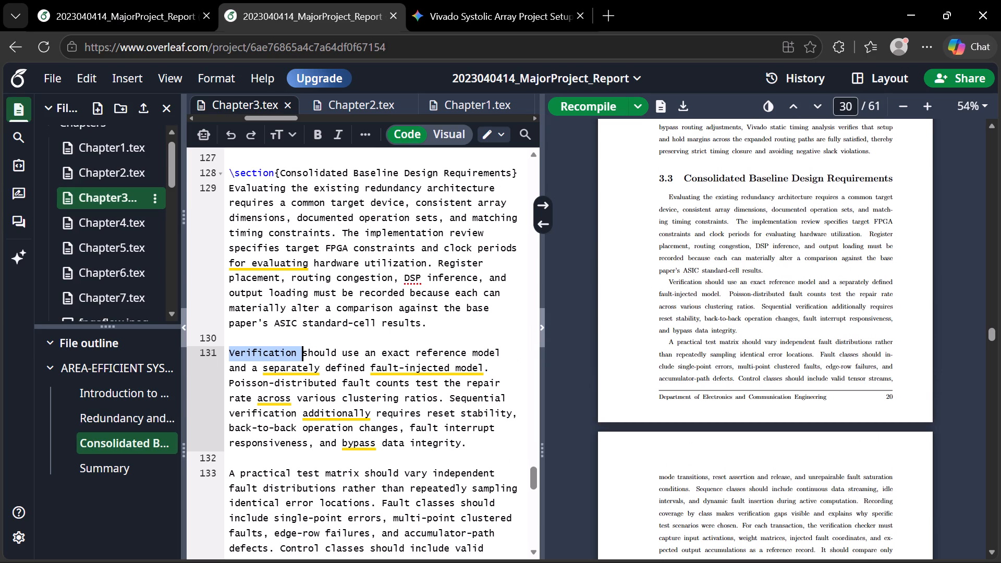
{"action": "left_click", "coordinate": [226, 353]}
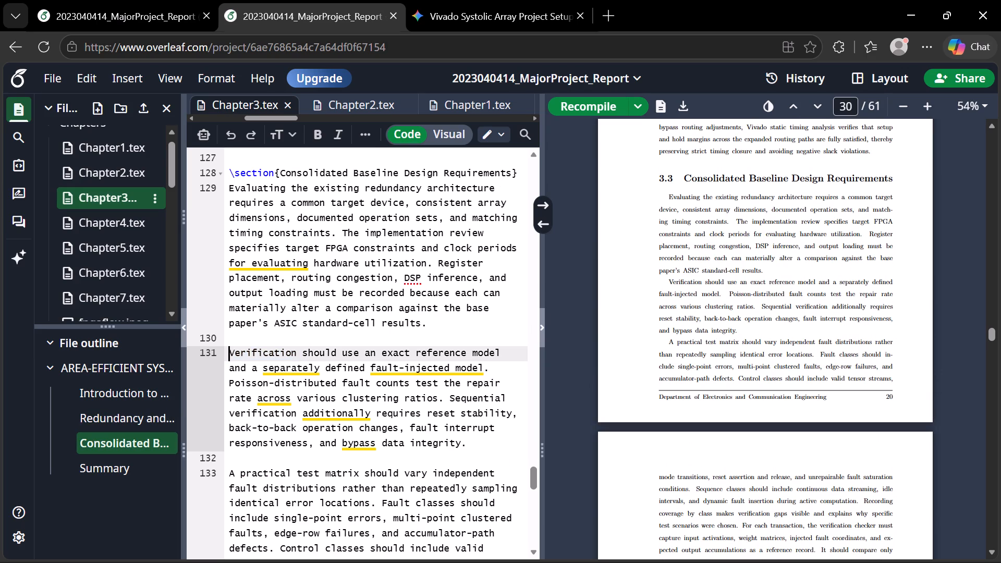
{"action": "key", "text": "BackSpace"}
{"action": "key", "text": "BackSpace"}
{"action": "key", "text": "space"}
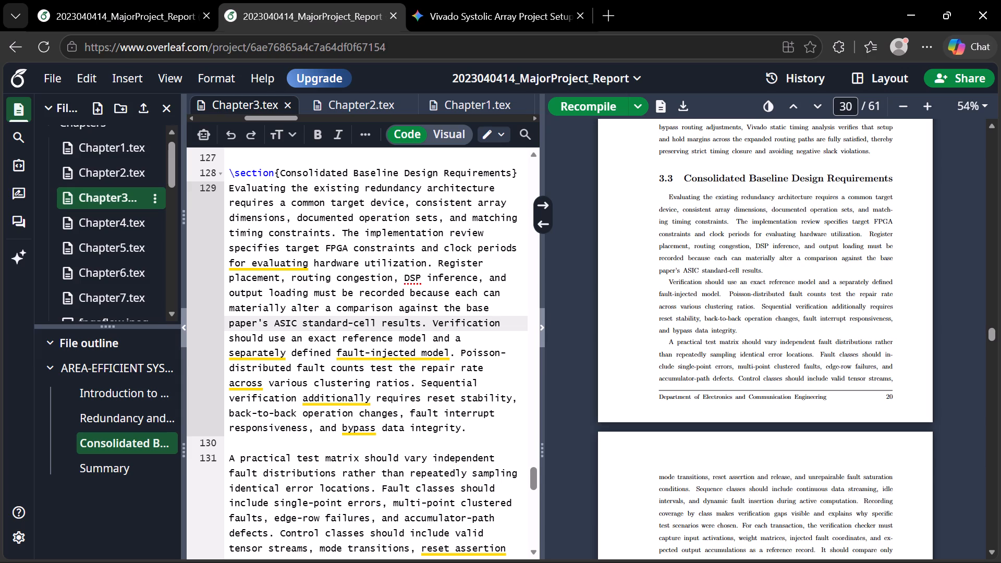
Check the rest of section 3.3 and the Summary in the Chapter 3 source, and recompile the report.
{"action": "scroll", "coordinate": [374, 407], "scroll_direction": "down", "scroll_amount": 5}
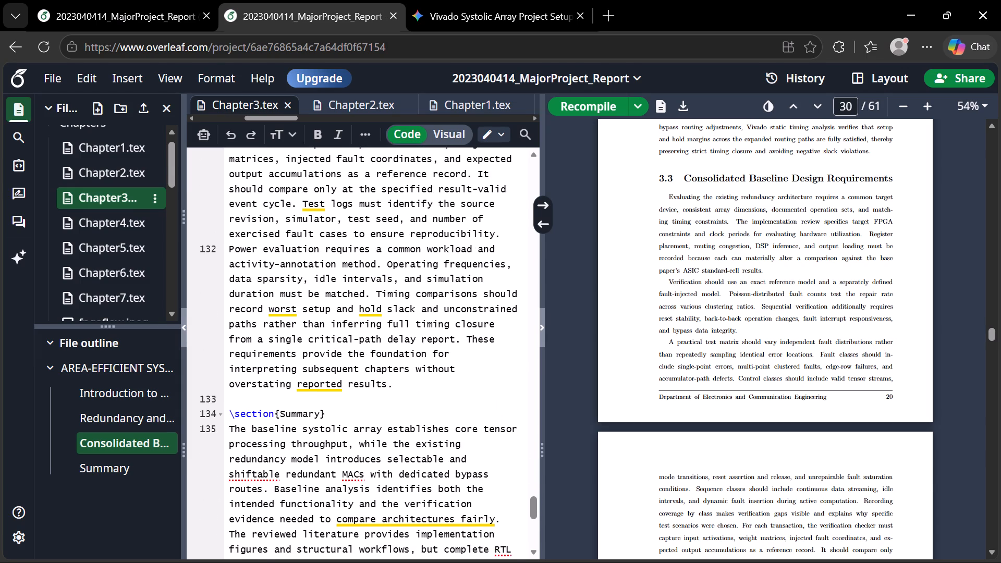
{"action": "scroll", "coordinate": [666, 337], "scroll_direction": "down", "scroll_amount": 5}
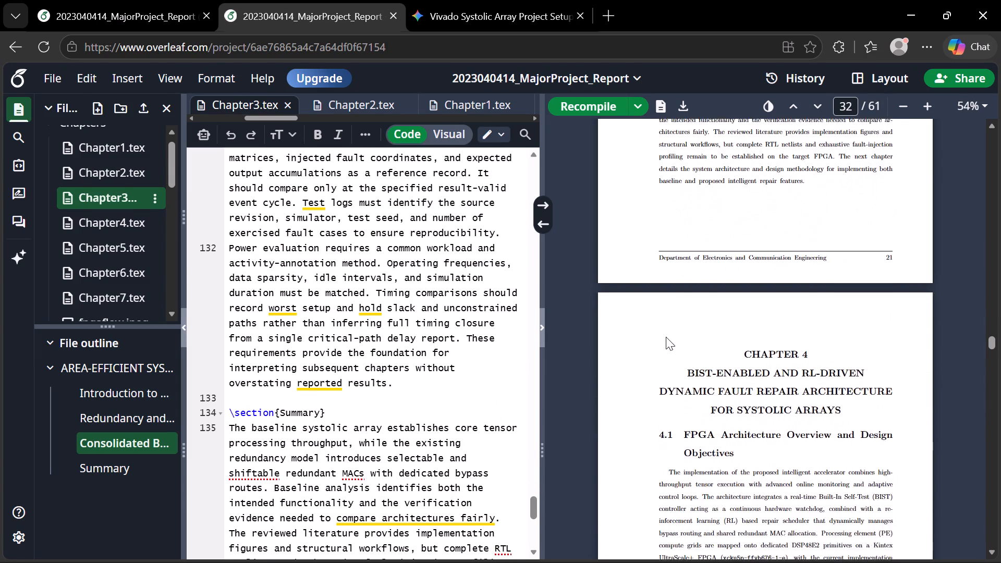
{"action": "scroll", "coordinate": [666, 337], "scroll_direction": "down", "scroll_amount": 3}
{"action": "scroll", "coordinate": [666, 337], "scroll_direction": "up", "scroll_amount": 19}
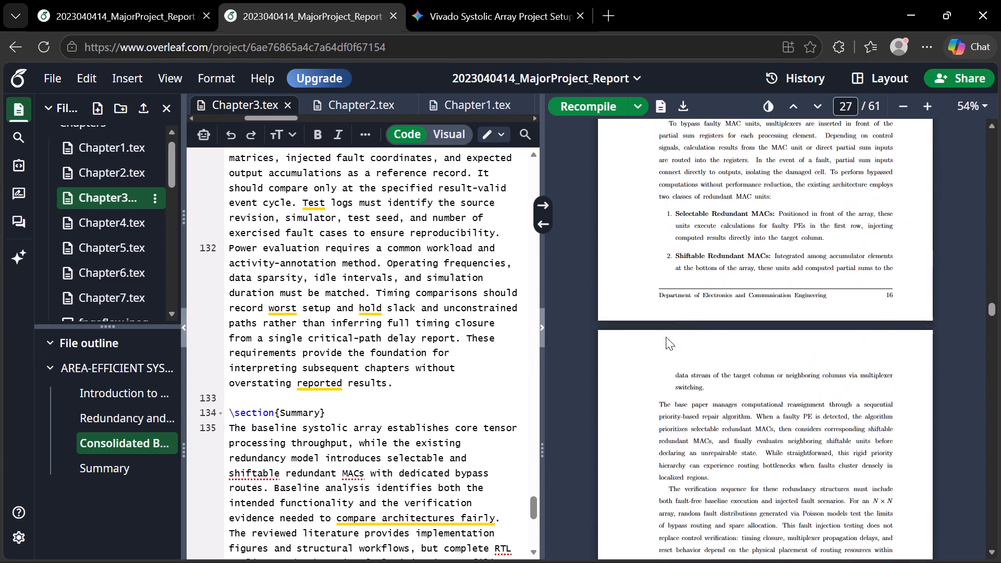
{"action": "left_click", "coordinate": [571, 106]}
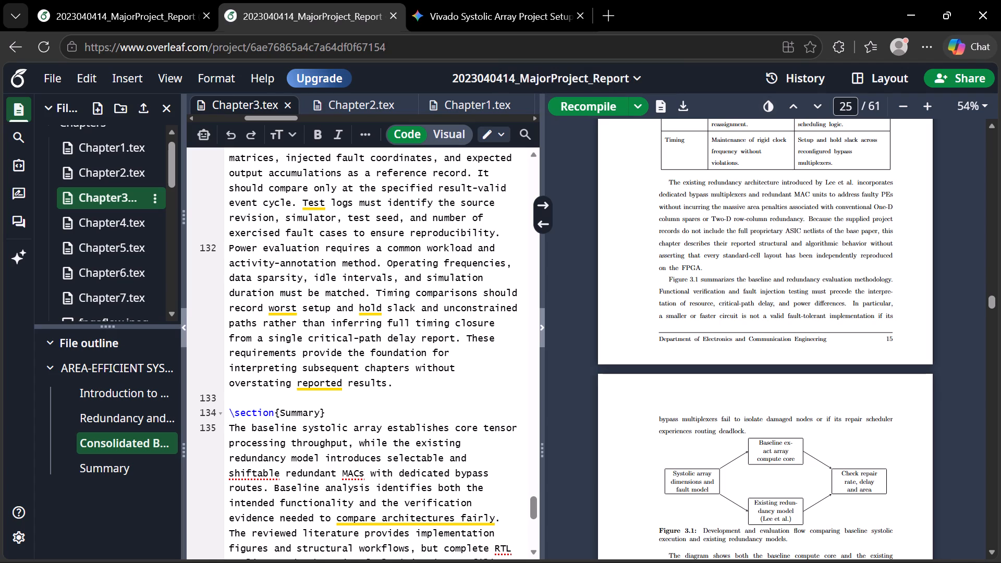
Review the compiled Chapter 3 pages with Figure 3.1 and Table 3.1, checking their text and layout.
{"action": "scroll", "coordinate": [679, 277], "scroll_direction": "down", "scroll_amount": 1}
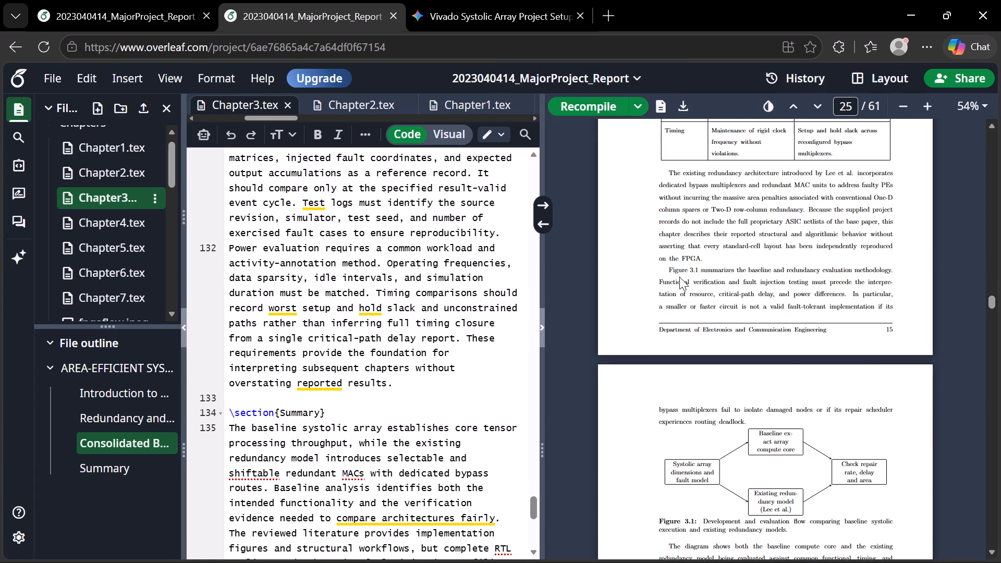
{"action": "scroll", "coordinate": [679, 277], "scroll_direction": "down", "scroll_amount": 1}
{"action": "scroll", "coordinate": [679, 277], "scroll_direction": "up", "scroll_amount": 1}
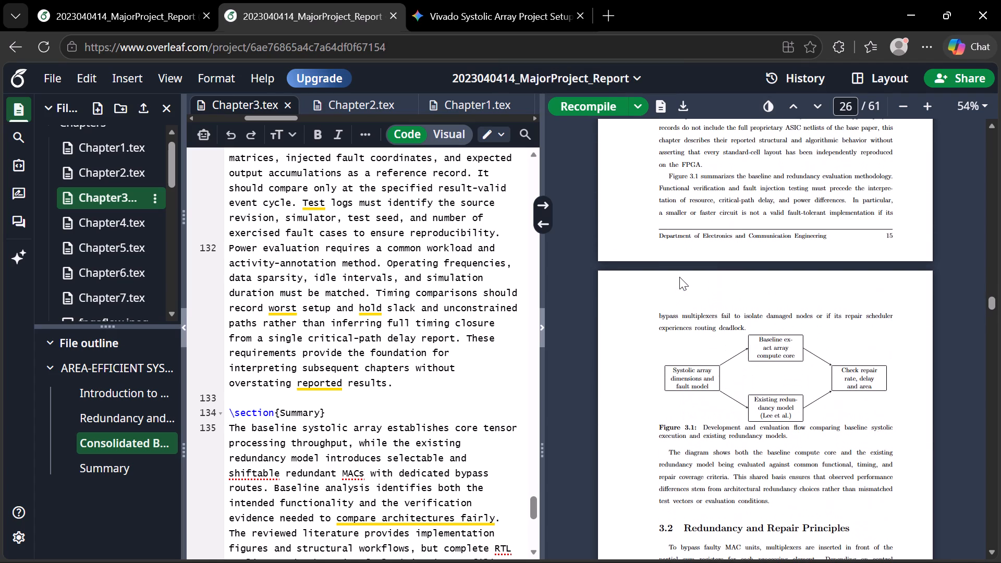
{"action": "scroll", "coordinate": [679, 277], "scroll_direction": "up", "scroll_amount": 1}
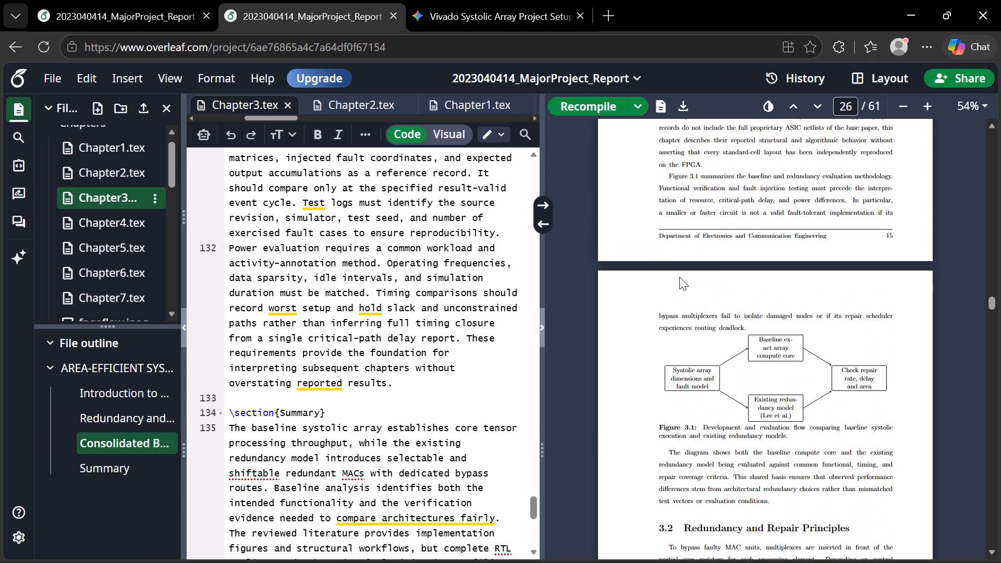
{"action": "scroll", "coordinate": [679, 277], "scroll_direction": "up", "scroll_amount": 2}
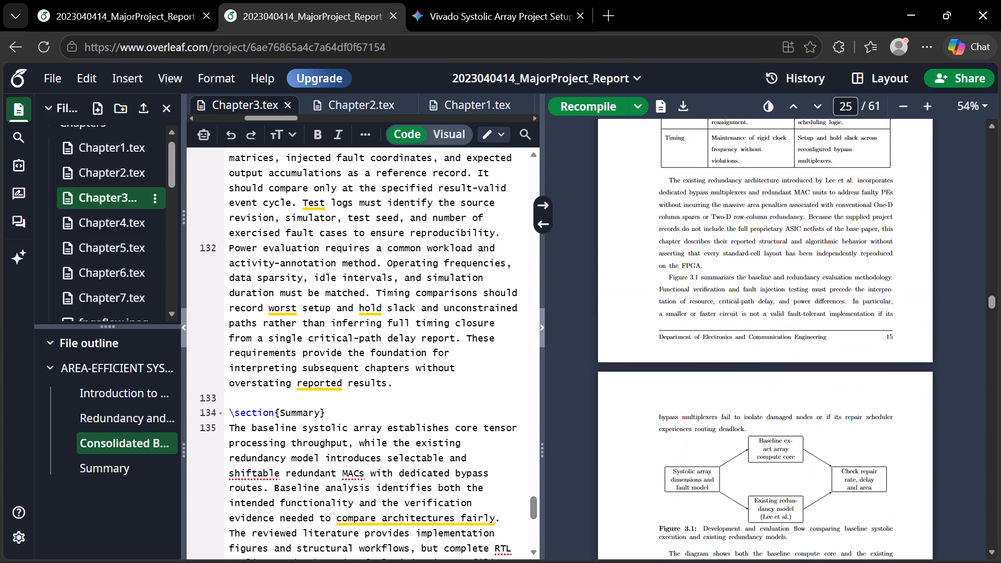
{"action": "scroll", "coordinate": [679, 277], "scroll_direction": "down", "scroll_amount": 1}
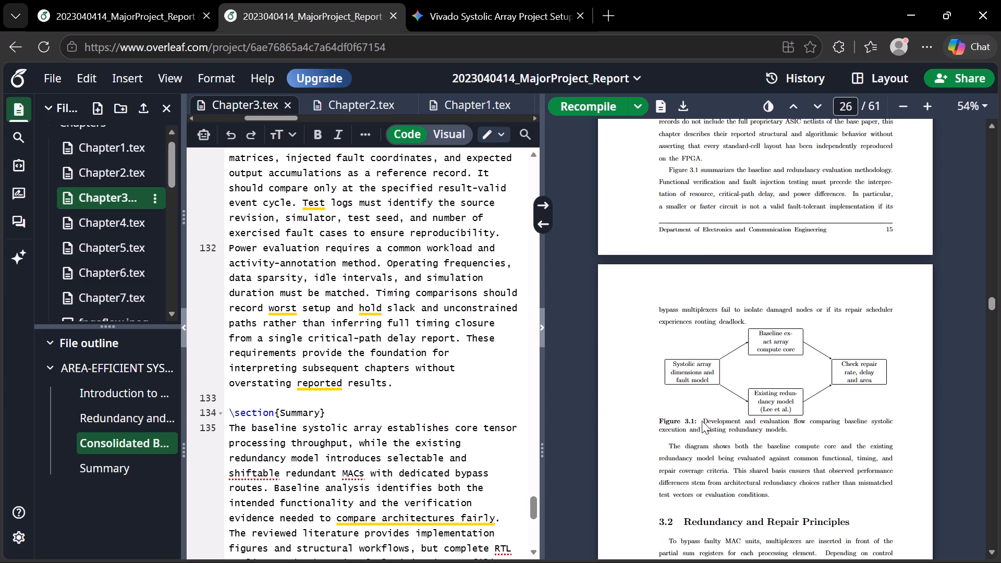
{"action": "scroll", "coordinate": [702, 421], "scroll_direction": "up", "scroll_amount": 6}
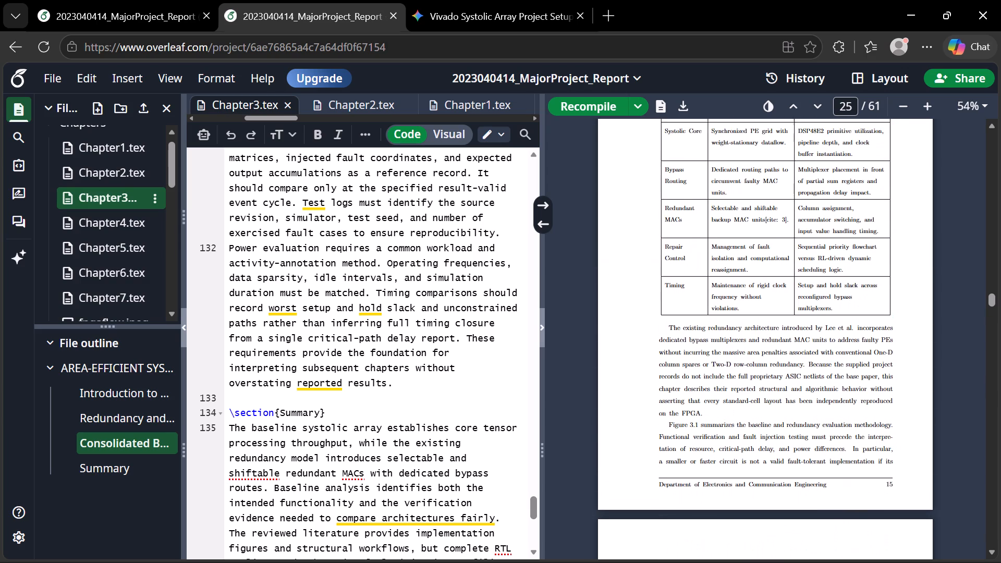
{"action": "scroll", "coordinate": [702, 421], "scroll_direction": "up", "scroll_amount": 4}
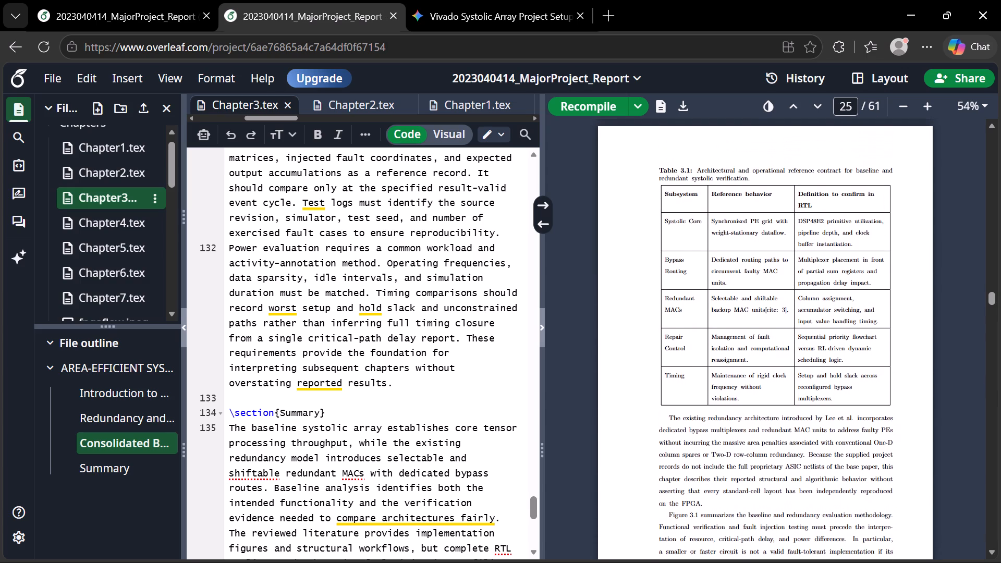
Review the compiled pages backward from Table 3.1 through section 3.1 to the section 2.4 Summary.
{"action": "scroll", "coordinate": [702, 421], "scroll_direction": "up", "scroll_amount": 4}
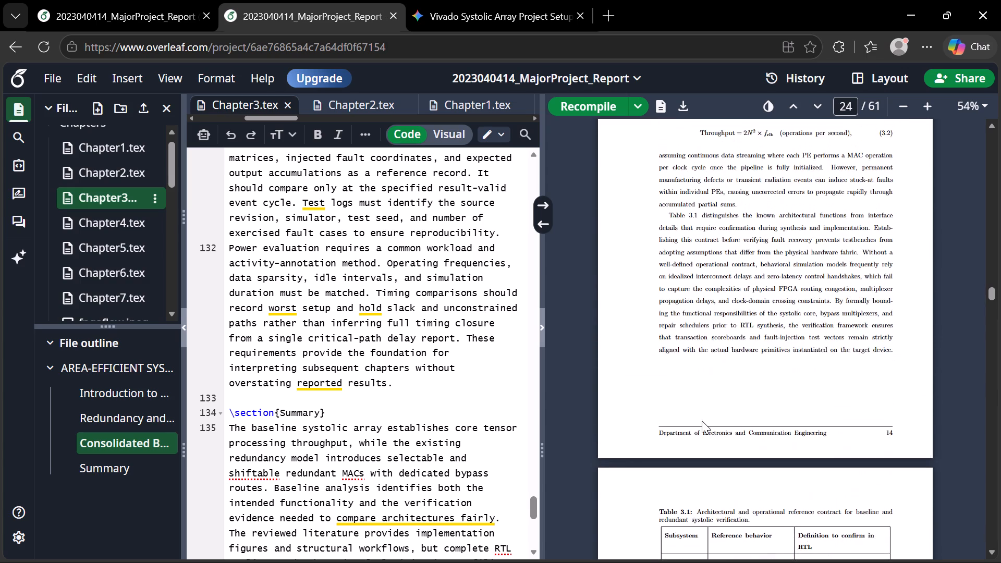
{"action": "scroll", "coordinate": [702, 421], "scroll_direction": "up", "scroll_amount": 6}
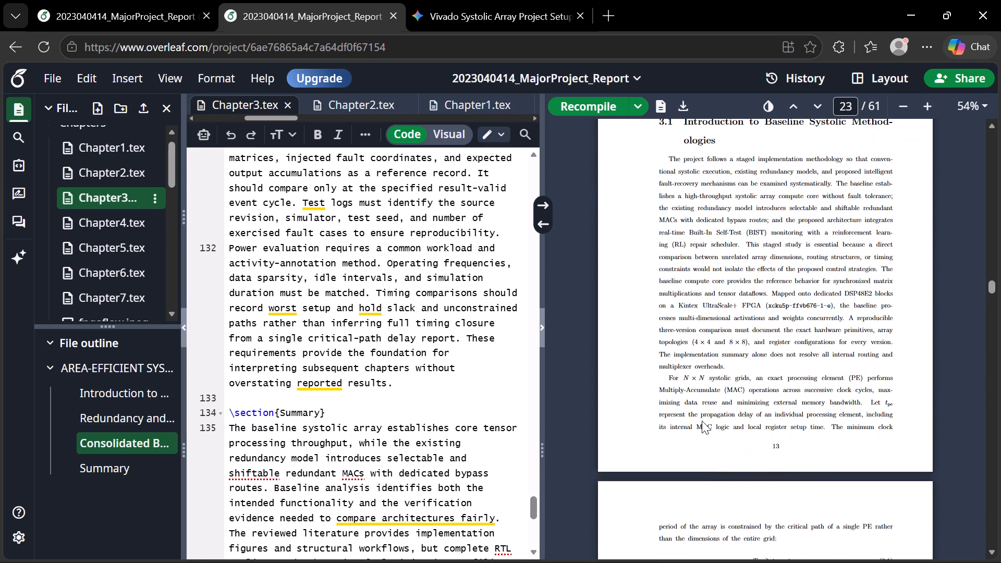
{"action": "scroll", "coordinate": [702, 421], "scroll_direction": "up", "scroll_amount": 9}
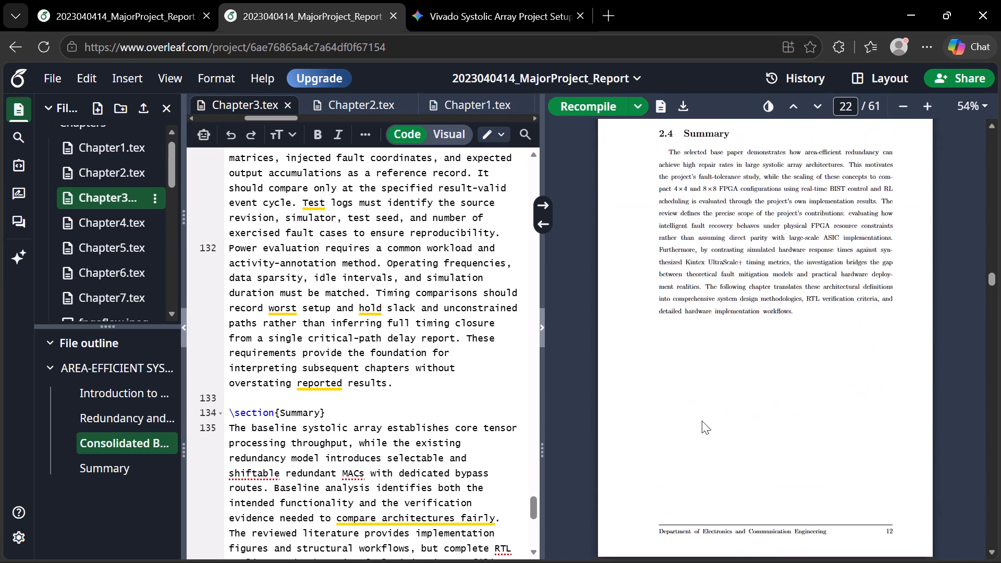
{"action": "scroll", "coordinate": [702, 421], "scroll_direction": "up", "scroll_amount": 1}
Switch to the approximate ALU report project and look through its compiled pages up to Table 3.3 for comparison.
{"action": "left_click", "coordinate": [100, 0]}
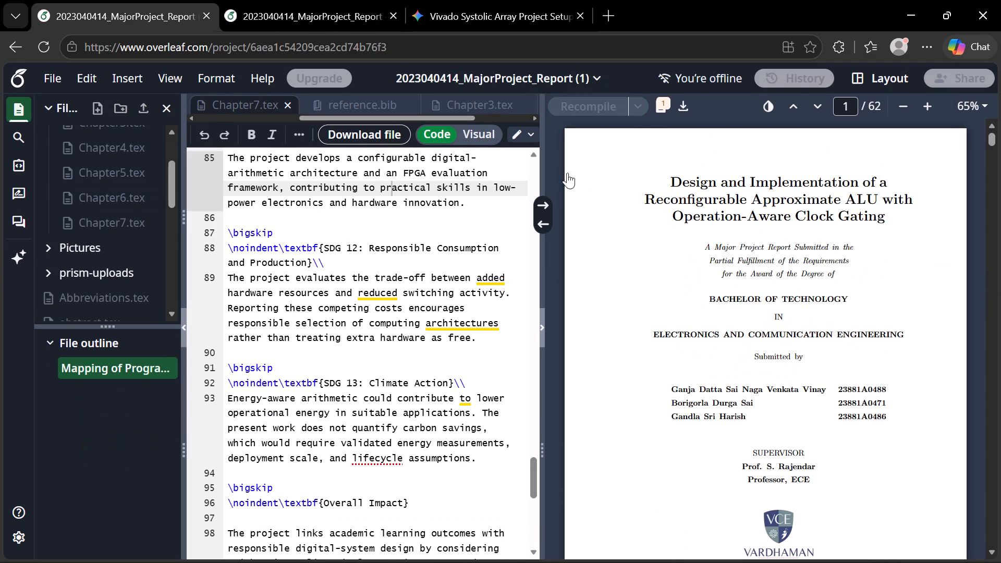
{"action": "scroll", "coordinate": [758, 365], "scroll_direction": "down", "scroll_amount": 19}
{"action": "scroll", "coordinate": [758, 365], "scroll_direction": "down", "scroll_amount": 12}
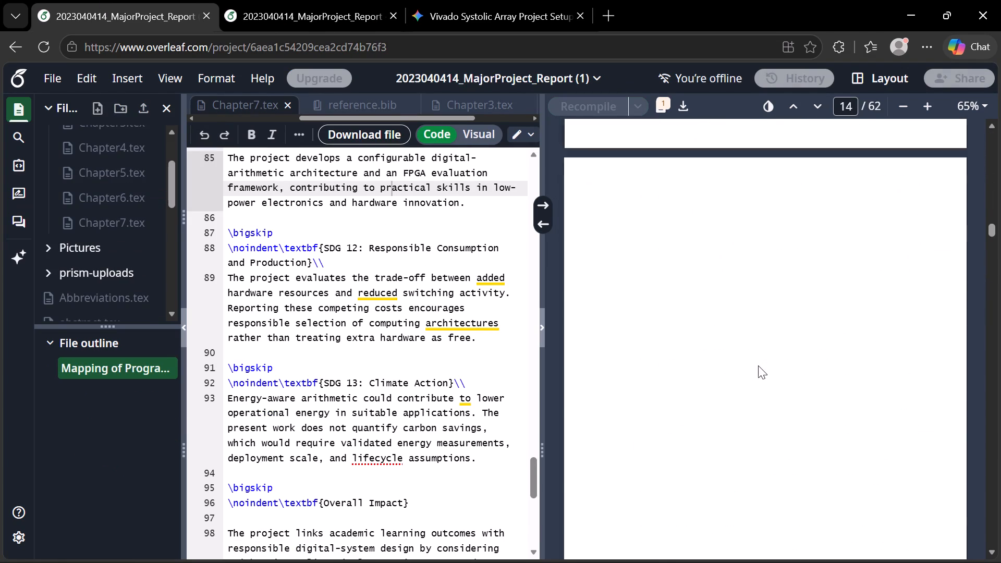
{"action": "scroll", "coordinate": [758, 365], "scroll_direction": "down", "scroll_amount": 10}
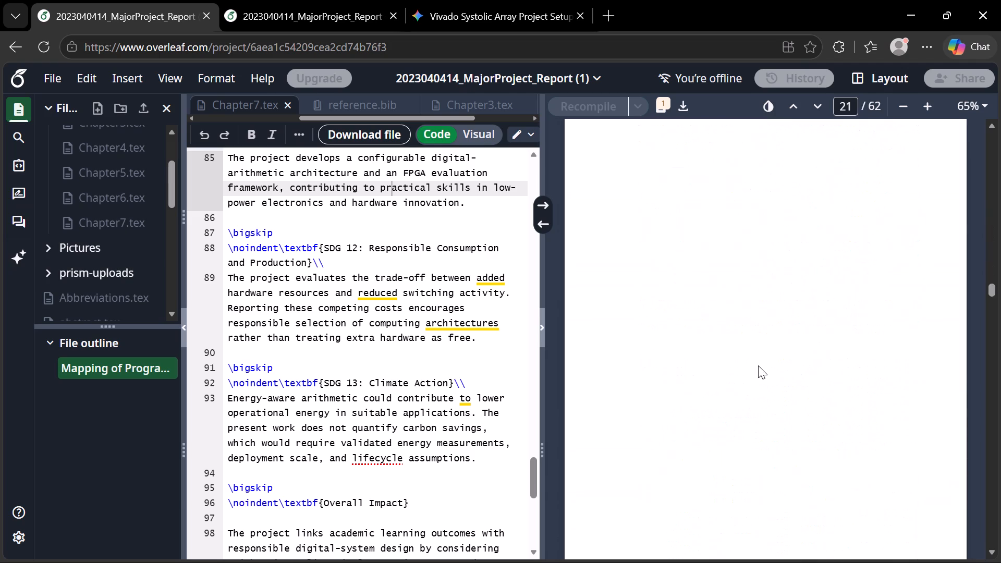
{"action": "scroll", "coordinate": [758, 365], "scroll_direction": "down", "scroll_amount": 7}
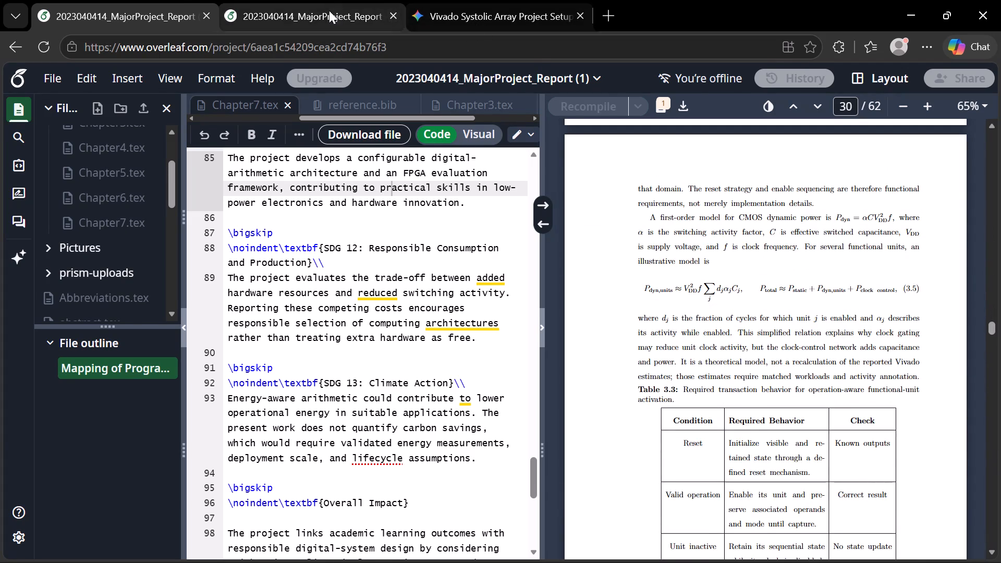
Return to the systolic array report and examine its title page, including the student details.
{"action": "left_click", "coordinate": [328, 10]}
{"action": "scroll", "coordinate": [834, 307], "scroll_direction": "down", "scroll_amount": 5}
{"action": "scroll", "coordinate": [834, 307], "scroll_direction": "up", "scroll_amount": 19}
{"action": "scroll", "coordinate": [834, 307], "scroll_direction": "up", "scroll_amount": 19}
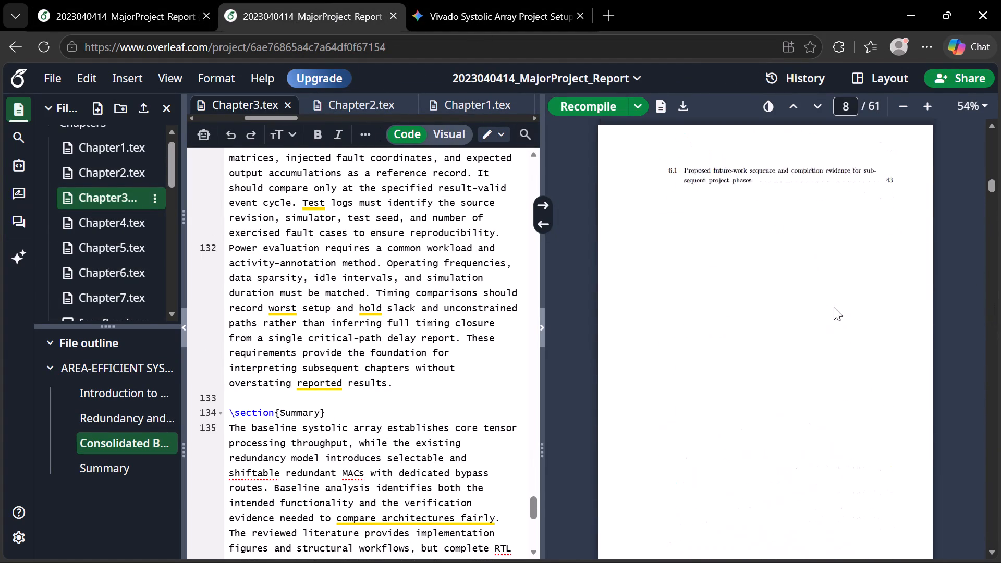
{"action": "scroll", "coordinate": [834, 307], "scroll_direction": "up", "scroll_amount": 7}
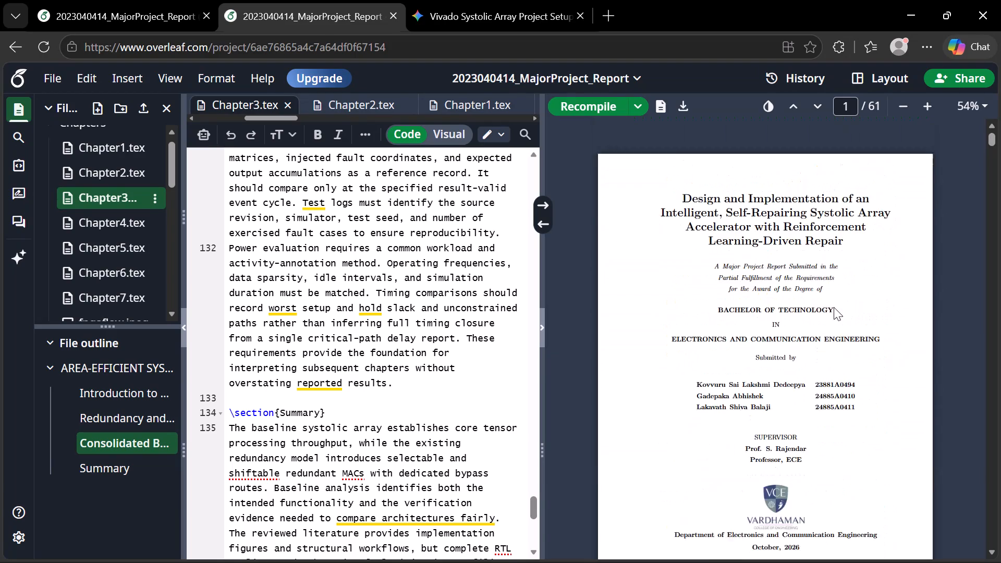
{"action": "scroll", "coordinate": [834, 307], "scroll_direction": "down", "scroll_amount": 2}
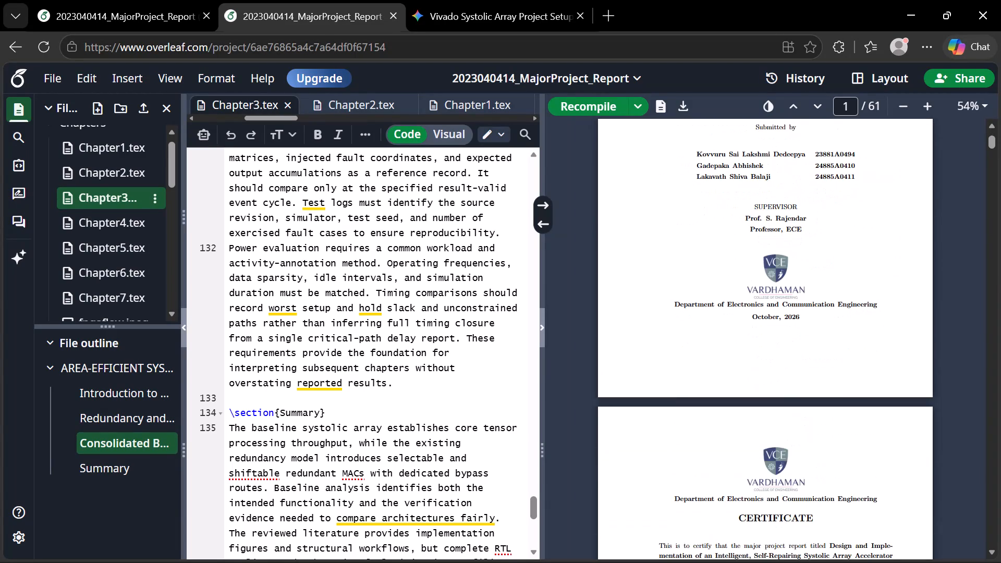
{"action": "scroll", "coordinate": [834, 307], "scroll_direction": "up", "scroll_amount": 4}
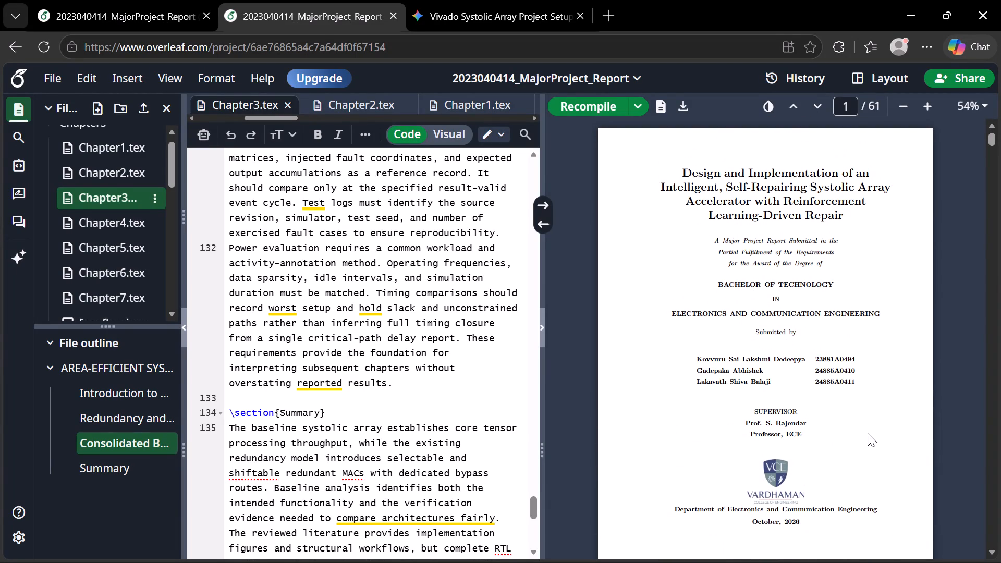
In titlepage.tex, change the last digit of the first student's roll number to 5 and recompile the report.
{"action": "double_click", "coordinate": [853, 356]}
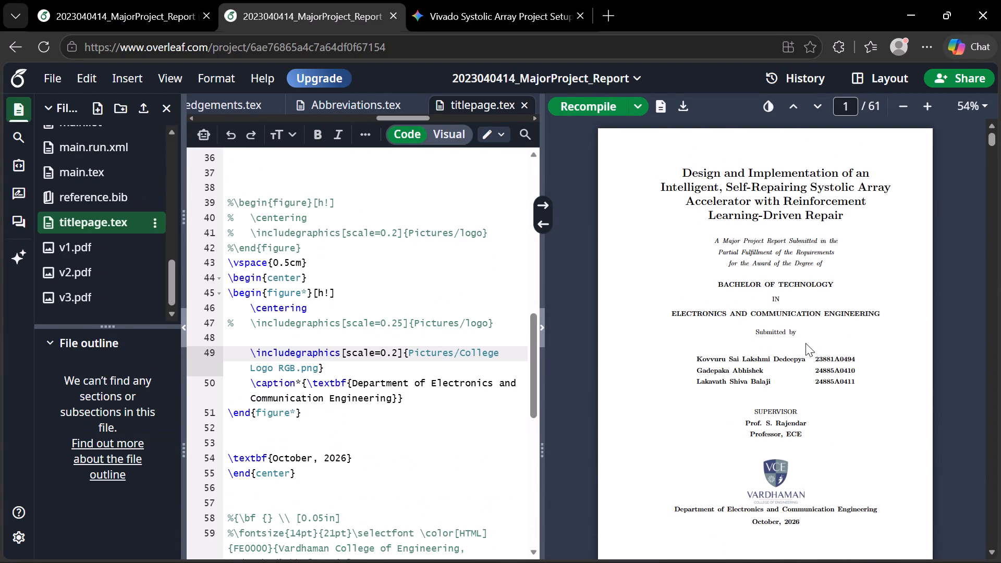
{"action": "scroll", "coordinate": [418, 447], "scroll_direction": "up", "scroll_amount": 1}
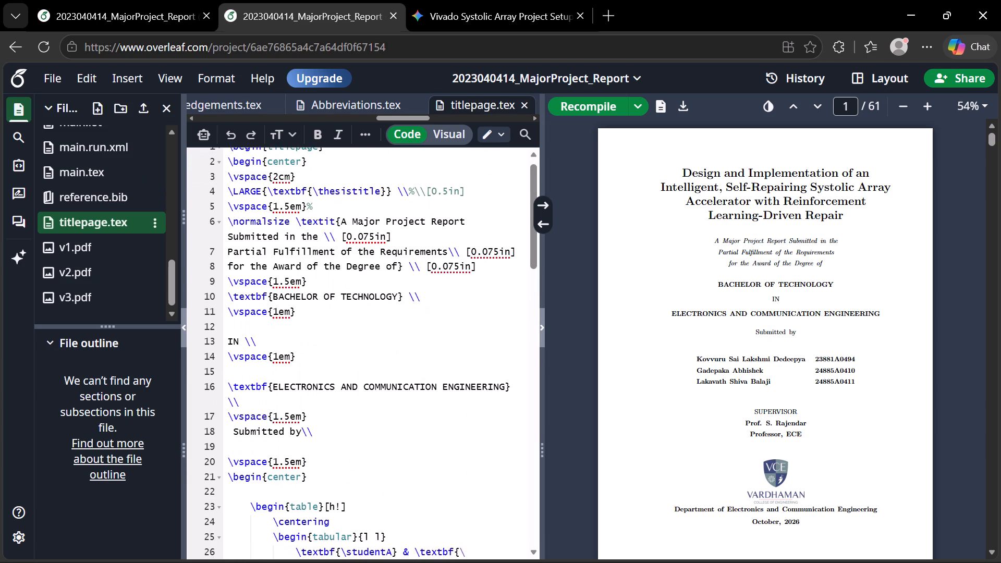
{"action": "scroll", "coordinate": [418, 447], "scroll_direction": "down", "scroll_amount": 4}
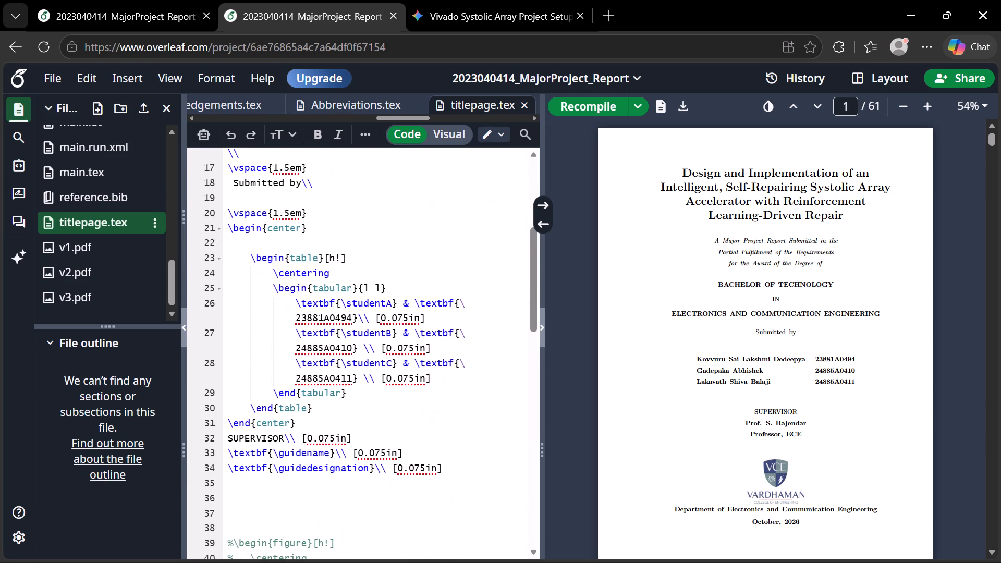
{"action": "left_click", "coordinate": [351, 317]}
{"action": "key", "text": "BackSpace"}
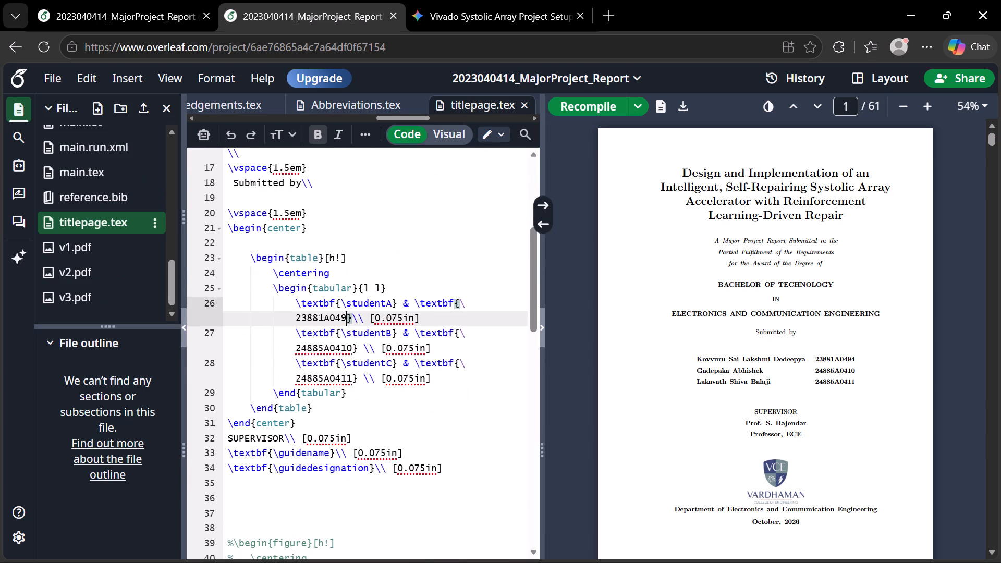
{"action": "key", "text": "5"}
{"action": "key", "text": "ctrl+s"}
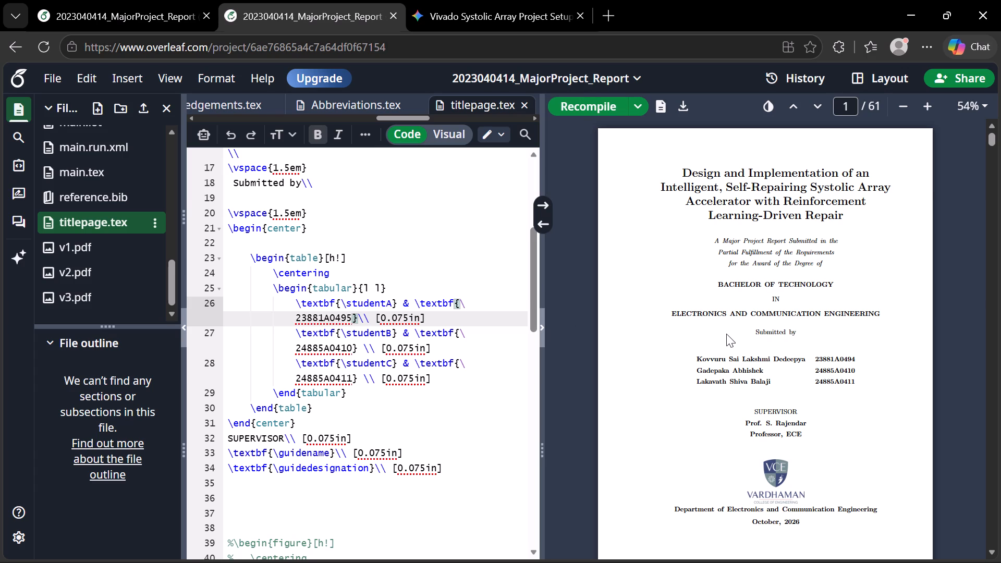
Review the recompiled front matter from the title page and certificate through the table of contents to the list of tables.
{"action": "scroll", "coordinate": [751, 396], "scroll_direction": "down", "scroll_amount": 1}
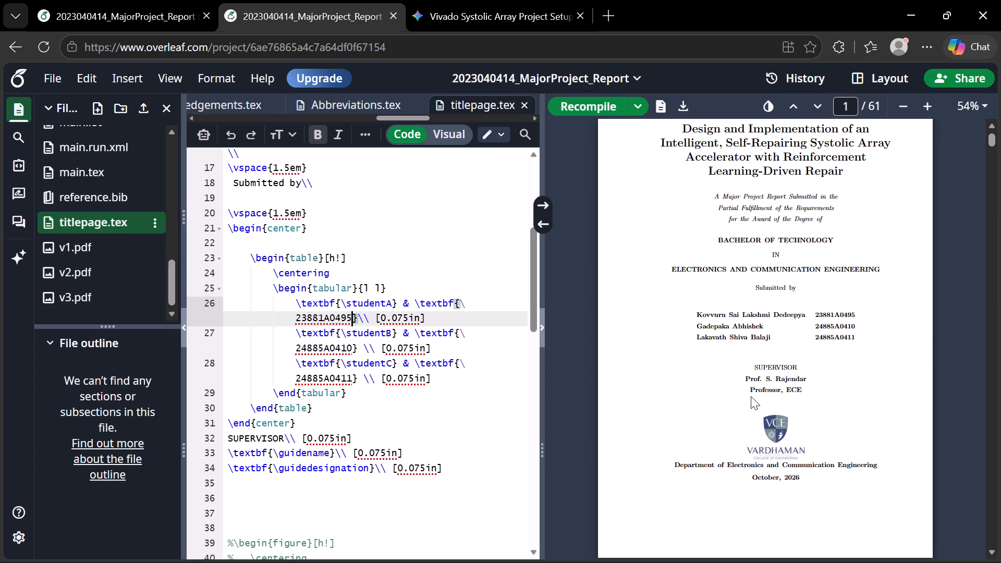
{"action": "scroll", "coordinate": [751, 396], "scroll_direction": "down", "scroll_amount": 4}
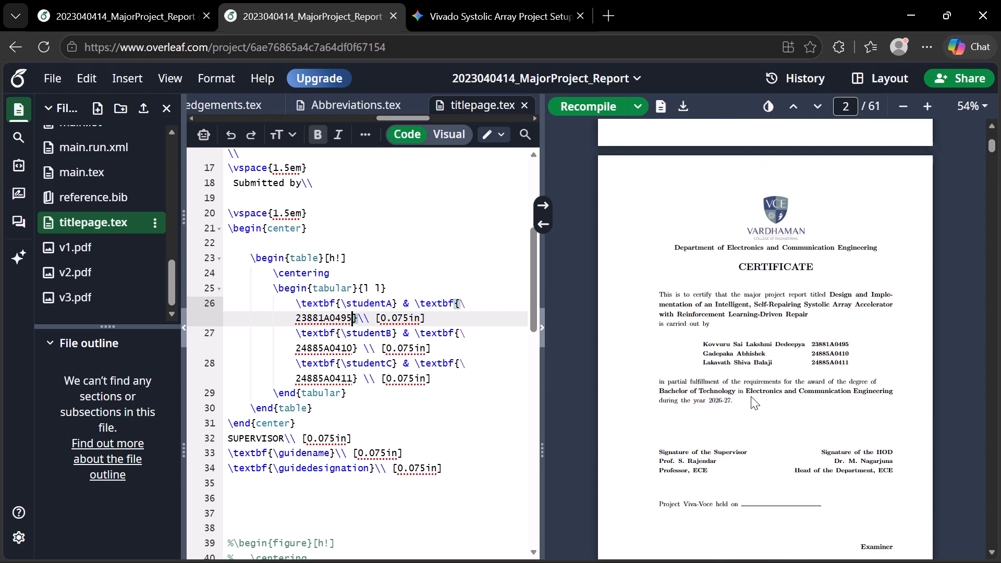
{"action": "scroll", "coordinate": [751, 396], "scroll_direction": "down", "scroll_amount": 11}
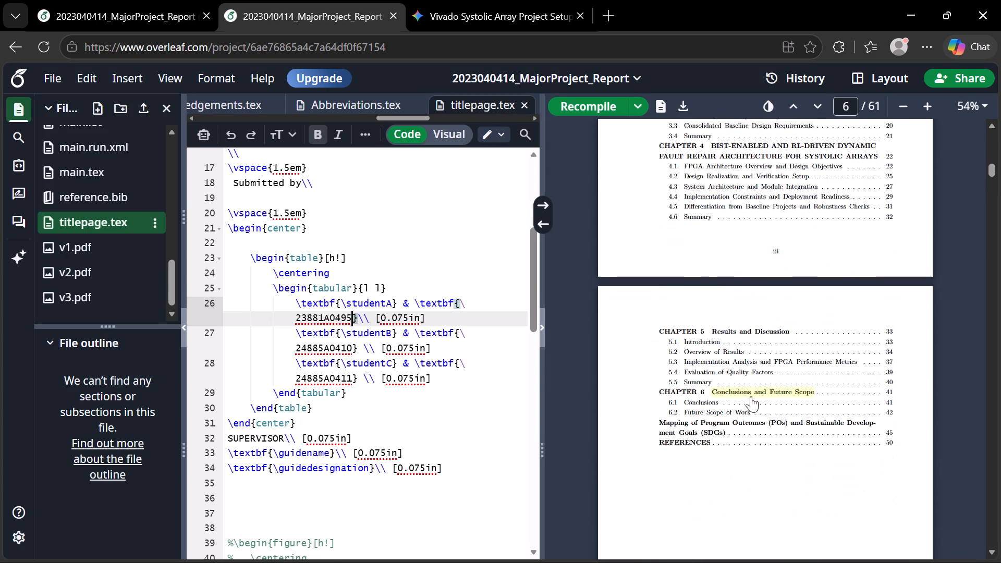
{"action": "scroll", "coordinate": [751, 396], "scroll_direction": "down", "scroll_amount": 7}
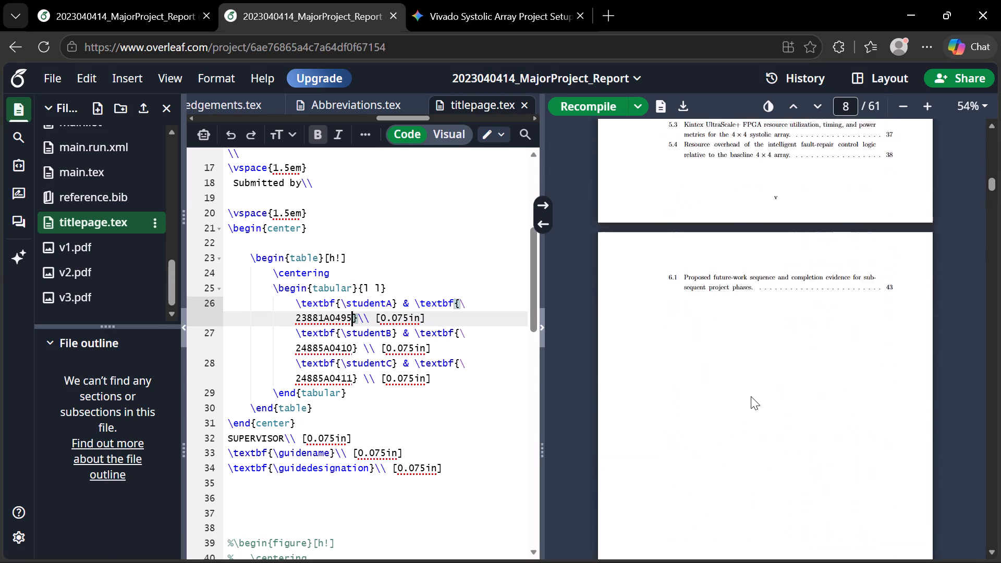
Review the compiled Chapters 1 and 2, from the introduction through the literature review, comparison table and research gaps.
{"action": "scroll", "coordinate": [751, 396], "scroll_direction": "down", "scroll_amount": 5}
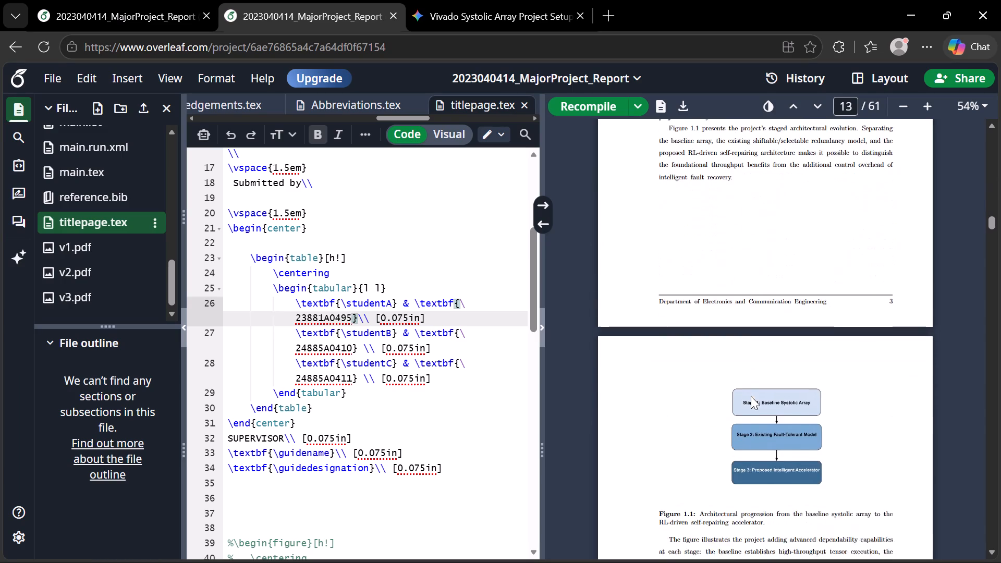
{"action": "scroll", "coordinate": [751, 396], "scroll_direction": "down", "scroll_amount": 5}
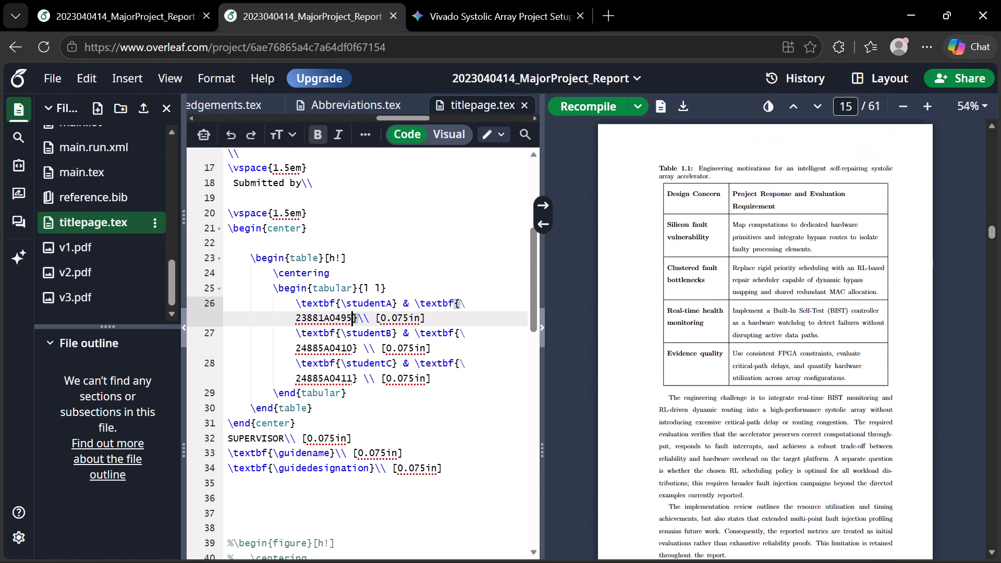
{"action": "scroll", "coordinate": [751, 396], "scroll_direction": "down", "scroll_amount": 4}
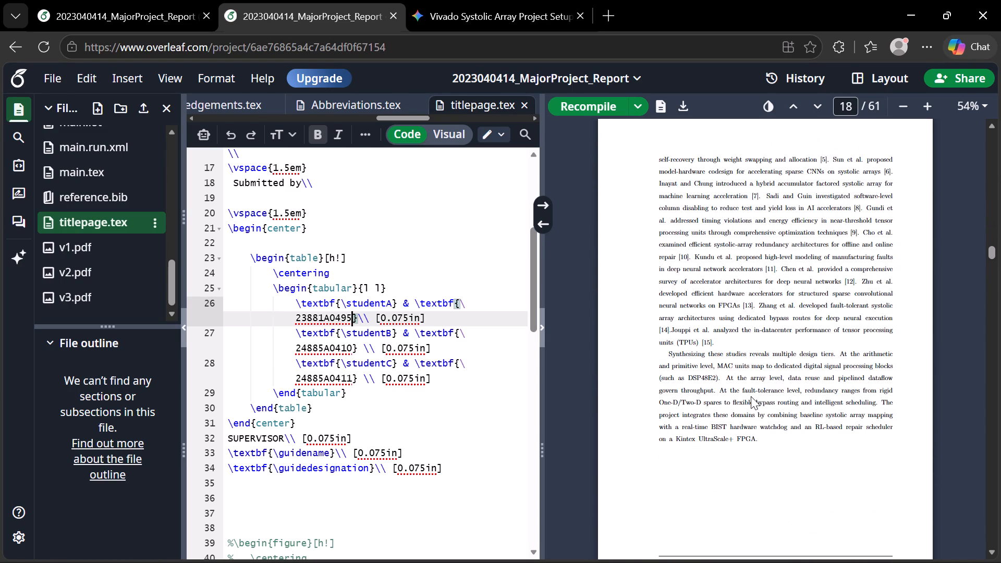
{"action": "scroll", "coordinate": [751, 396], "scroll_direction": "down", "scroll_amount": 1}
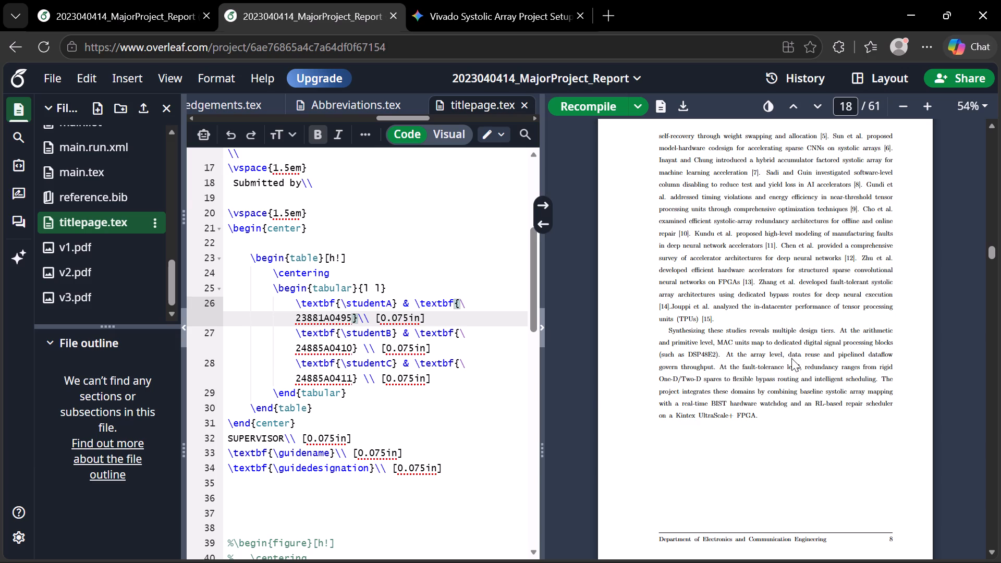
{"action": "scroll", "coordinate": [791, 358], "scroll_direction": "down", "scroll_amount": 6}
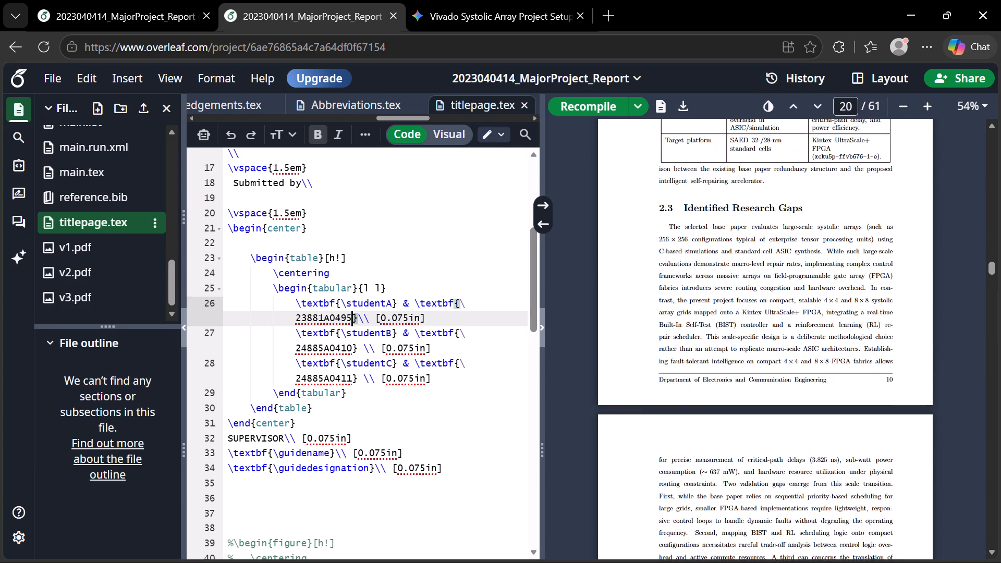
{"action": "scroll", "coordinate": [791, 358], "scroll_direction": "down", "scroll_amount": 2}
Review the compiled Chapter 3 pages covering the baseline array equations, redundancy and repair principles, and design requirements.
{"action": "scroll", "coordinate": [791, 358], "scroll_direction": "down", "scroll_amount": 2}
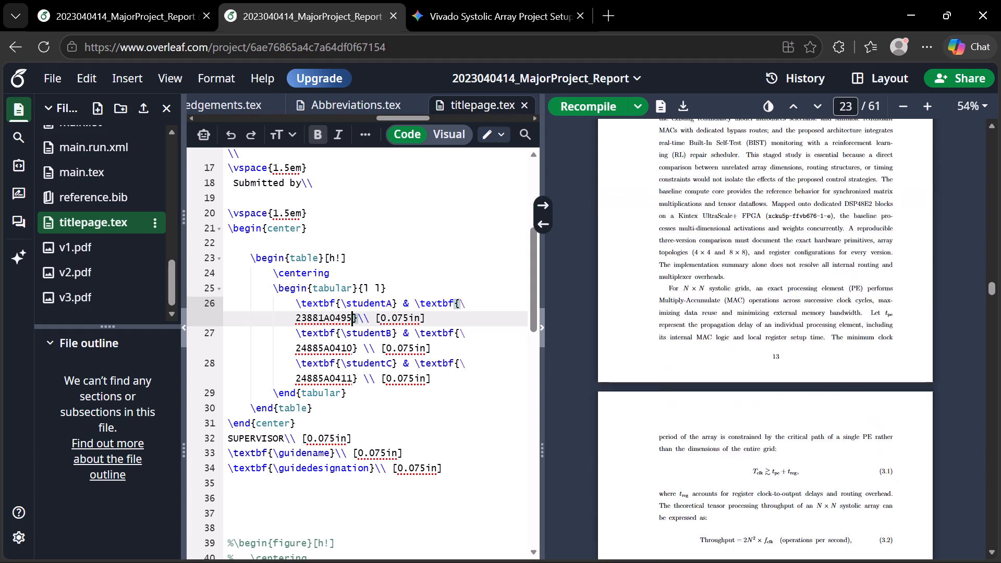
{"action": "scroll", "coordinate": [791, 358], "scroll_direction": "down", "scroll_amount": 4}
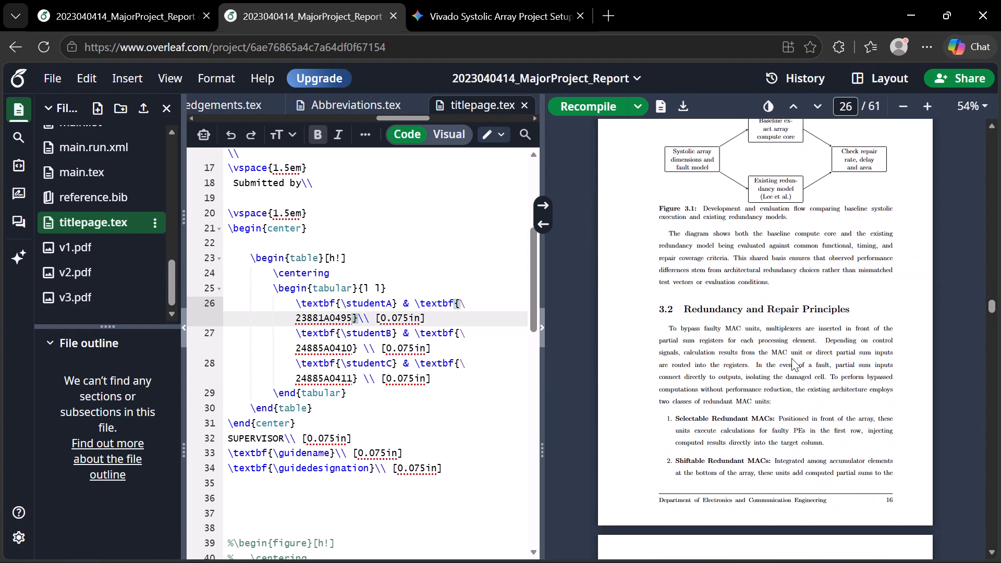
{"action": "scroll", "coordinate": [791, 358], "scroll_direction": "down", "scroll_amount": 5}
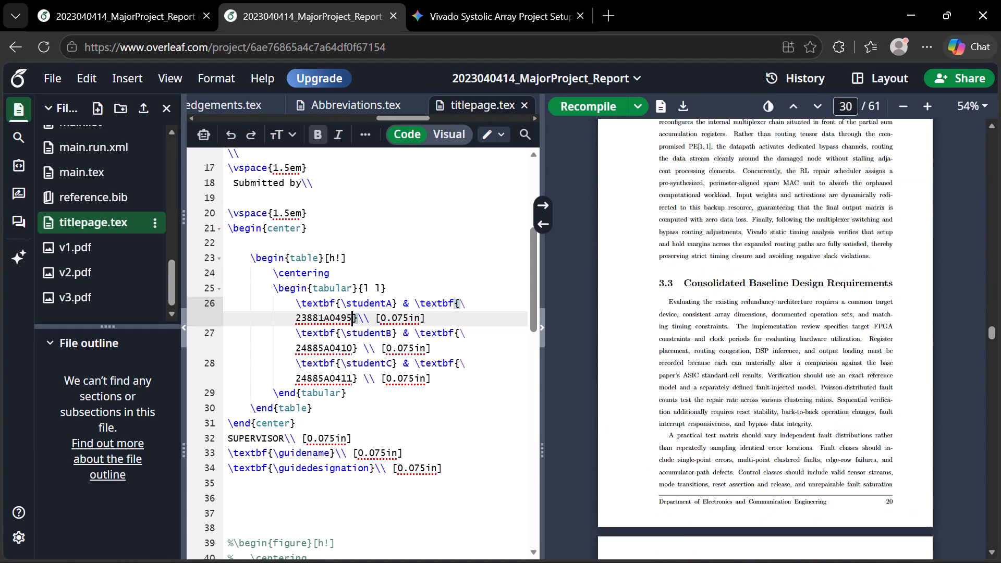
Review the opening sections of Chapter 4, covering the FPGA architecture overview, Figure 4.1 and verification setup.
{"action": "scroll", "coordinate": [791, 358], "scroll_direction": "down", "scroll_amount": 4}
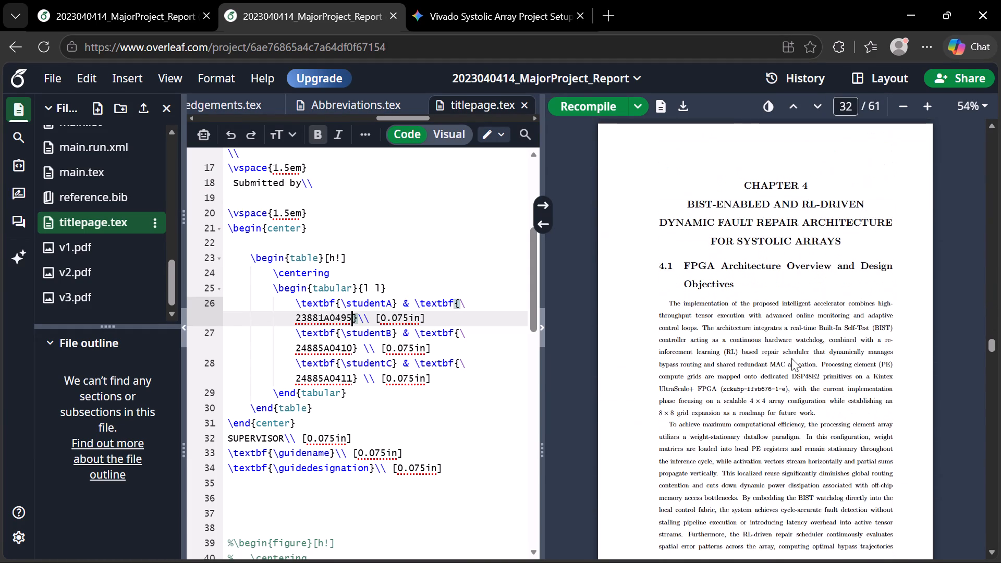
{"action": "scroll", "coordinate": [791, 358], "scroll_direction": "down", "scroll_amount": 1}
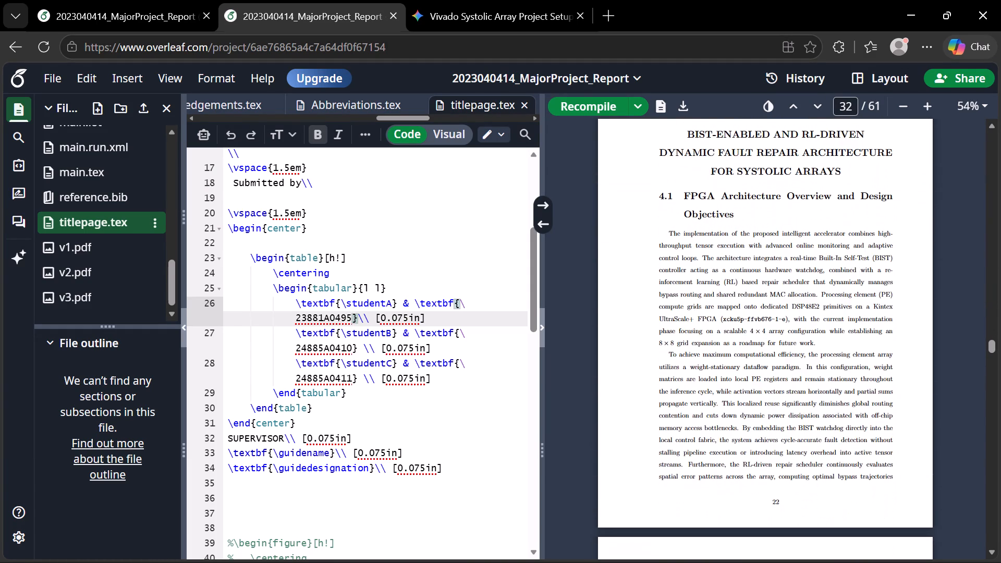
{"action": "scroll", "coordinate": [791, 358], "scroll_direction": "down", "scroll_amount": 7}
{"action": "scroll", "coordinate": [791, 358], "scroll_direction": "up", "scroll_amount": 1}
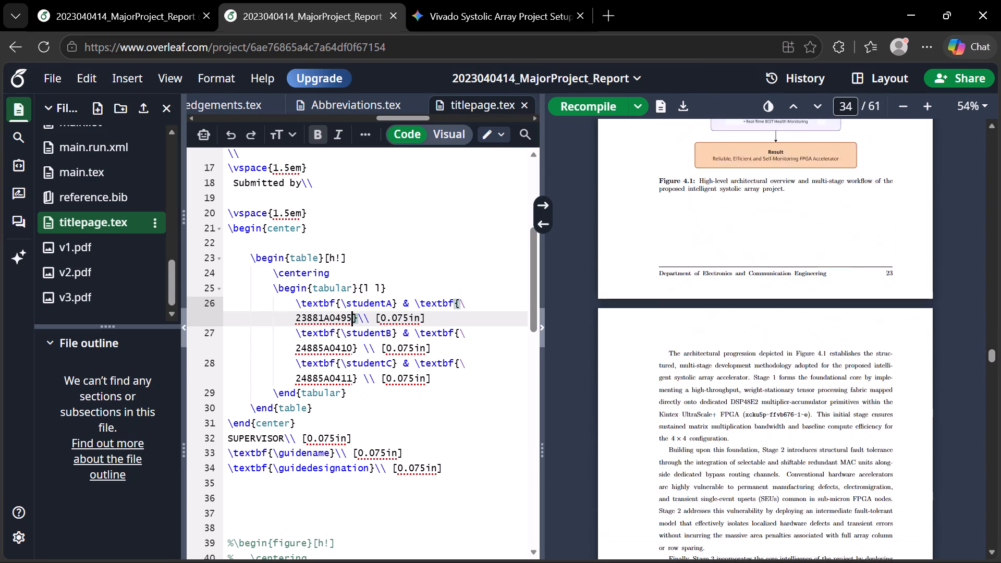
{"action": "scroll", "coordinate": [791, 358], "scroll_direction": "up", "scroll_amount": 2}
{"action": "scroll", "coordinate": [791, 358], "scroll_direction": "down", "scroll_amount": 3}
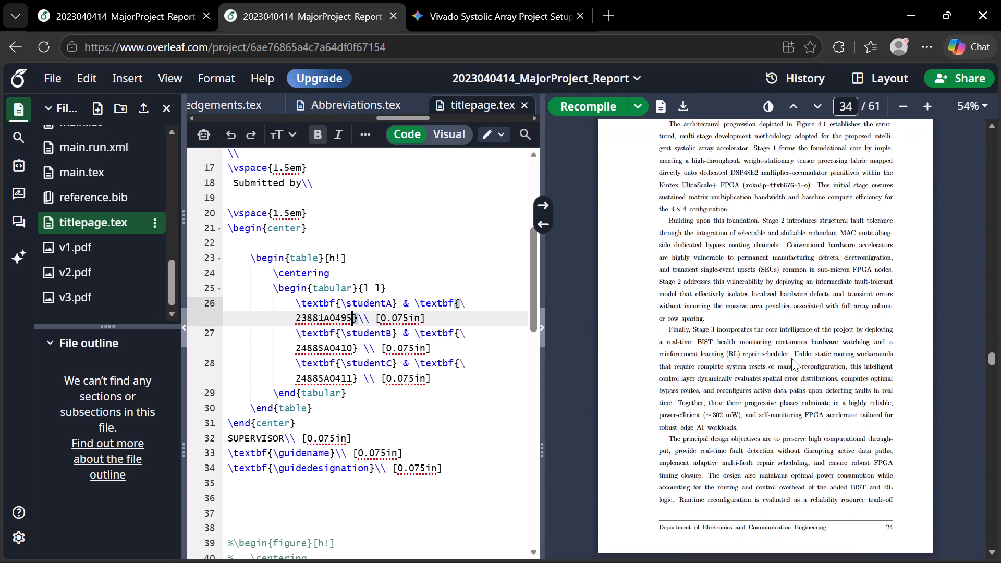
{"action": "scroll", "coordinate": [791, 358], "scroll_direction": "down", "scroll_amount": 5}
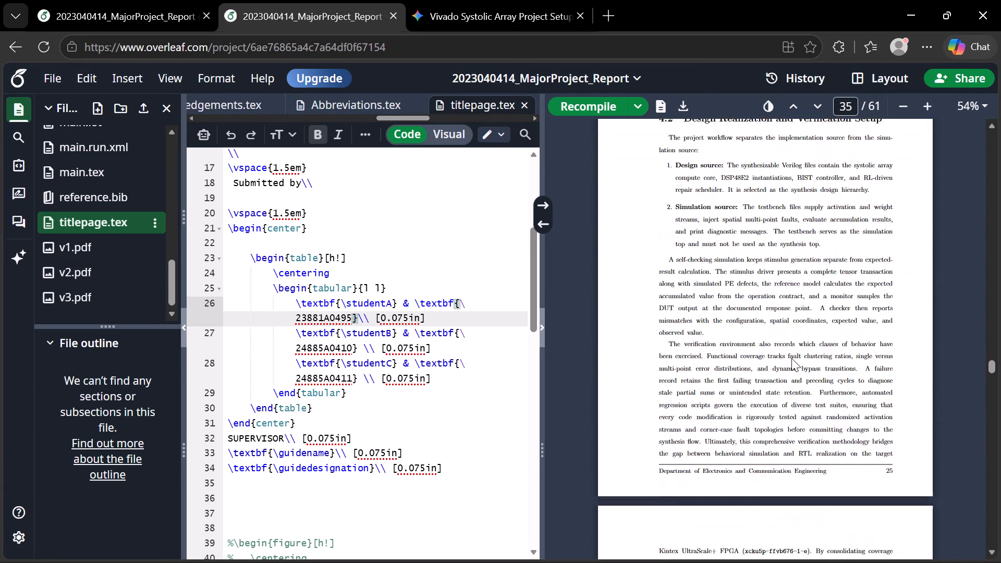
{"action": "scroll", "coordinate": [791, 358], "scroll_direction": "down", "scroll_amount": 2}
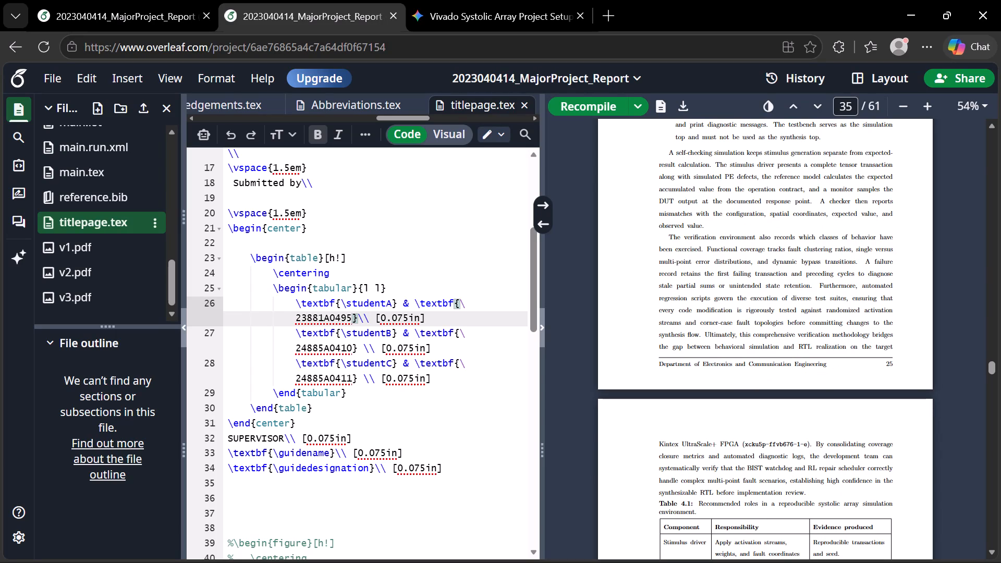
{"action": "scroll", "coordinate": [854, 284], "scroll_direction": "down", "scroll_amount": 2}
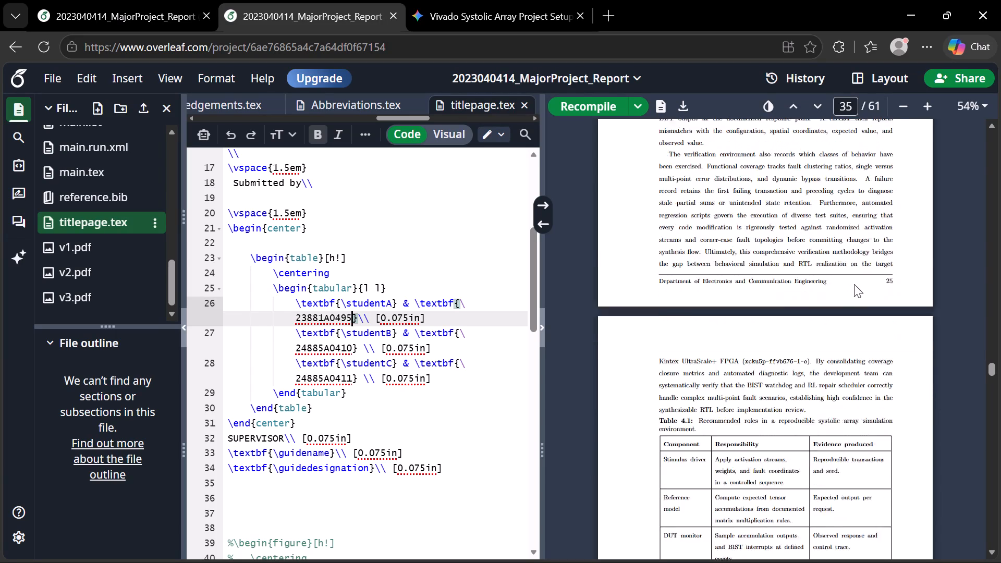
Examine Tables 4.1 and 4.2 and the System Architecture and Module Integration section in Chapter 4.
{"action": "scroll", "coordinate": [854, 284], "scroll_direction": "down", "scroll_amount": 3}
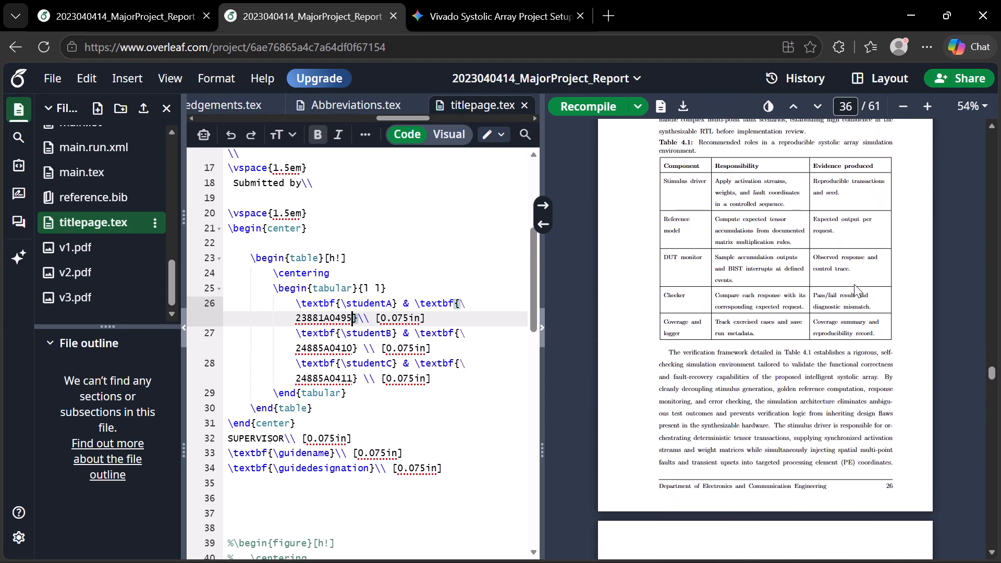
{"action": "scroll", "coordinate": [854, 284], "scroll_direction": "down", "scroll_amount": 3}
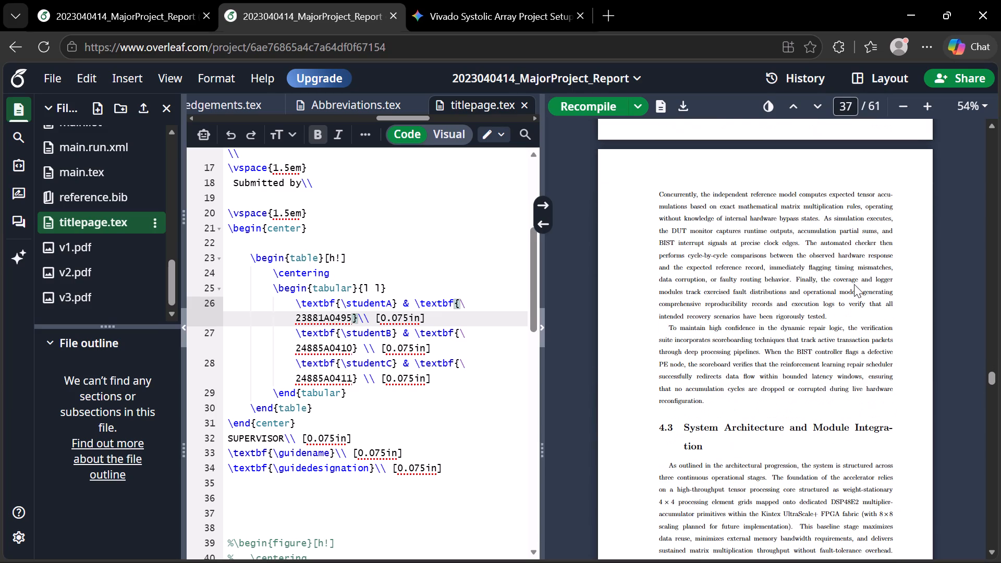
{"action": "scroll", "coordinate": [685, 336], "scroll_direction": "down", "scroll_amount": 3}
{"action": "scroll", "coordinate": [685, 336], "scroll_direction": "up", "scroll_amount": 2}
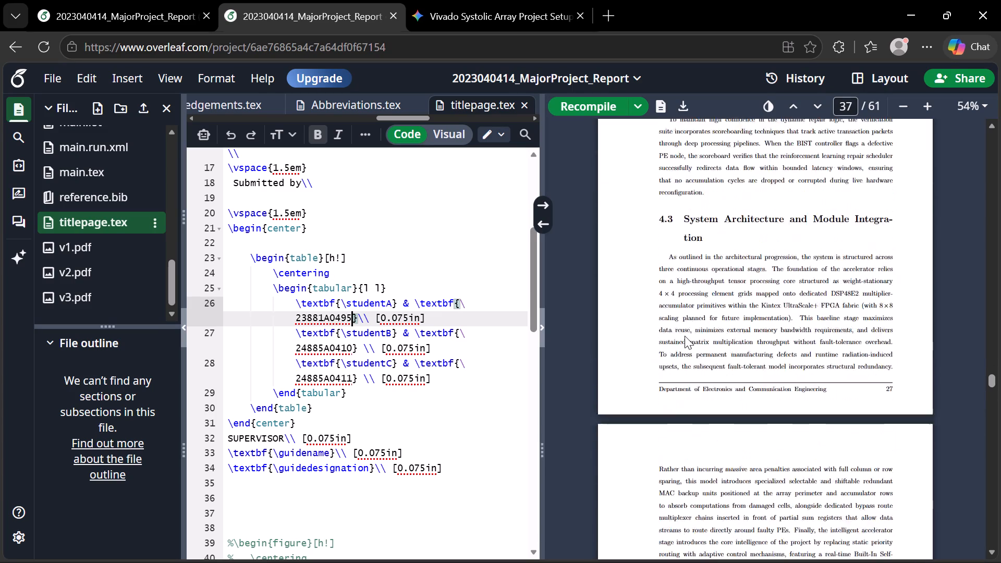
{"action": "scroll", "coordinate": [685, 336], "scroll_direction": "up", "scroll_amount": 2}
{"action": "scroll", "coordinate": [685, 336], "scroll_direction": "down", "scroll_amount": 3}
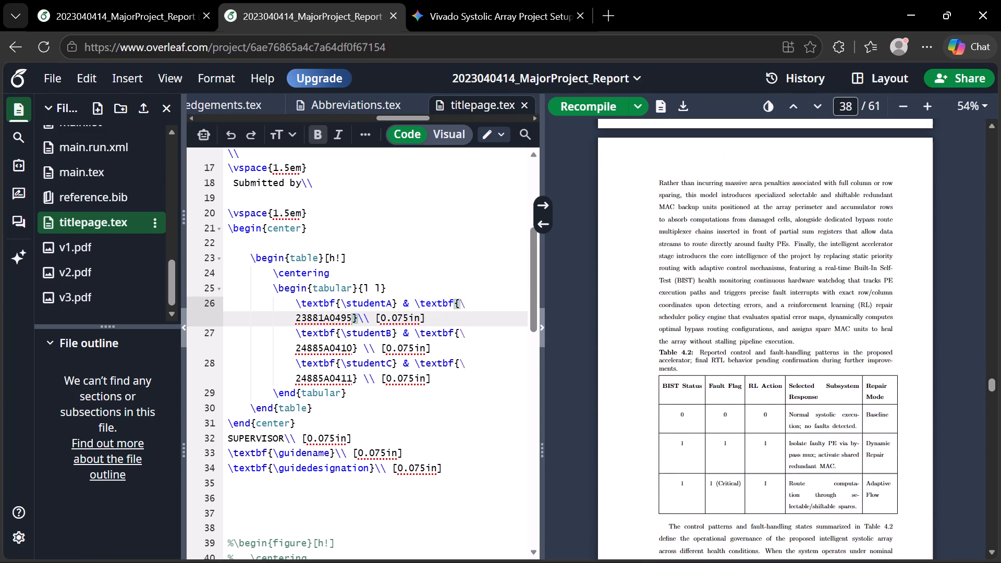
{"action": "scroll", "coordinate": [685, 336], "scroll_direction": "down", "scroll_amount": 6}
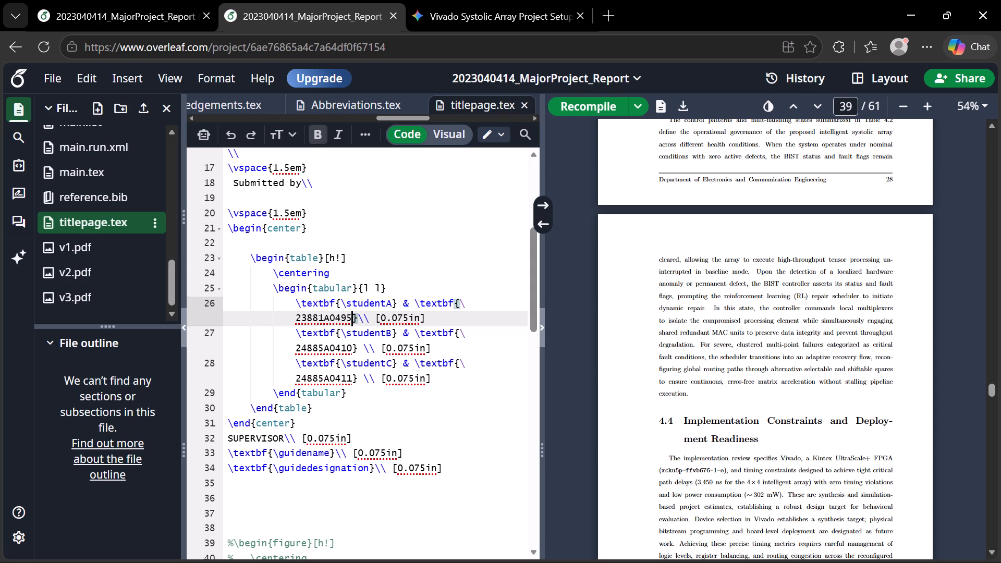
Review Sections 4.4 and 4.5 on implementation constraints, deployment readiness, the Vivado flow and robustness checks.
{"action": "scroll", "coordinate": [721, 305], "scroll_direction": "down", "scroll_amount": 2}
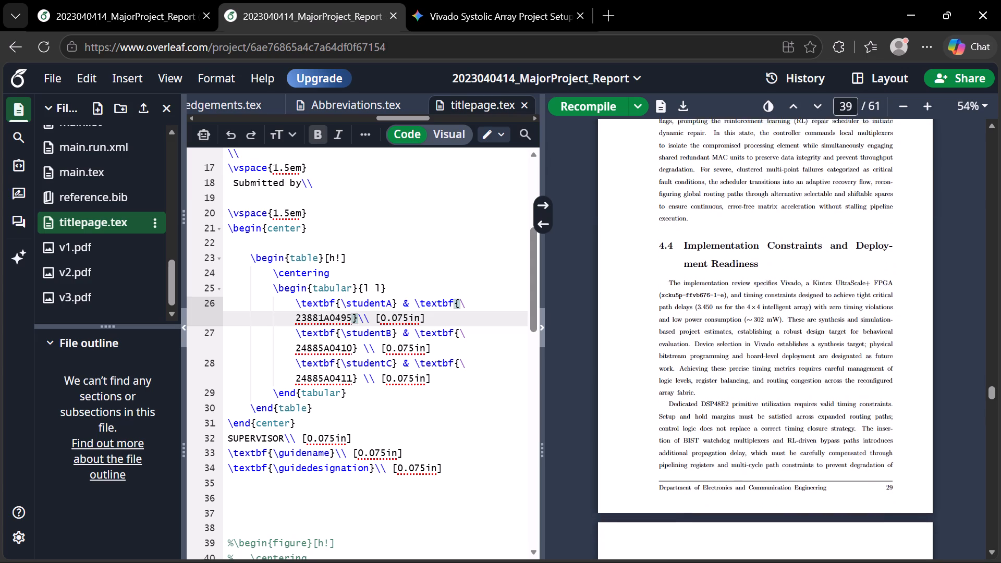
{"action": "scroll", "coordinate": [721, 305], "scroll_direction": "down", "scroll_amount": 3}
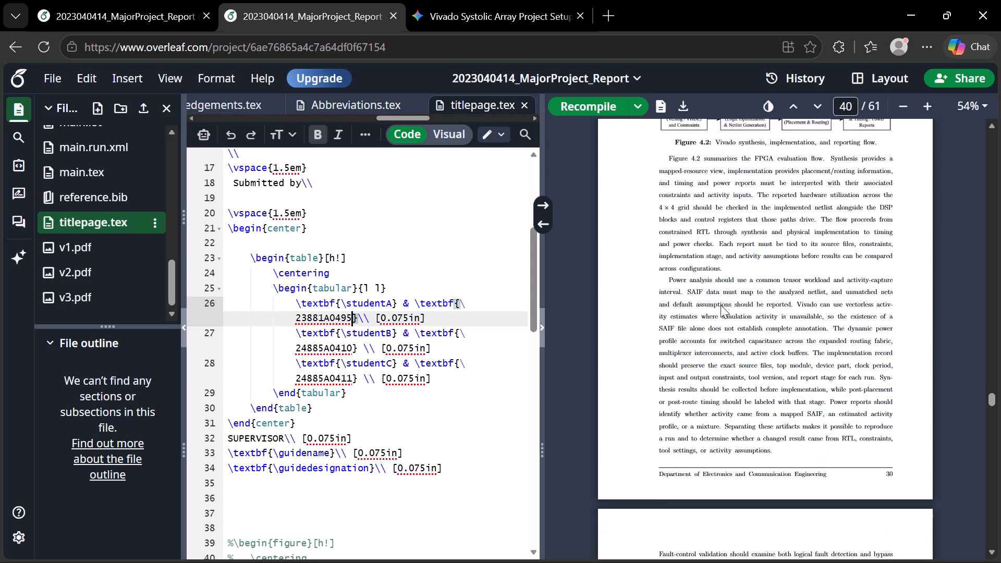
{"action": "scroll", "coordinate": [721, 305], "scroll_direction": "down", "scroll_amount": 2}
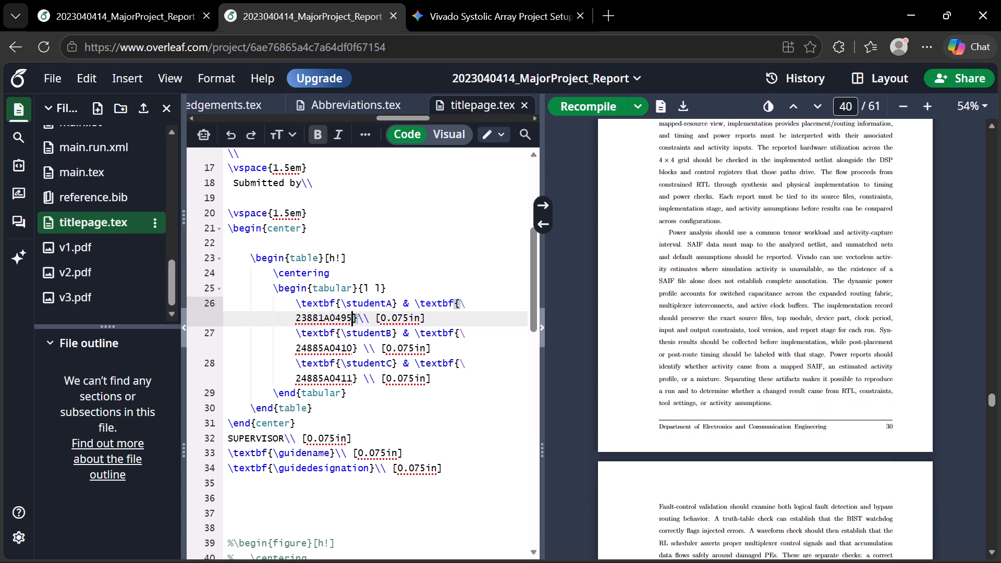
{"action": "scroll", "coordinate": [721, 305], "scroll_direction": "down", "scroll_amount": 3}
{"action": "scroll", "coordinate": [721, 305], "scroll_direction": "up", "scroll_amount": 1}
{"action": "scroll", "coordinate": [721, 305], "scroll_direction": "down", "scroll_amount": 2}
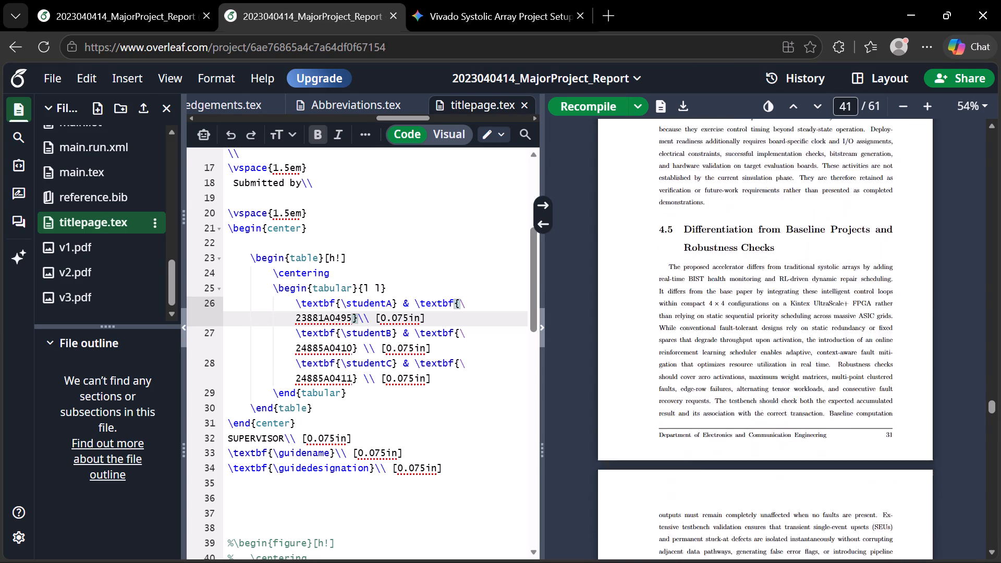
{"action": "scroll", "coordinate": [721, 305], "scroll_direction": "down", "scroll_amount": 4}
Examine the start of Chapter 5, including the introduction, the simulation waveform figure and Tables 5.1 and 5.2.
{"action": "scroll", "coordinate": [721, 305], "scroll_direction": "down", "scroll_amount": 2}
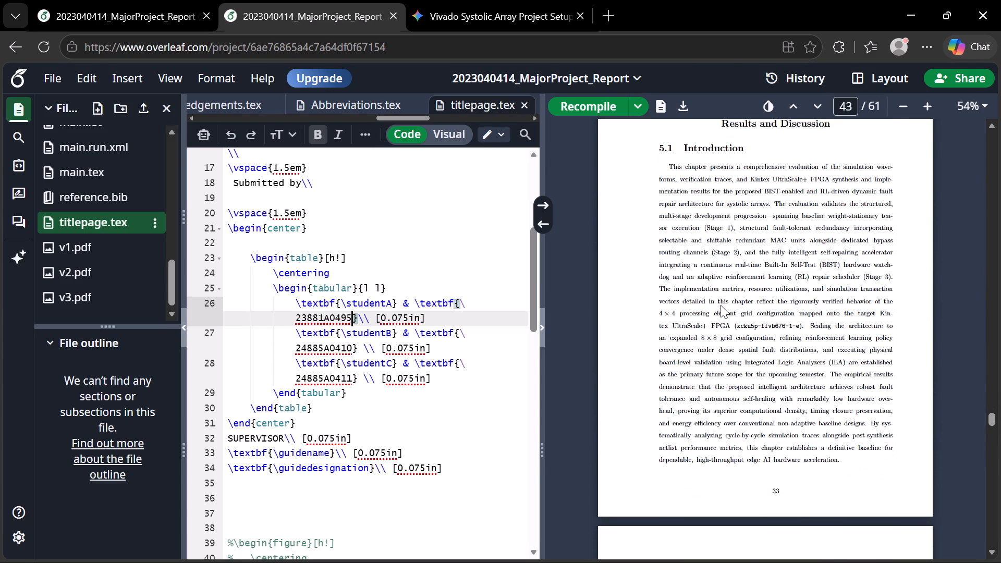
{"action": "scroll", "coordinate": [721, 305], "scroll_direction": "up", "scroll_amount": 1}
{"action": "scroll", "coordinate": [721, 305], "scroll_direction": "down", "scroll_amount": 5}
{"action": "scroll", "coordinate": [719, 302], "scroll_direction": "up", "scroll_amount": 1}
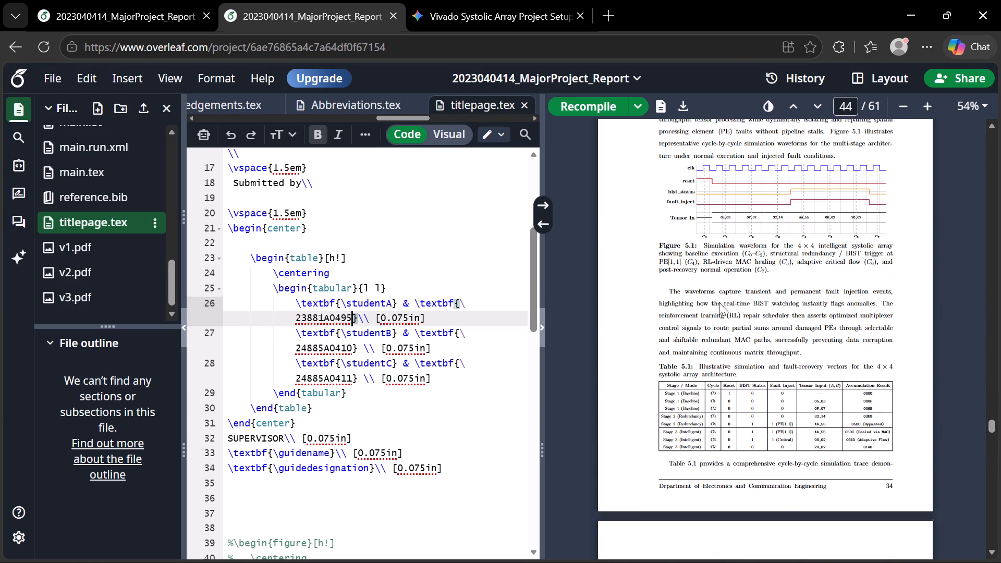
{"action": "scroll", "coordinate": [719, 302], "scroll_direction": "up", "scroll_amount": 1}
{"action": "scroll", "coordinate": [719, 302], "scroll_direction": "down", "scroll_amount": 7}
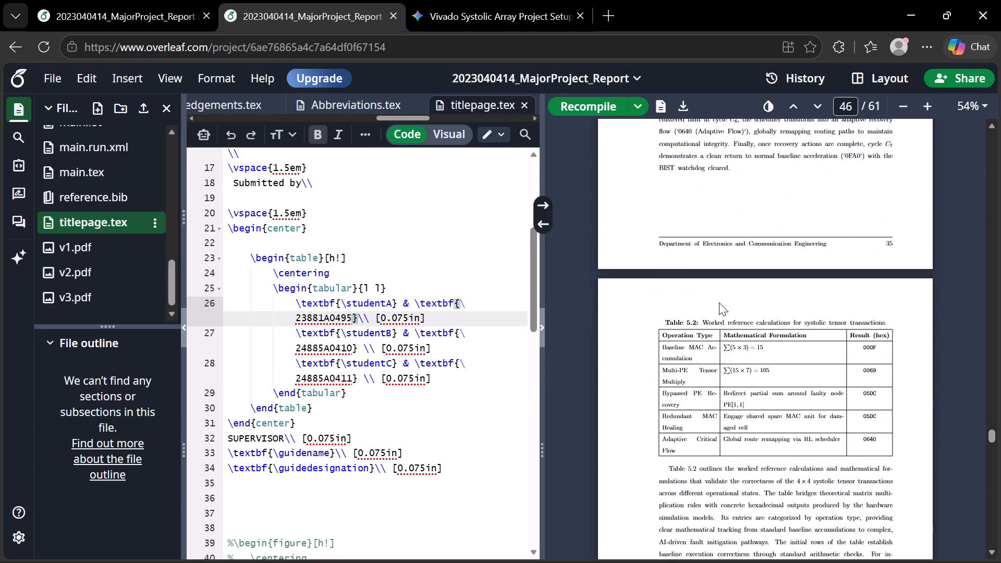
{"action": "scroll", "coordinate": [719, 302], "scroll_direction": "down", "scroll_amount": 5}
Look through the closing program-outcome pages of the compiled report and return to its title page.
{"action": "scroll", "coordinate": [719, 302], "scroll_direction": "down", "scroll_amount": 3}
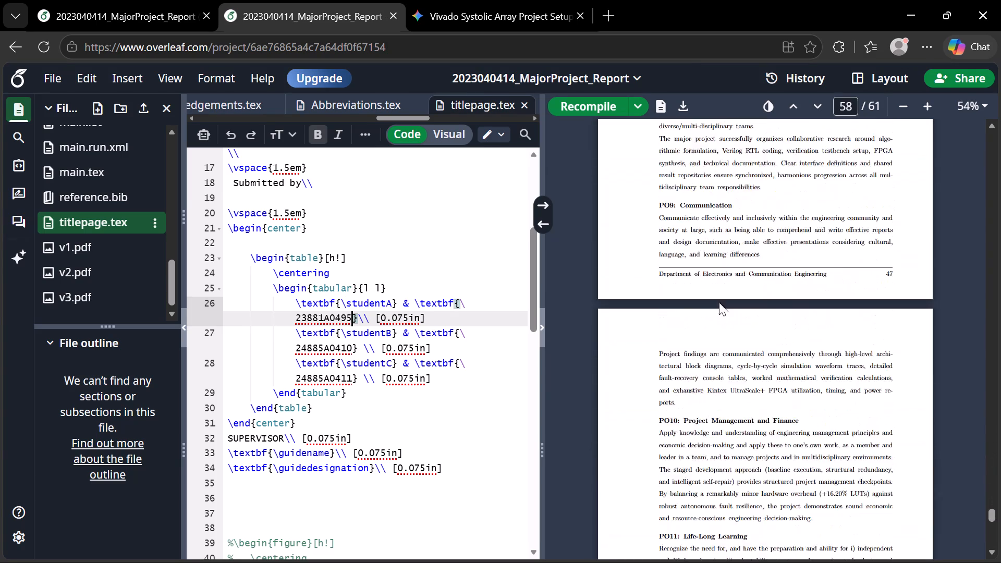
{"action": "scroll", "coordinate": [719, 302], "scroll_direction": "down", "scroll_amount": 8}
{"action": "scroll", "coordinate": [719, 302], "scroll_direction": "up", "scroll_amount": 12}
{"action": "scroll", "coordinate": [719, 302], "scroll_direction": "up", "scroll_amount": 9}
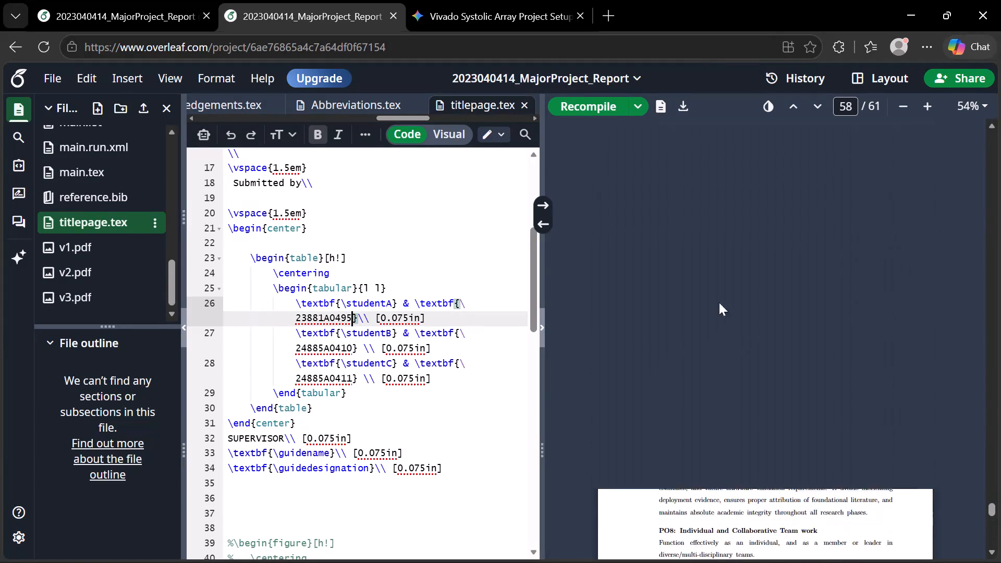
{"action": "scroll", "coordinate": [719, 302], "scroll_direction": "up", "scroll_amount": 4}
{"action": "scroll", "coordinate": [719, 302], "scroll_direction": "up", "scroll_amount": 20}
{"action": "scroll", "coordinate": [719, 302], "scroll_direction": "up", "scroll_amount": 20}
{"action": "scroll", "coordinate": [719, 302], "scroll_direction": "up", "scroll_amount": 13}
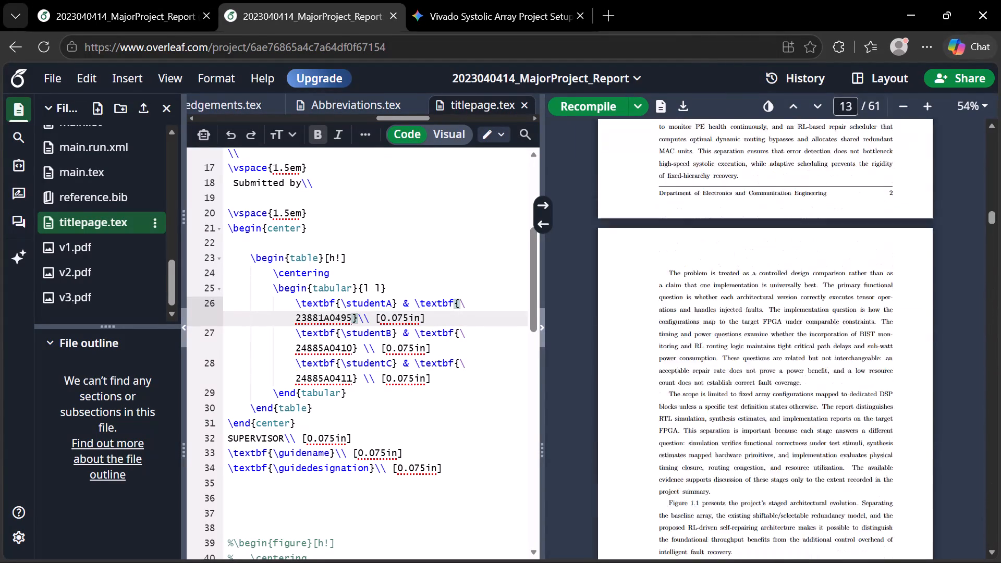
{"action": "scroll", "coordinate": [719, 302], "scroll_direction": "up", "scroll_amount": 15}
{"action": "scroll", "coordinate": [719, 302], "scroll_direction": "up", "scroll_amount": 8}
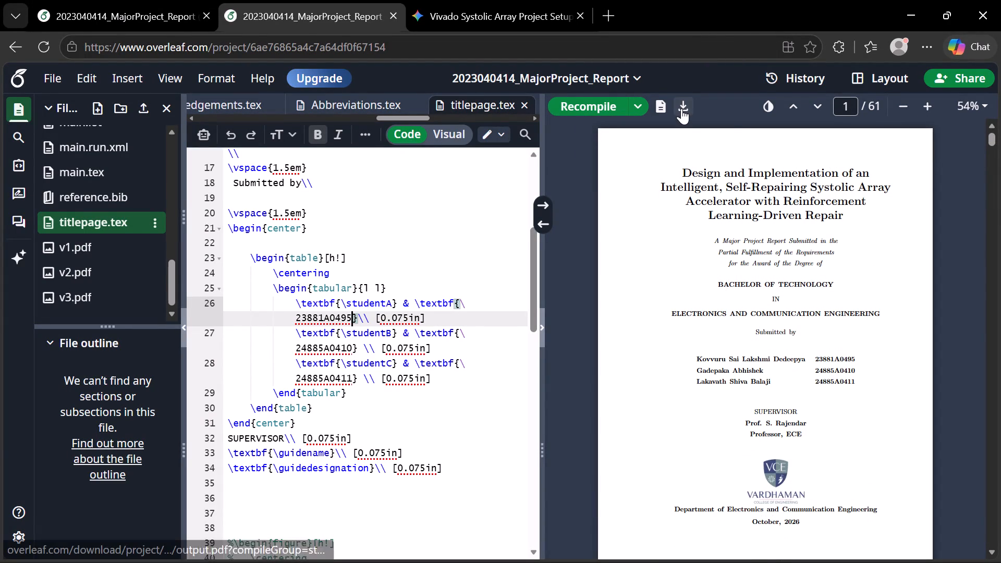
Download the compiled report as a PDF and return to the Overleaf project.
{"action": "left_click", "coordinate": [681, 108]}
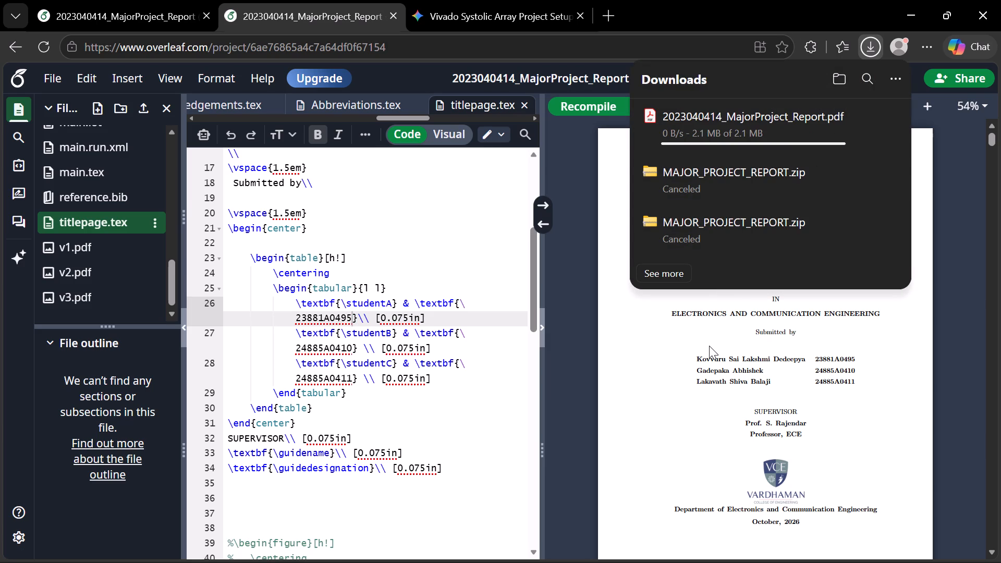
{"action": "left_click", "coordinate": [678, 300]}
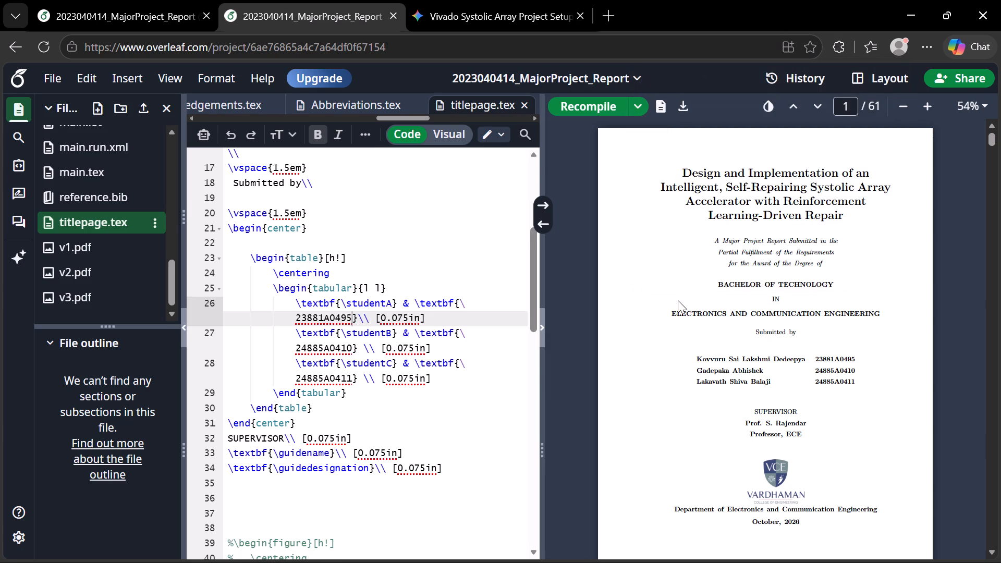
{"action": "left_click", "coordinate": [550, 5]}
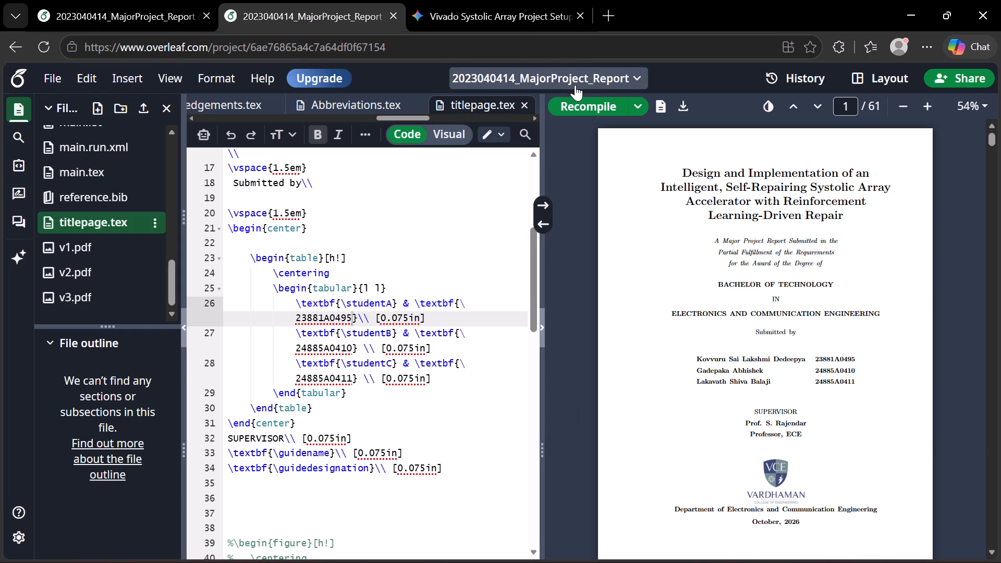
{"action": "left_click", "coordinate": [23, 78]}
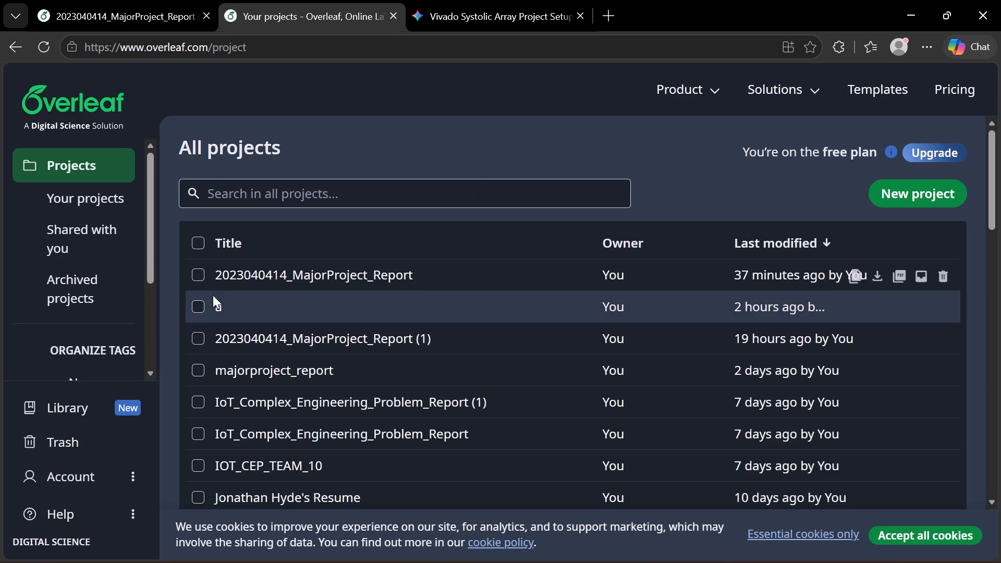
{"action": "double_click", "coordinate": [258, 274]}
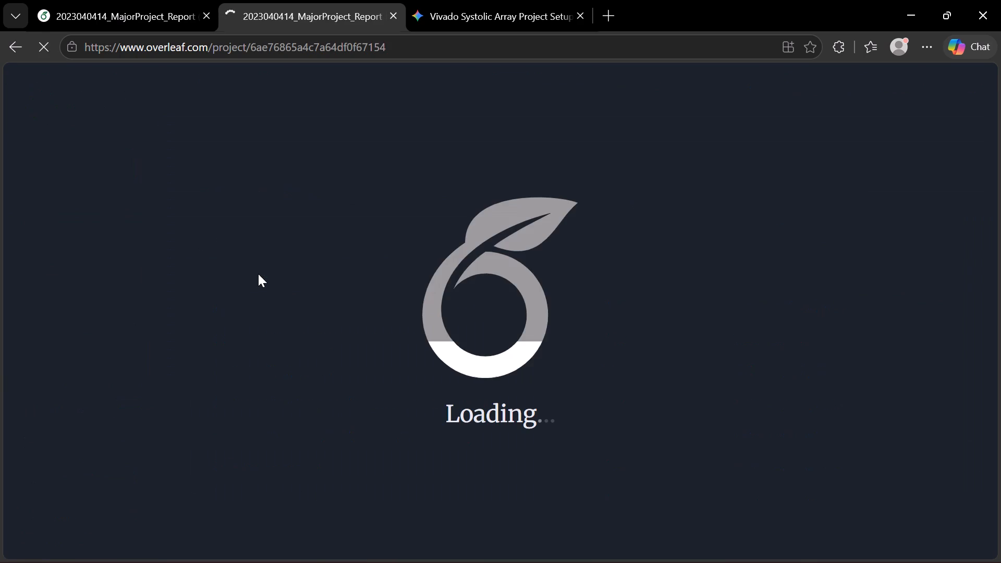
{"action": "left_click", "coordinate": [515, 78]}
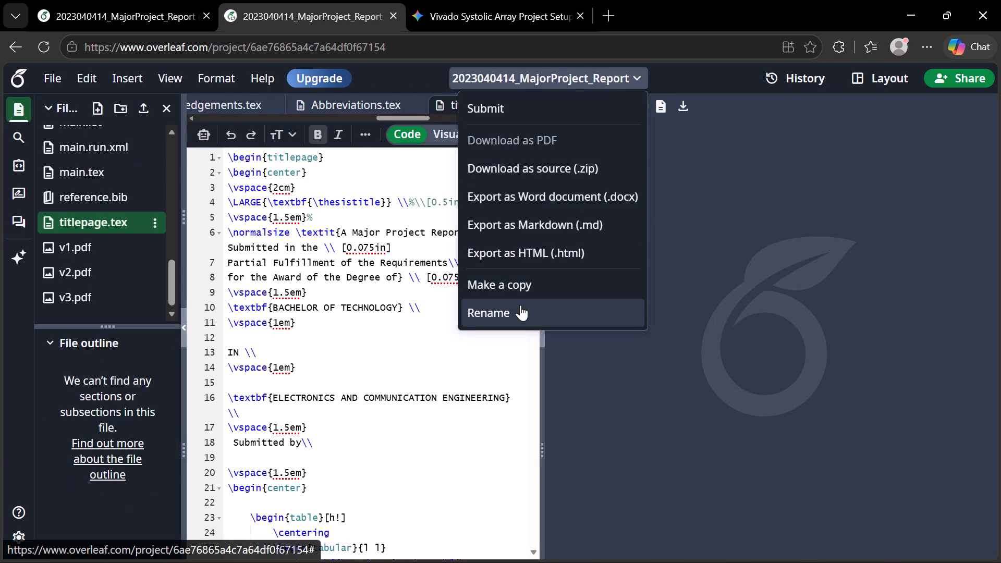
{"action": "left_click", "coordinate": [520, 305]}
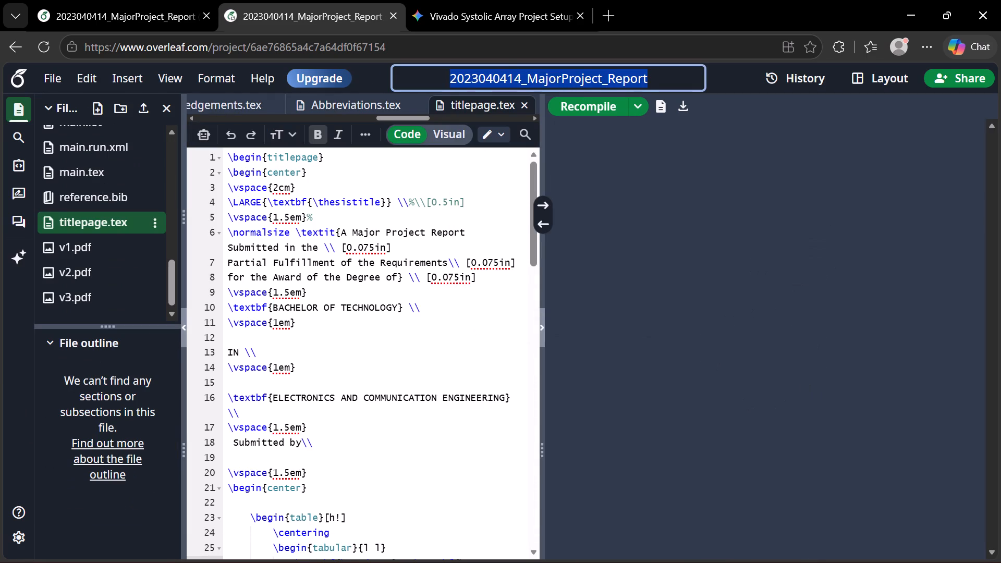
{"action": "left_click", "coordinate": [520, 75]}
{"action": "key", "text": "BackSpace"}
{"action": "key", "text": "9"}
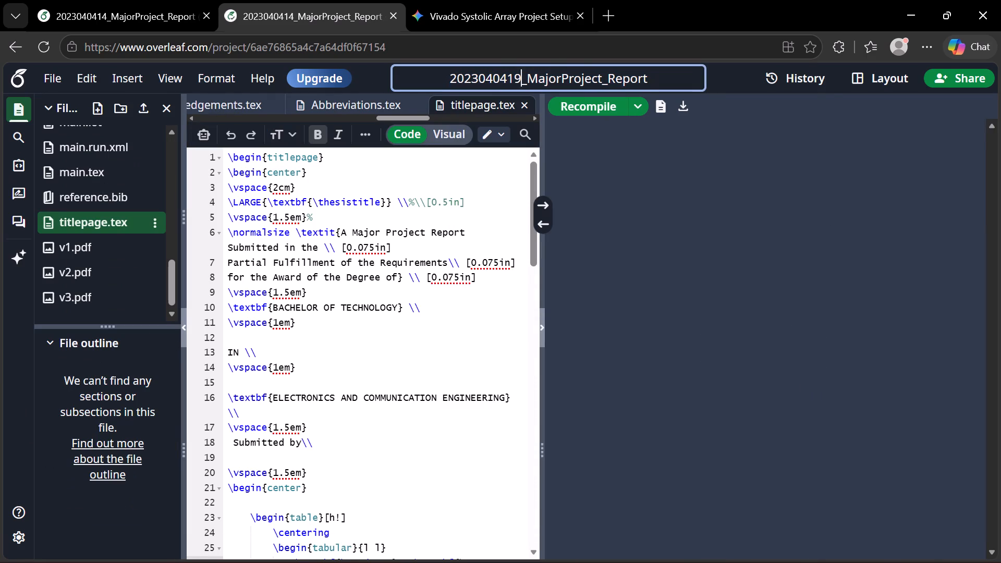
{"action": "left_click", "coordinate": [651, 189]}
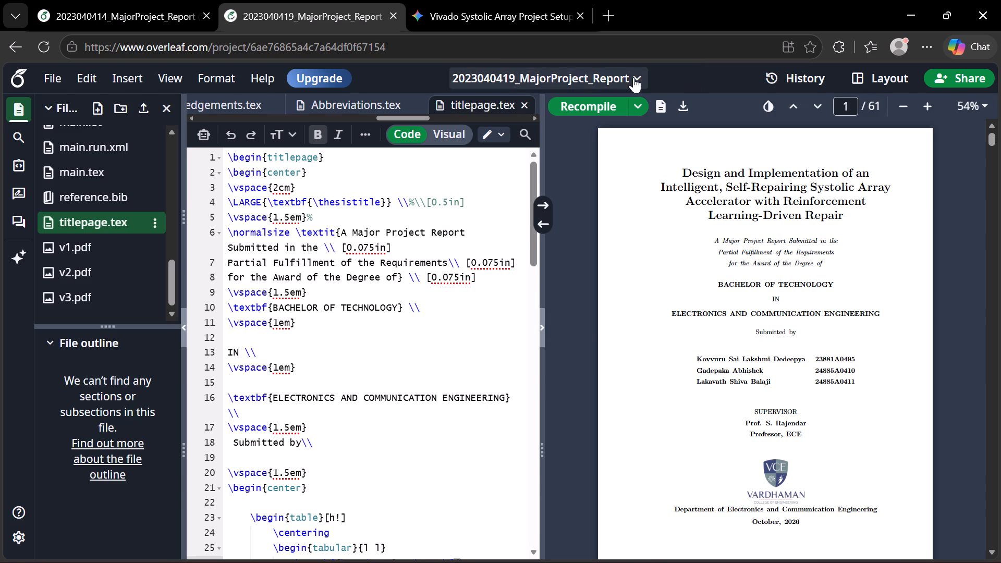
Download the renamed project's source as a .zip file and return to the project editor.
{"action": "left_click", "coordinate": [633, 77]}
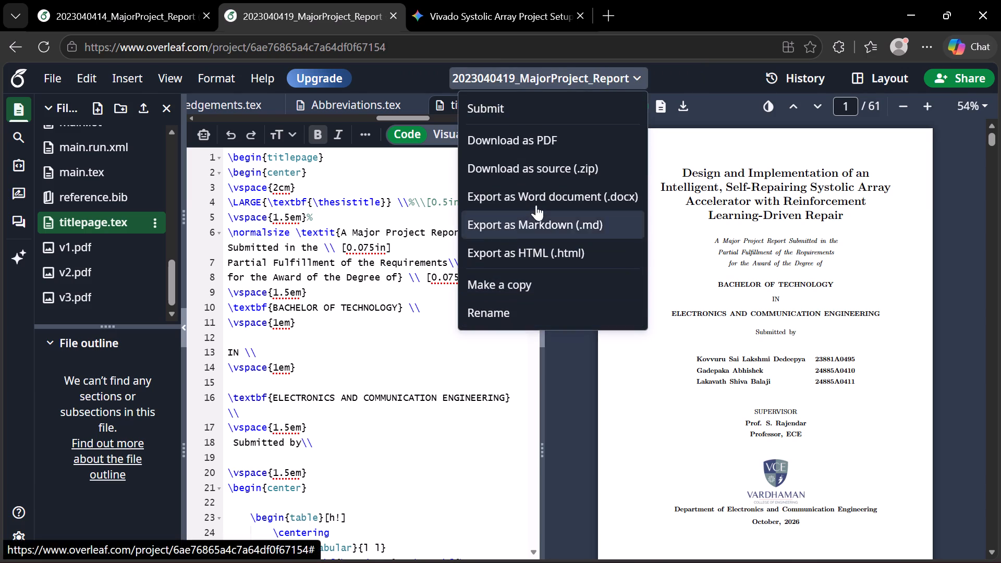
{"action": "left_click", "coordinate": [537, 162]}
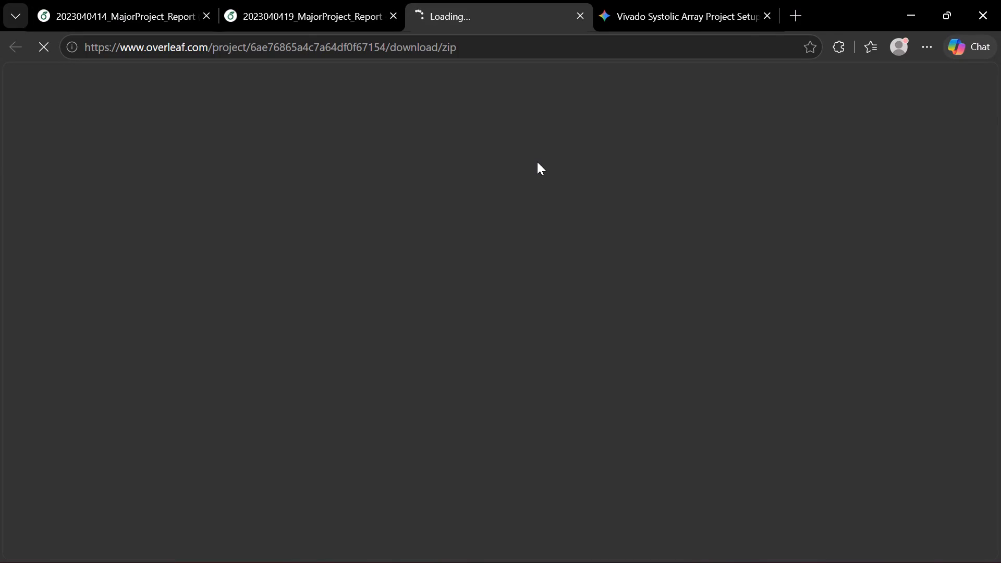
{"action": "left_click", "coordinate": [330, 16]}
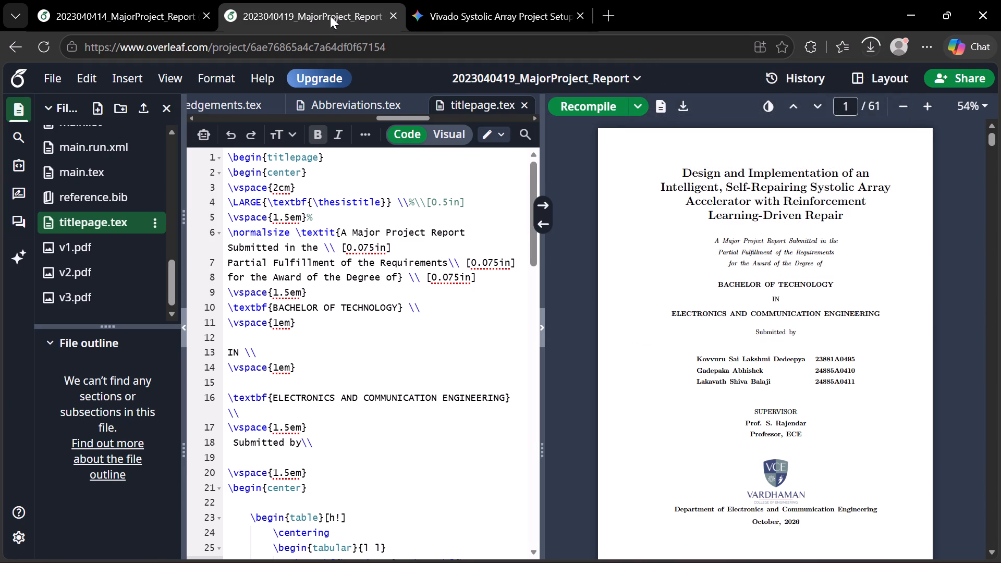
Download the compiled report of the renamed project as a PDF.
{"action": "left_click", "coordinate": [687, 105]}
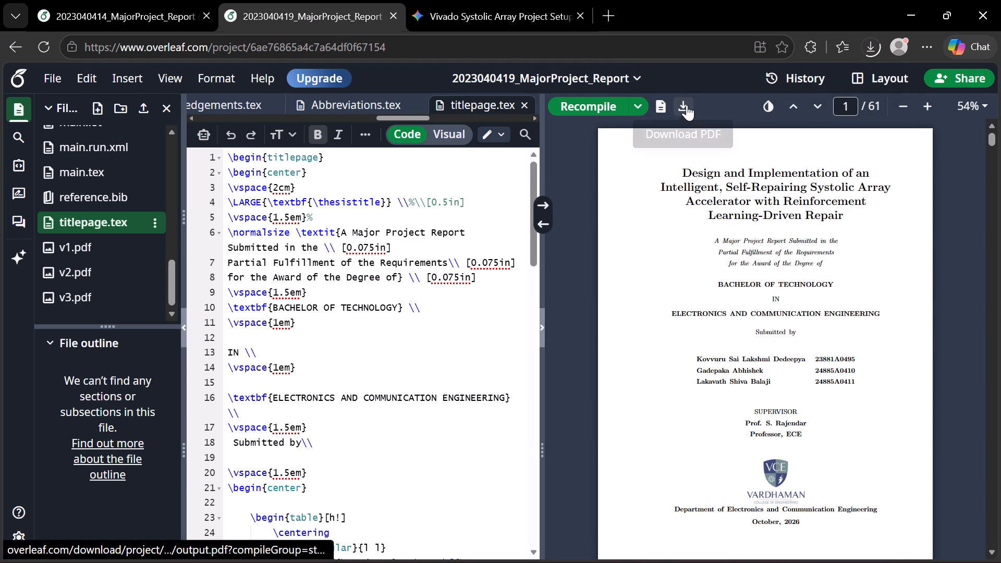
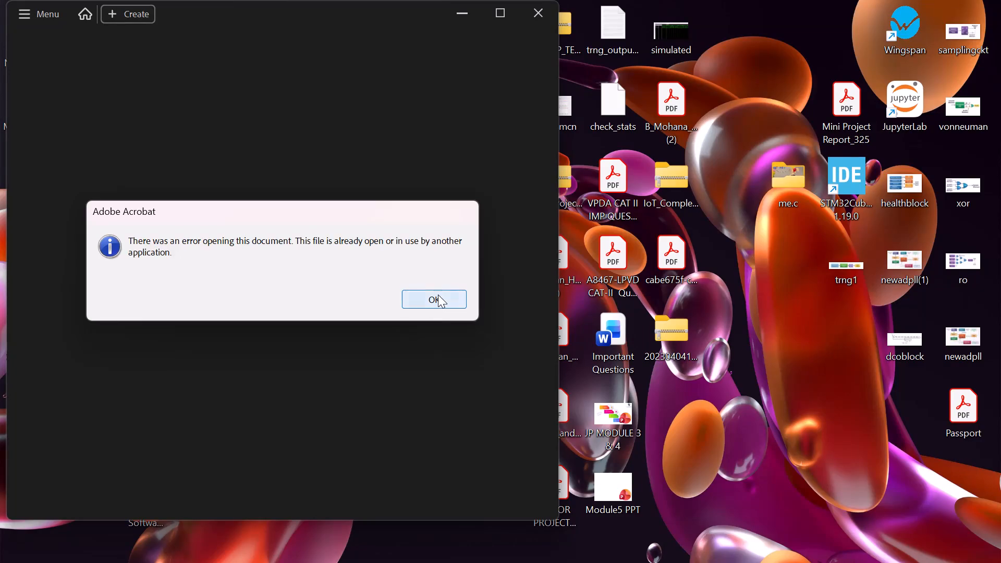
Close the empty Adobe Acrobat window to return to the desktop.
{"action": "left_click", "coordinate": [541, 5]}
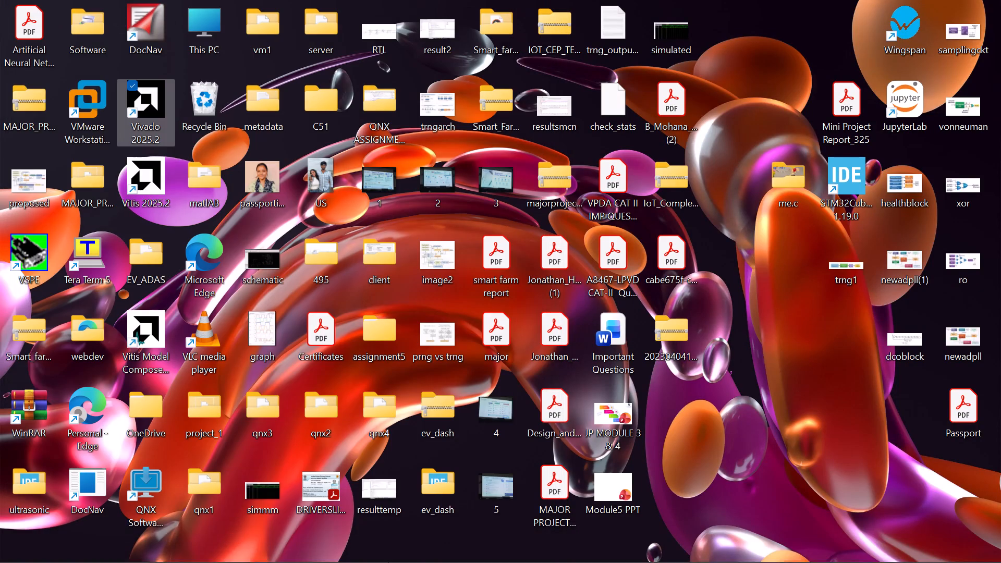
Shut down the computer with the option that also installs the pending Windows update.
{"action": "left_click", "coordinate": [294, 541]}
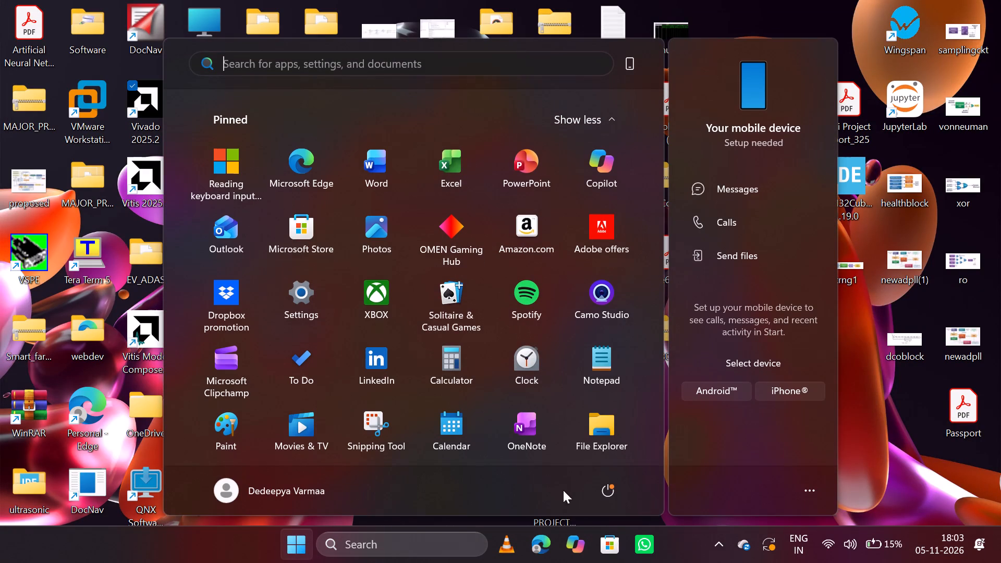
{"action": "left_click", "coordinate": [597, 490]}
{"action": "left_click", "coordinate": [582, 385]}
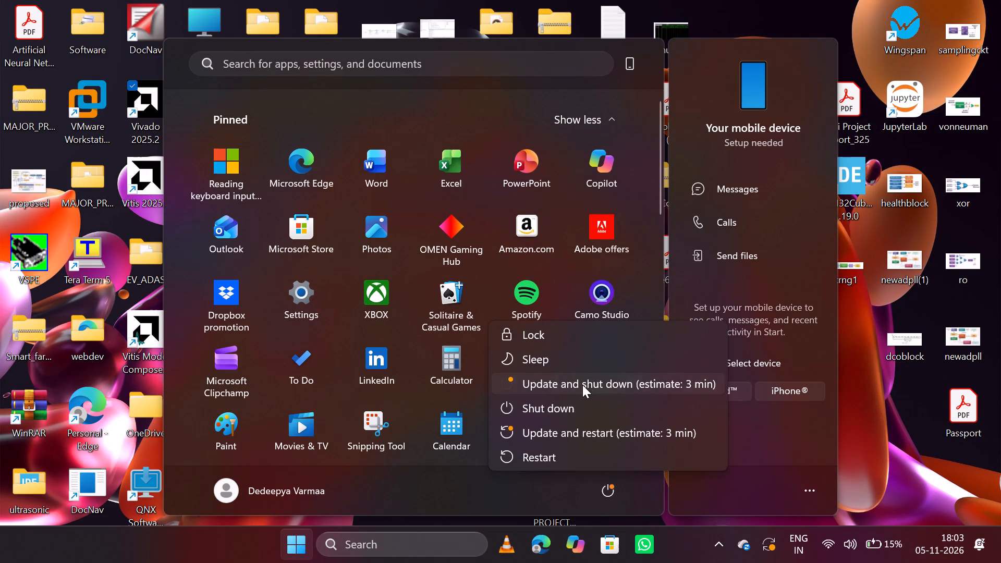